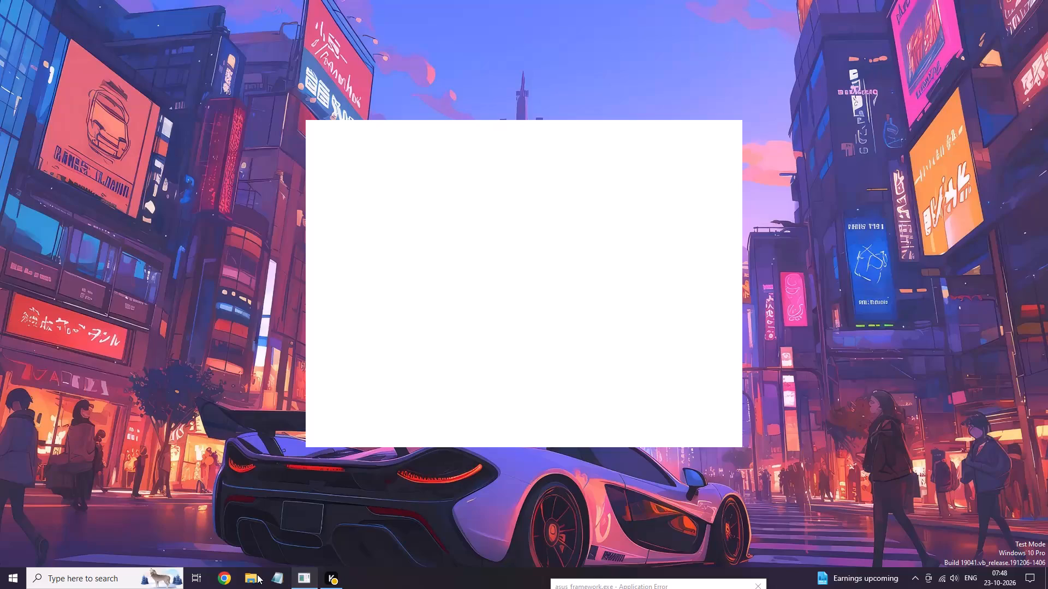
# Open Chrome with the Your Chrome profile and restore the tabs of the previous session.
pyautogui.click(222, 573)
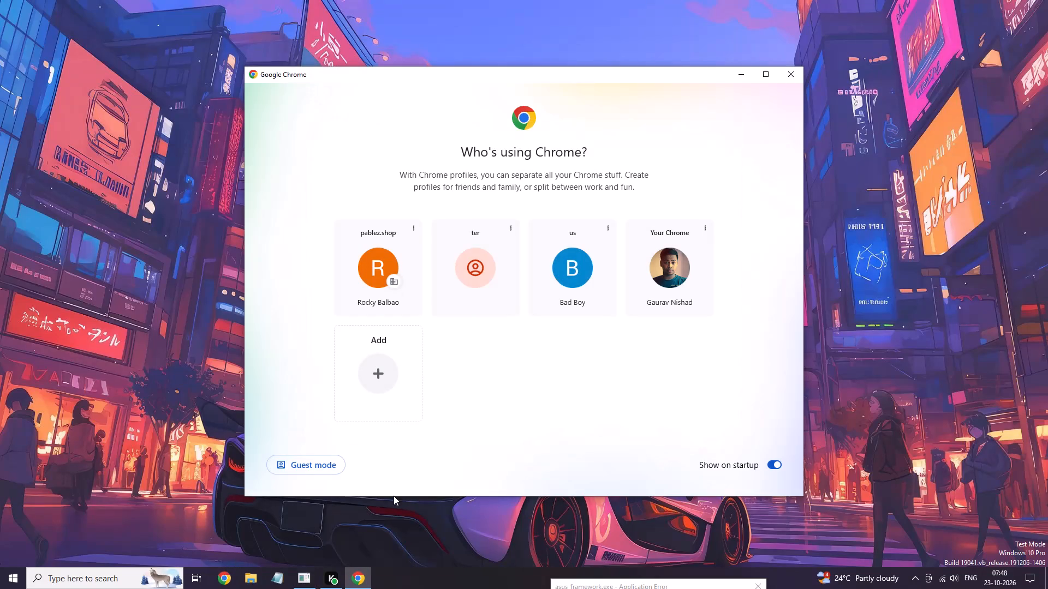
pyautogui.click(660, 275)
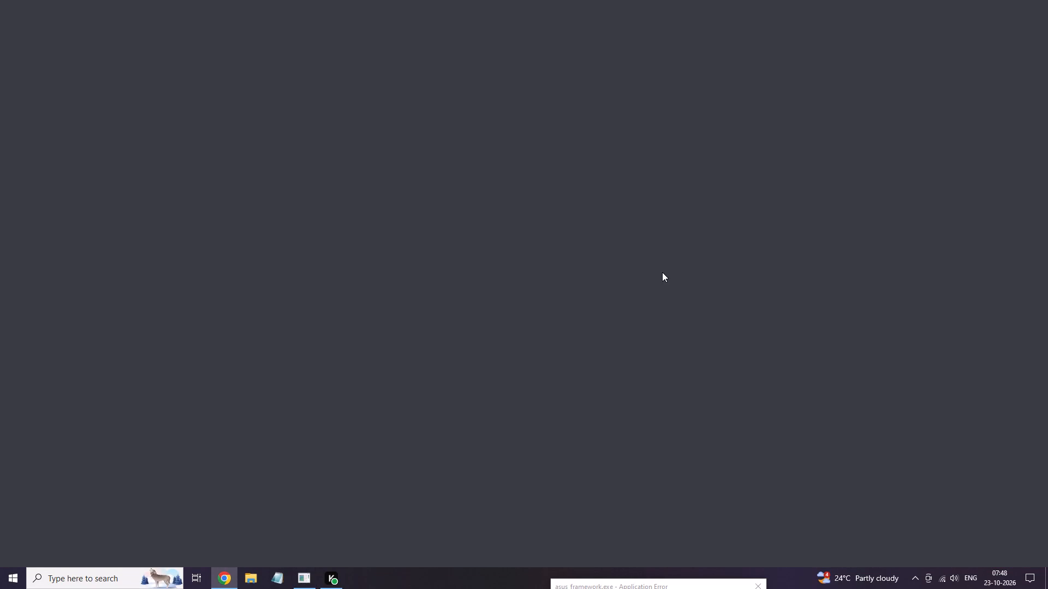
pyautogui.click(1030, 61)
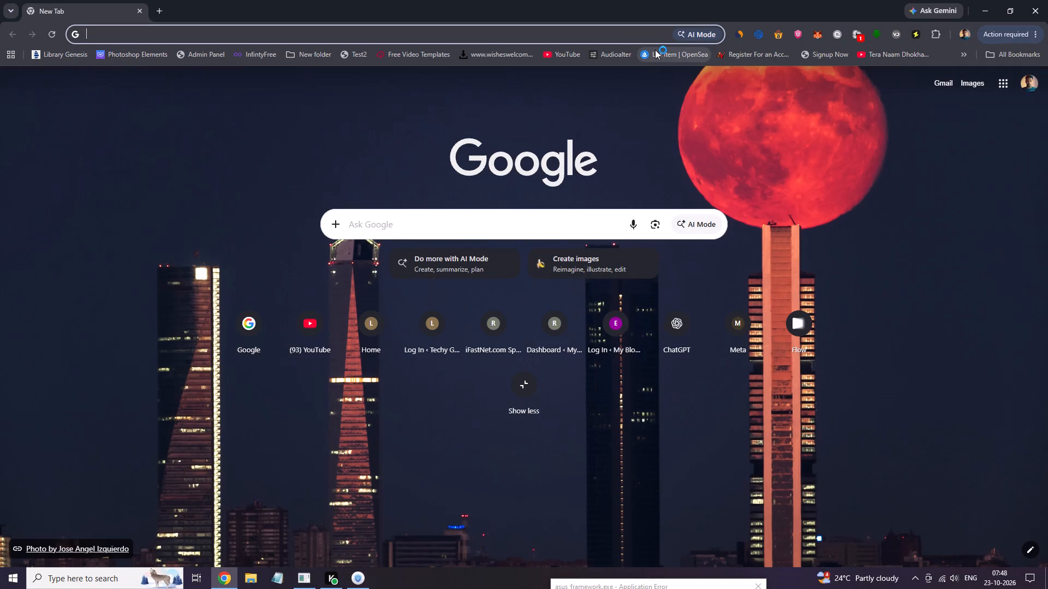
pyautogui.hotkey('ctrl', 'shift', 't')
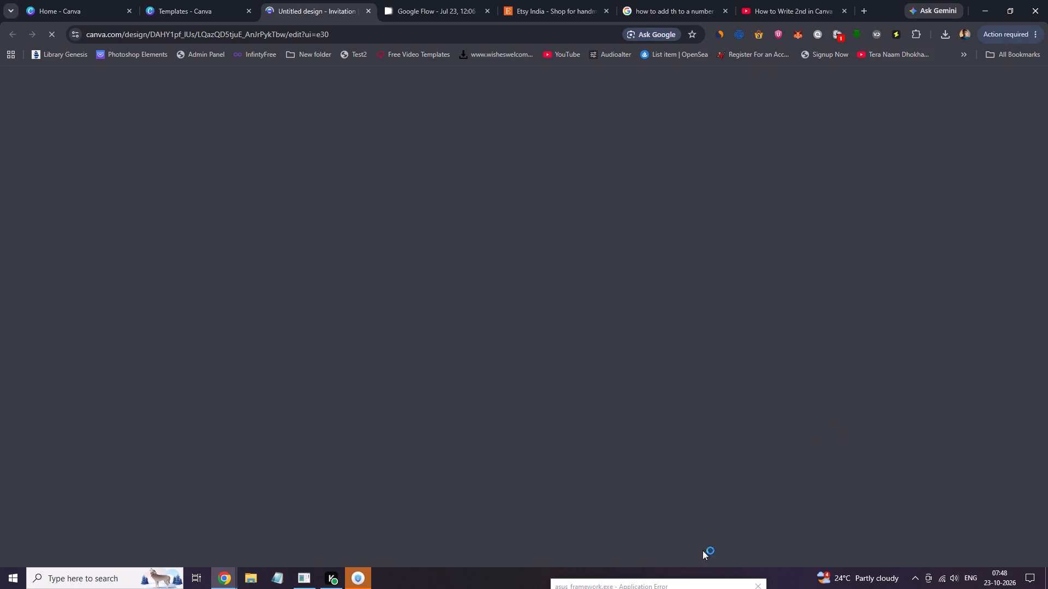
# Cancel the UrbanVPN update and return to the Chrome window with the untitled Canva invitation.
pyautogui.click(363, 577)
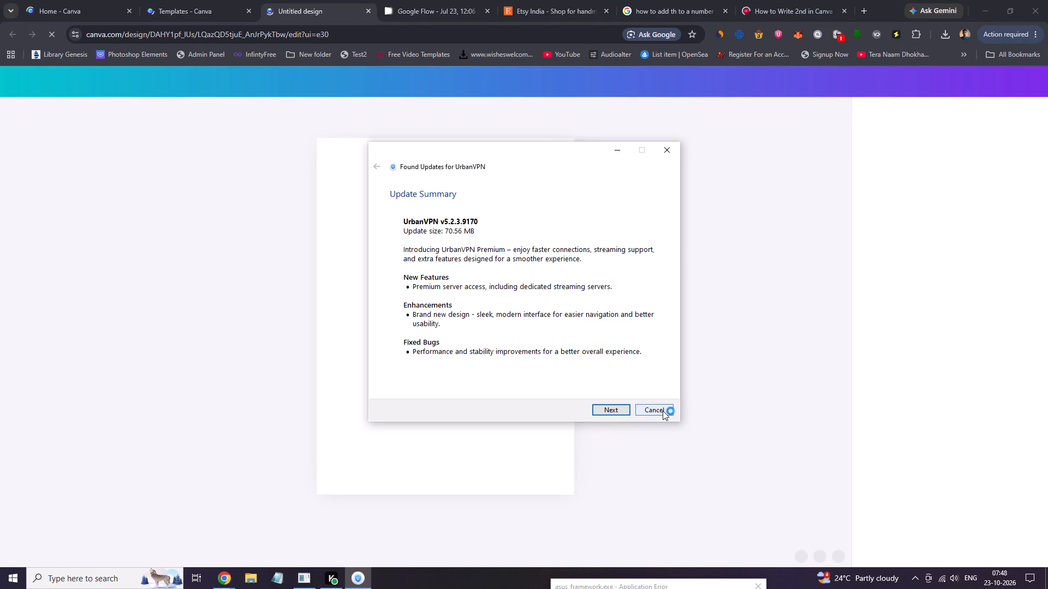
pyautogui.click(663, 411)
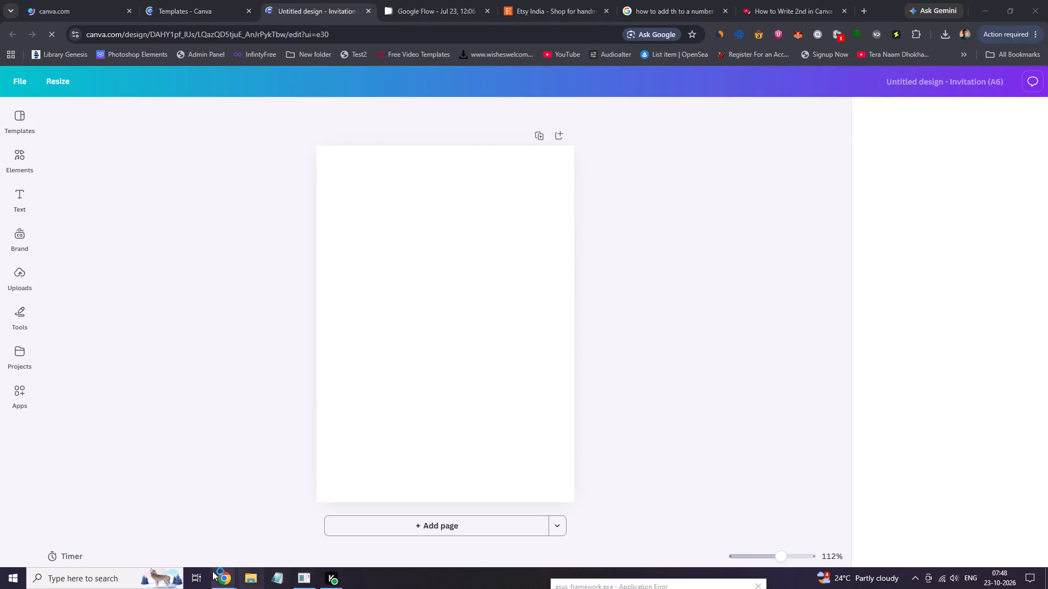
pyautogui.click(302, 572)
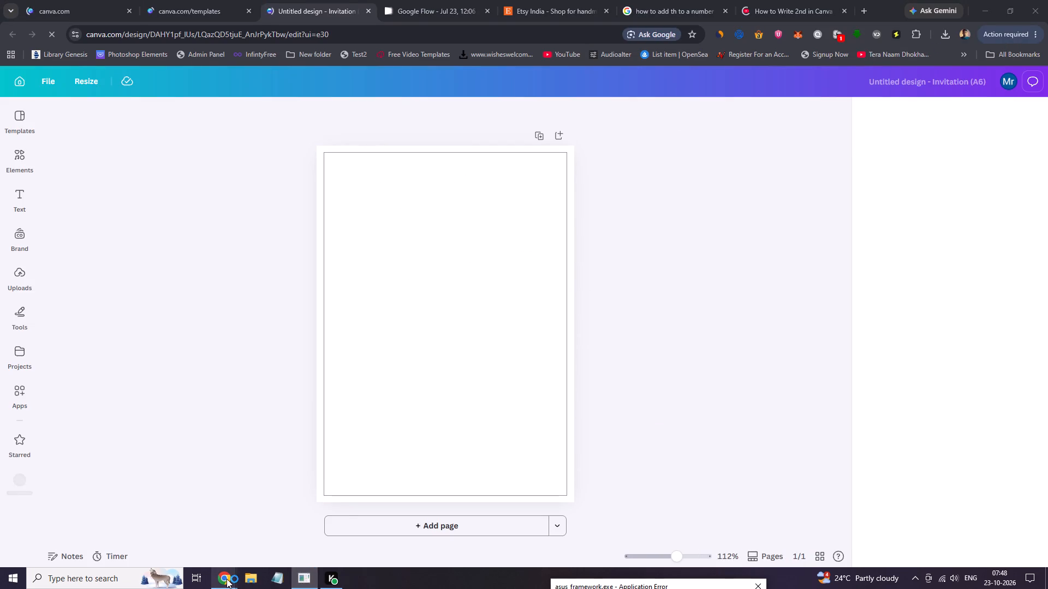
pyautogui.click(227, 579)
pyautogui.click(211, 502)
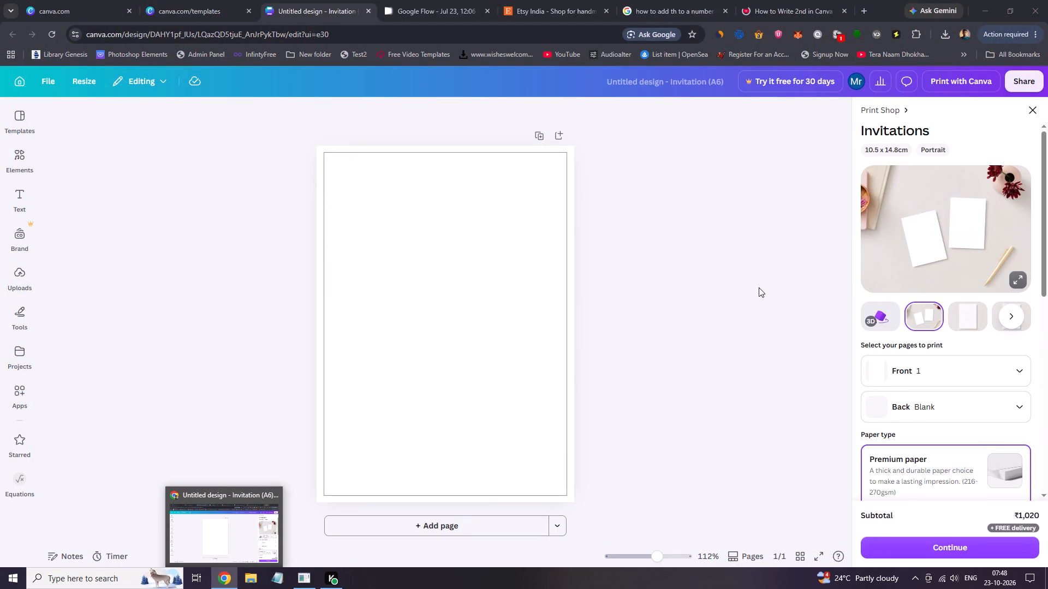
pyautogui.click(684, 273)
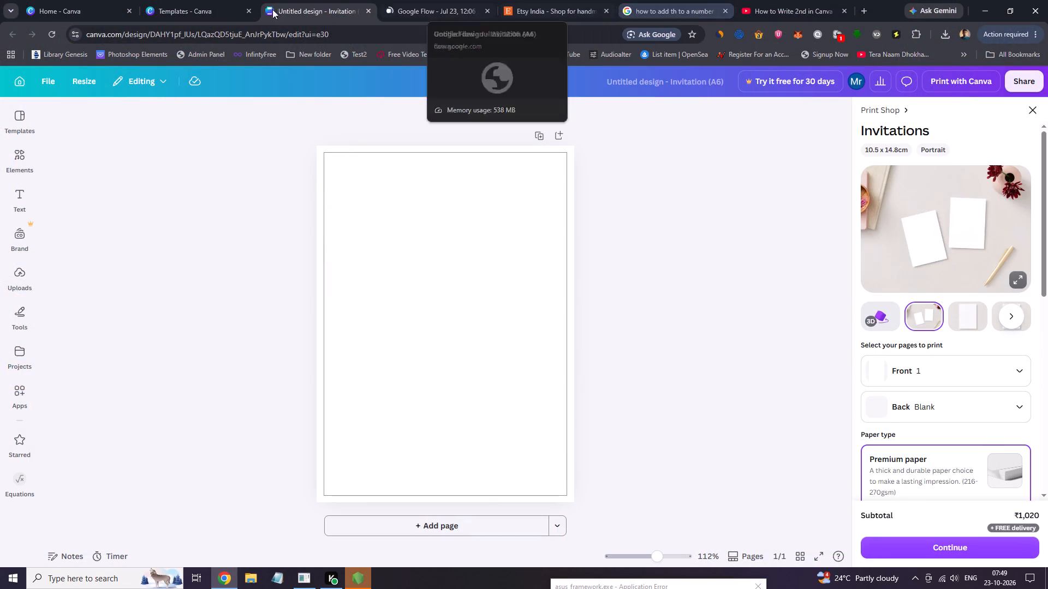
pyautogui.click(175, 4)
pyautogui.click(294, 8)
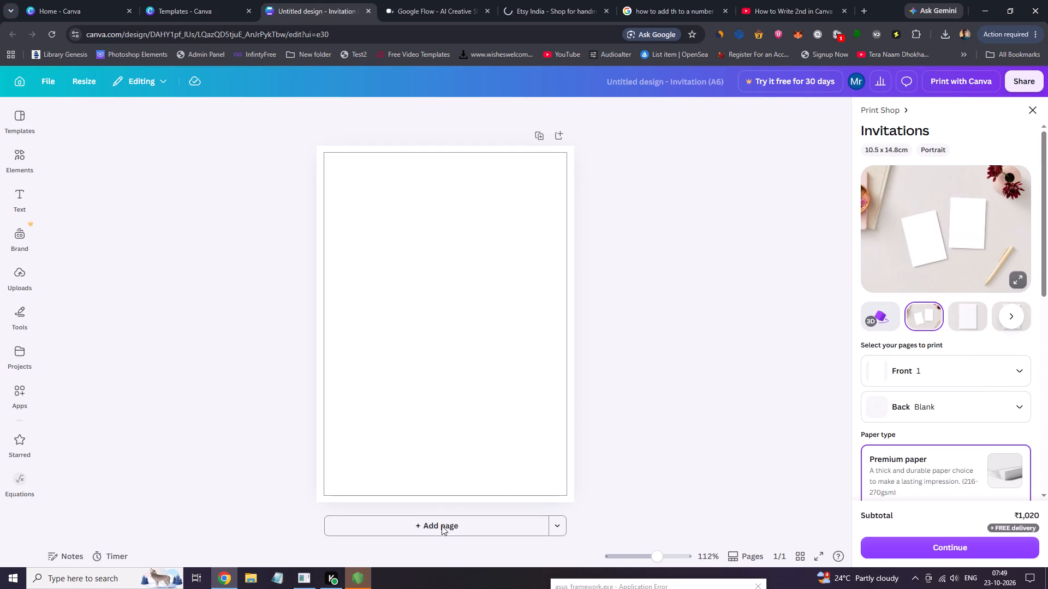
pyautogui.click(360, 577)
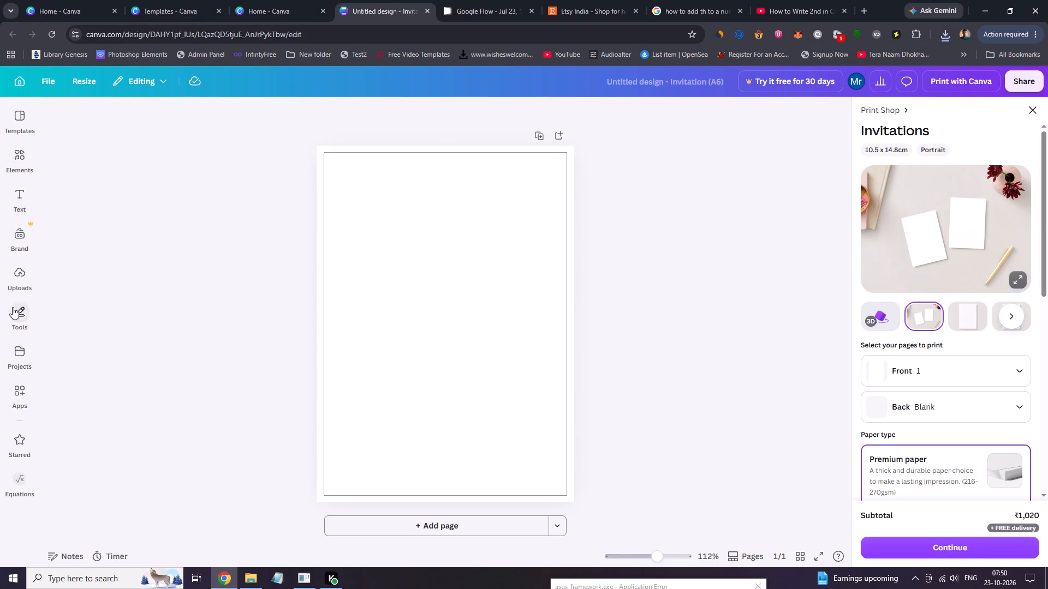
pyautogui.click(14, 280)
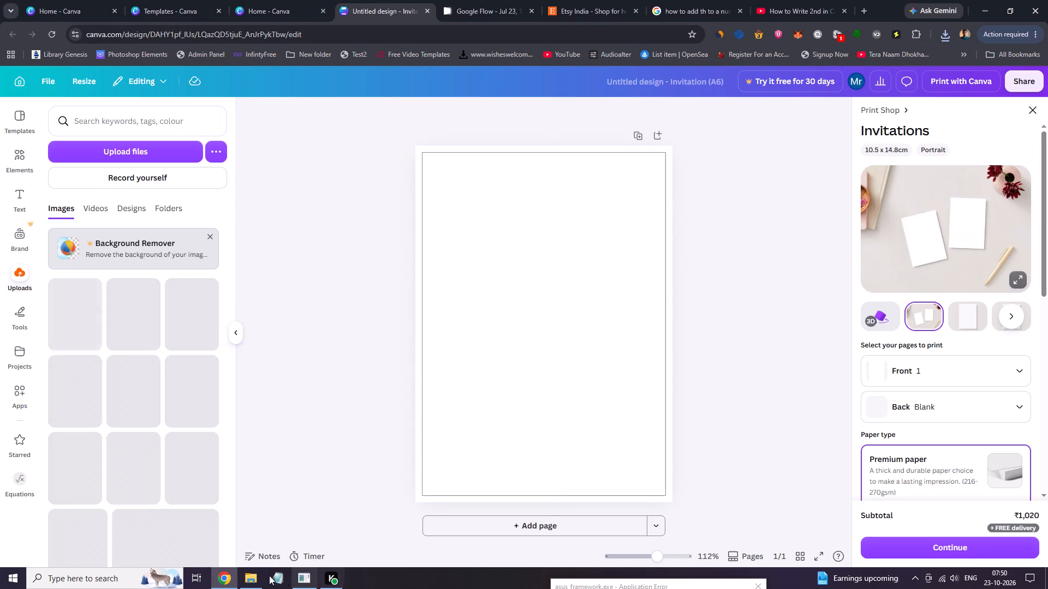
pyautogui.click(245, 574)
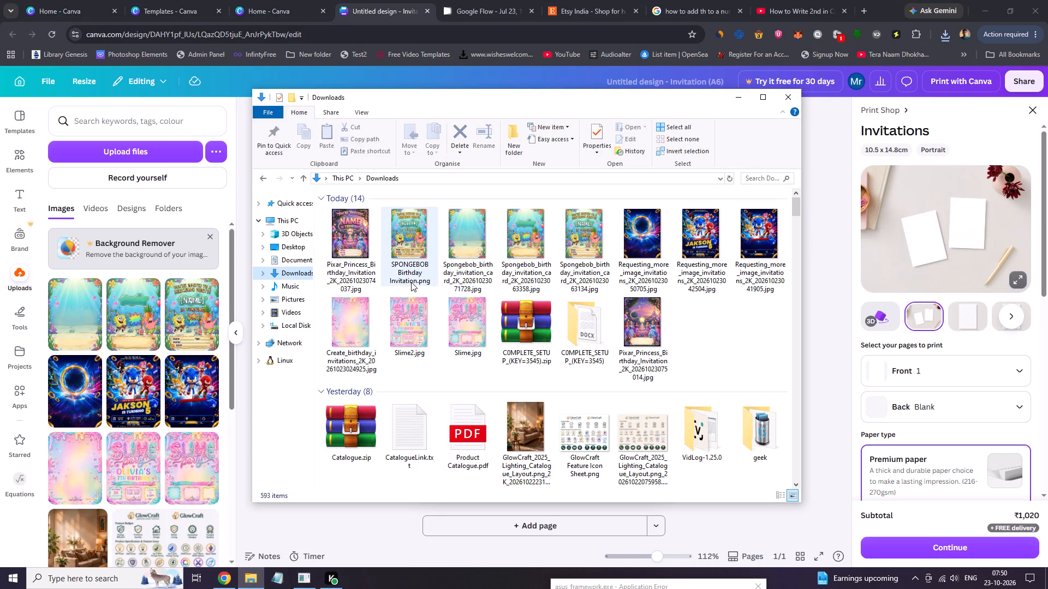
pyautogui.rightClick(766, 322)
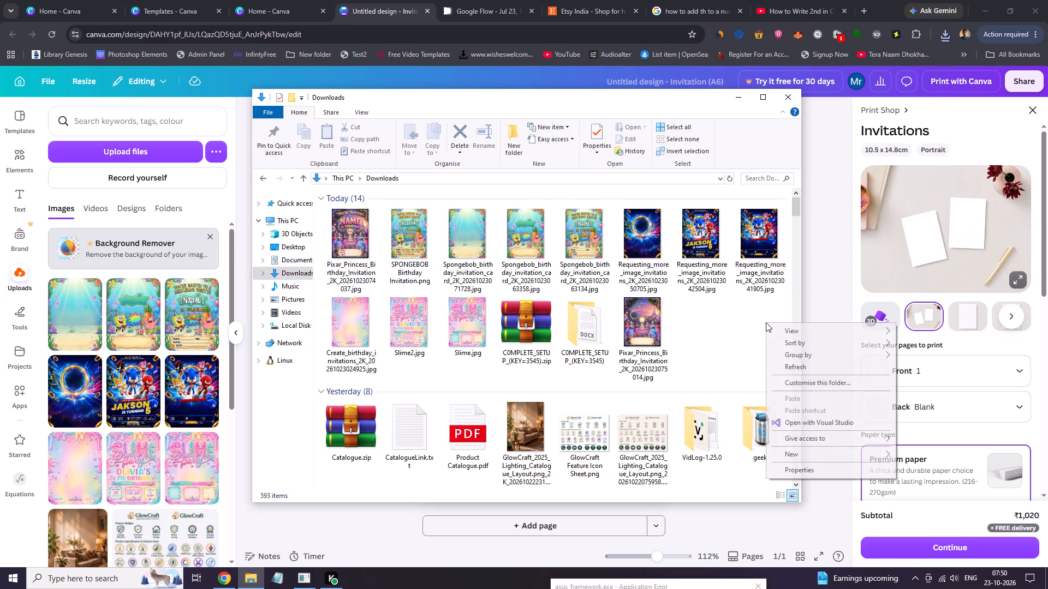
pyautogui.click(789, 363)
pyautogui.click(410, 257)
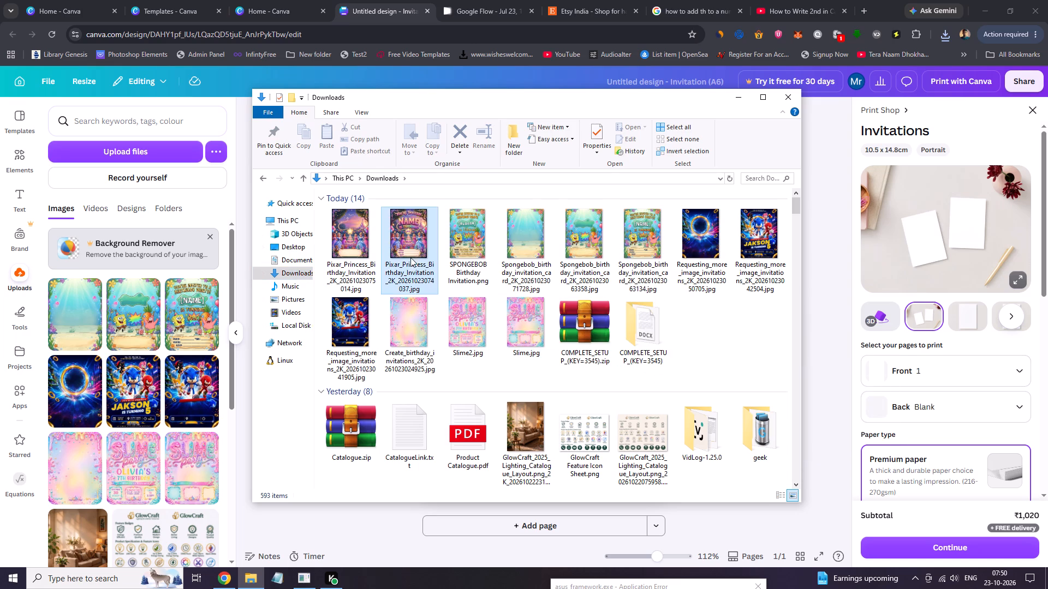
pyautogui.keyDown('ctrl'); pyautogui.click(352, 244); pyautogui.keyUp('ctrl')
pyautogui.moveTo(351, 241); pyautogui.dragTo(121, 356)
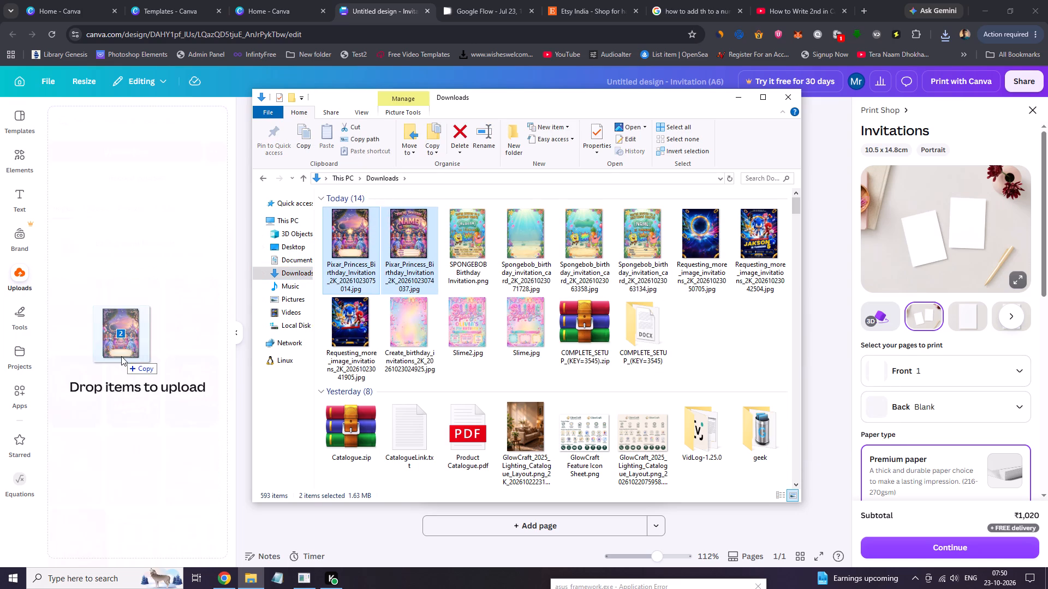
pyautogui.moveTo(121, 356); pyautogui.dragTo(121, 356)
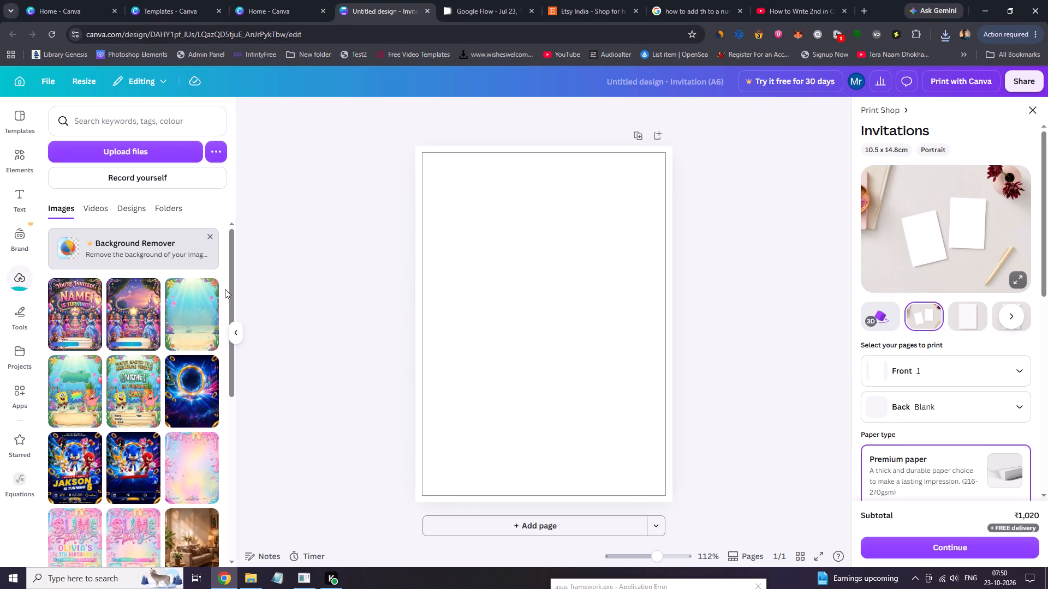
# Place the princess invitation image with text on the blank page, enlarge it to about the full page width and centre it.
pyautogui.click(81, 309)
pyautogui.moveTo(535, 306); pyautogui.dragTo(530, 283)
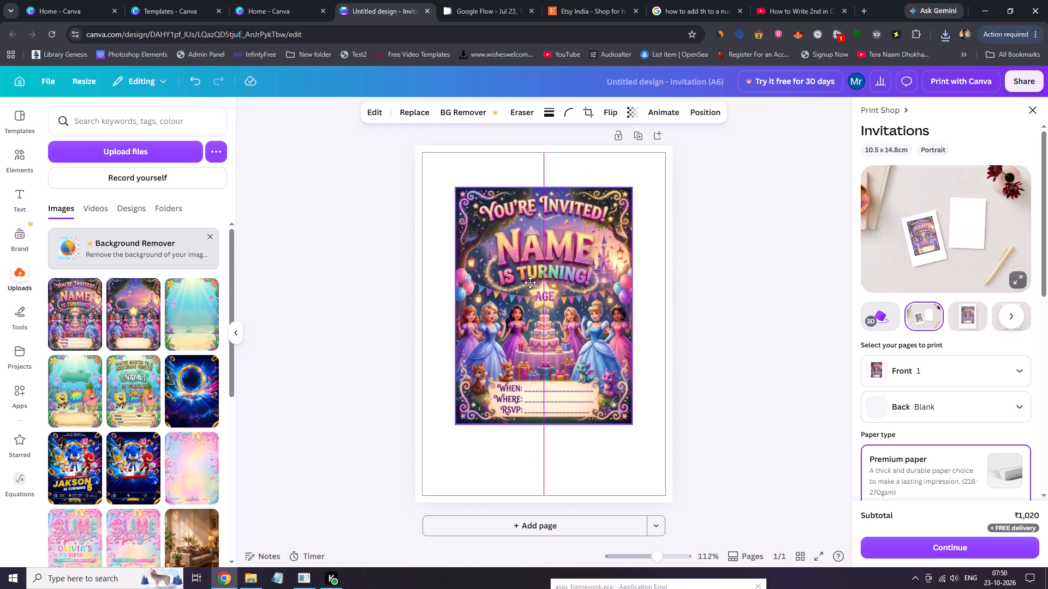
pyautogui.moveTo(530, 283); pyautogui.dragTo(498, 257)
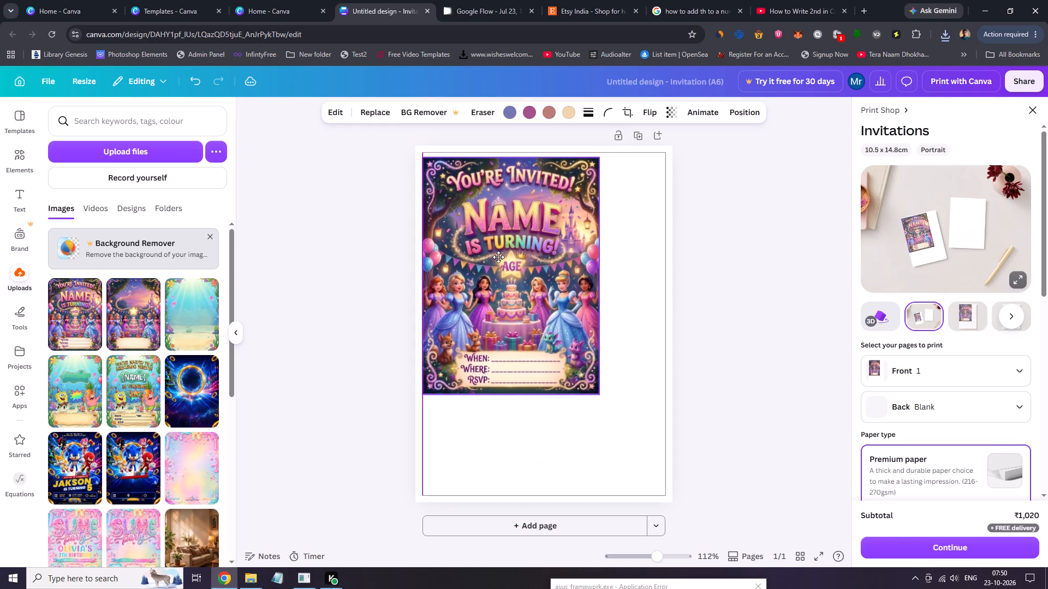
pyautogui.moveTo(498, 257); pyautogui.dragTo(503, 253)
pyautogui.moveTo(597, 389); pyautogui.dragTo(660, 507)
pyautogui.moveTo(617, 394); pyautogui.dragTo(614, 394)
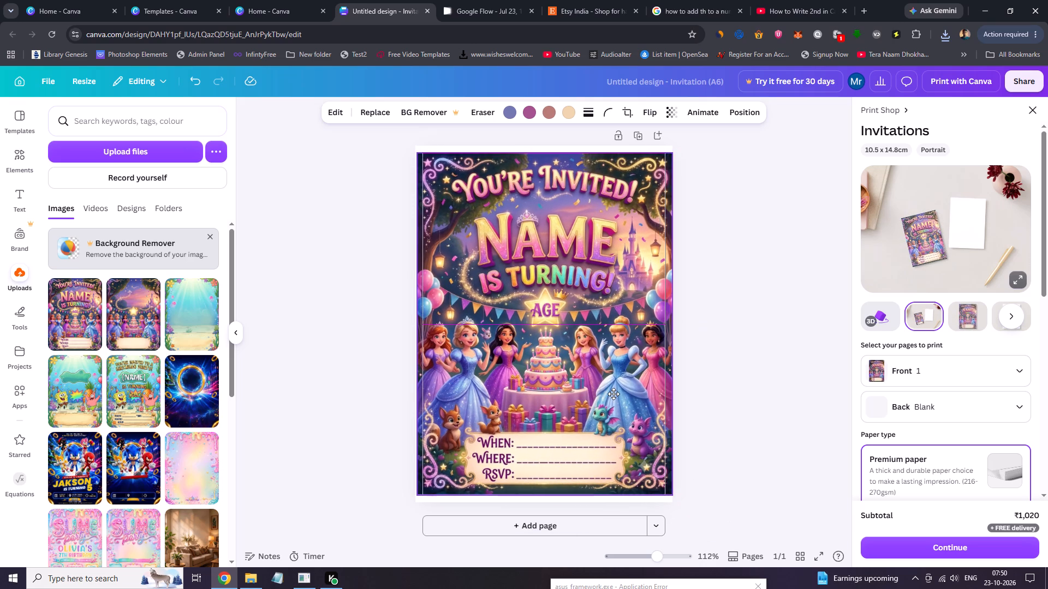
pyautogui.moveTo(614, 394); pyautogui.dragTo(612, 394)
pyautogui.moveTo(612, 394); pyautogui.dragTo(611, 393)
pyautogui.click(770, 365)
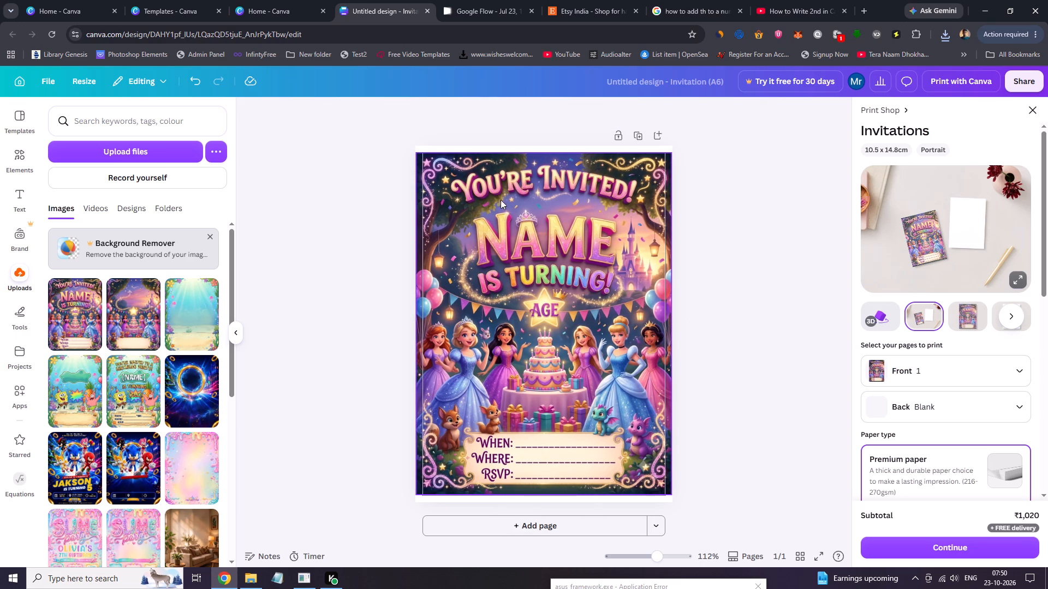
# Add a default heading text box over the princess invitation image.
pyautogui.click(487, 188)
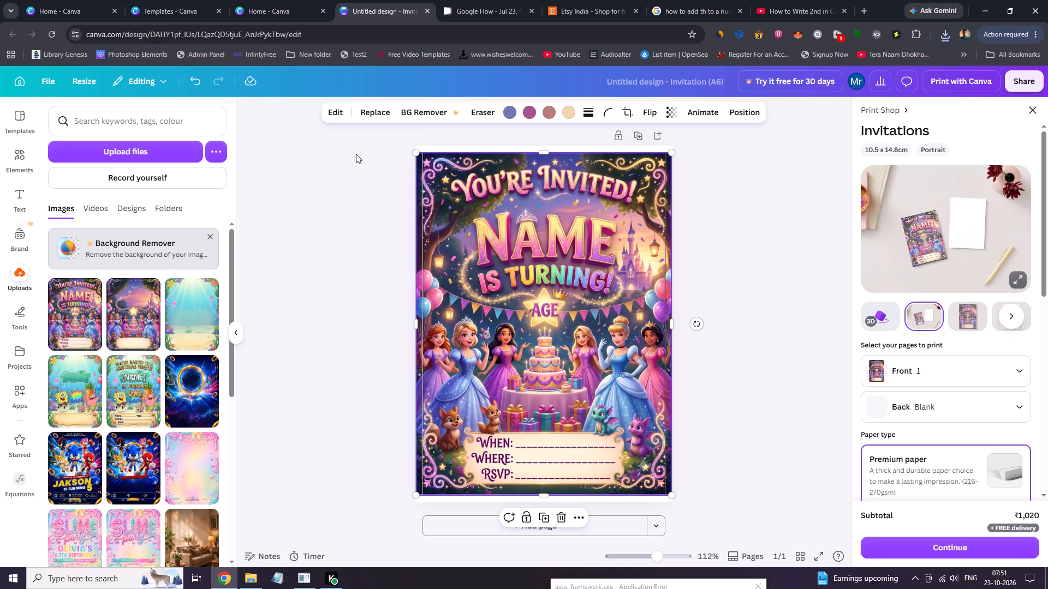
pyautogui.click(16, 194)
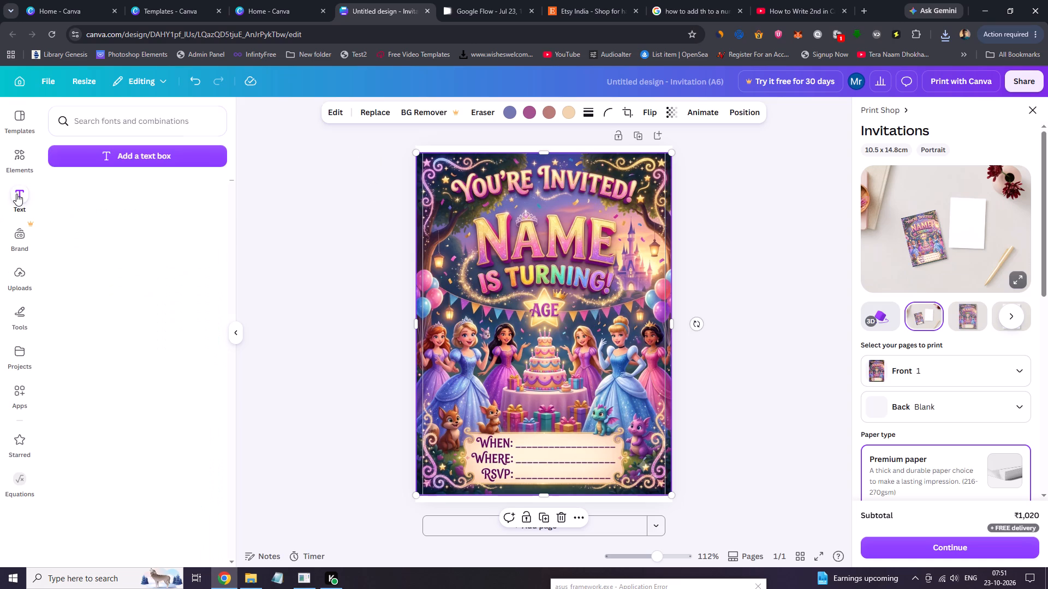
pyautogui.click(124, 284)
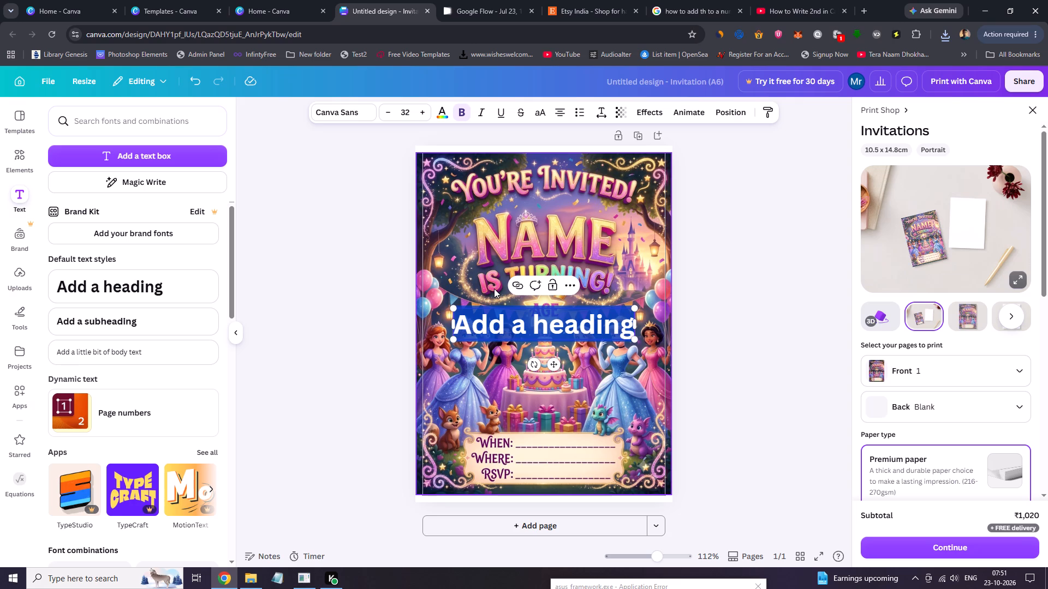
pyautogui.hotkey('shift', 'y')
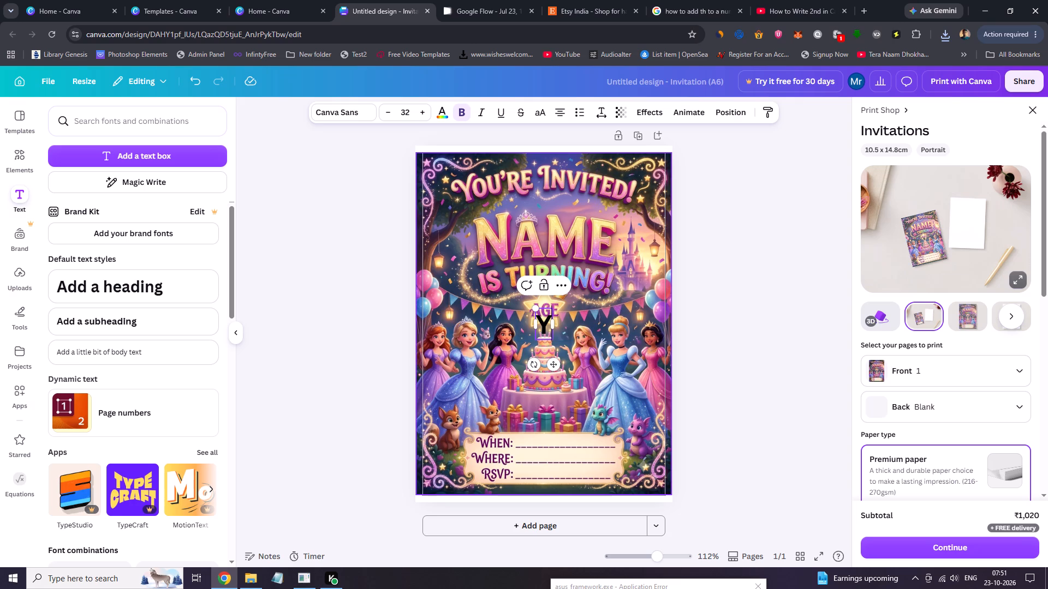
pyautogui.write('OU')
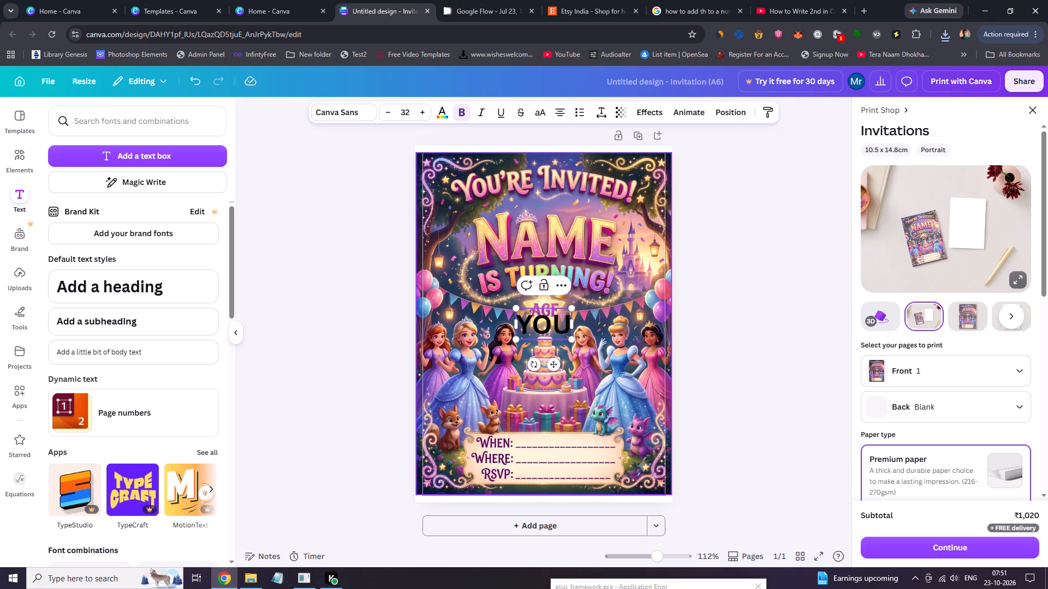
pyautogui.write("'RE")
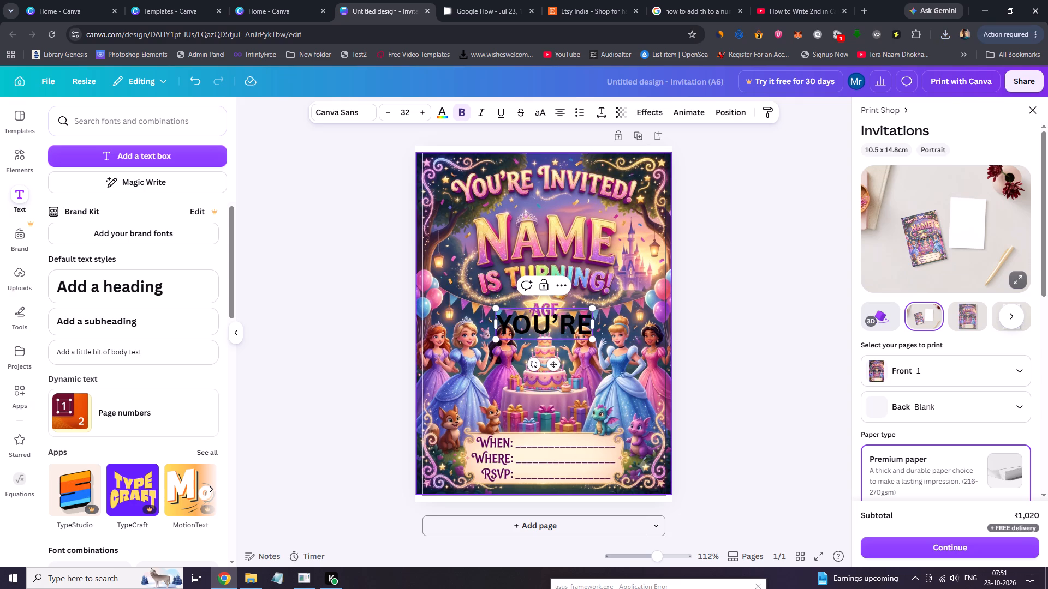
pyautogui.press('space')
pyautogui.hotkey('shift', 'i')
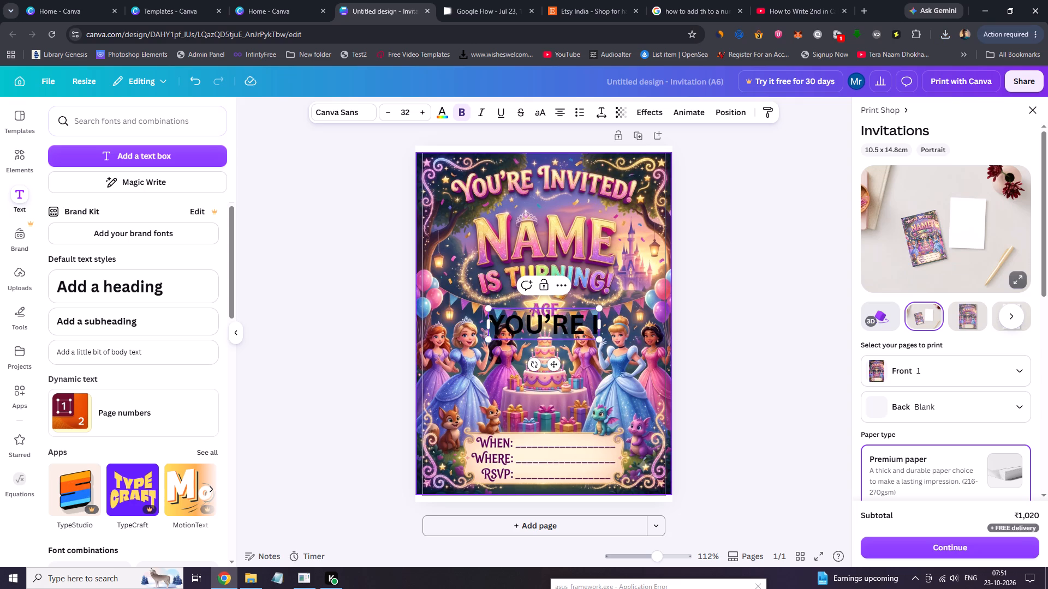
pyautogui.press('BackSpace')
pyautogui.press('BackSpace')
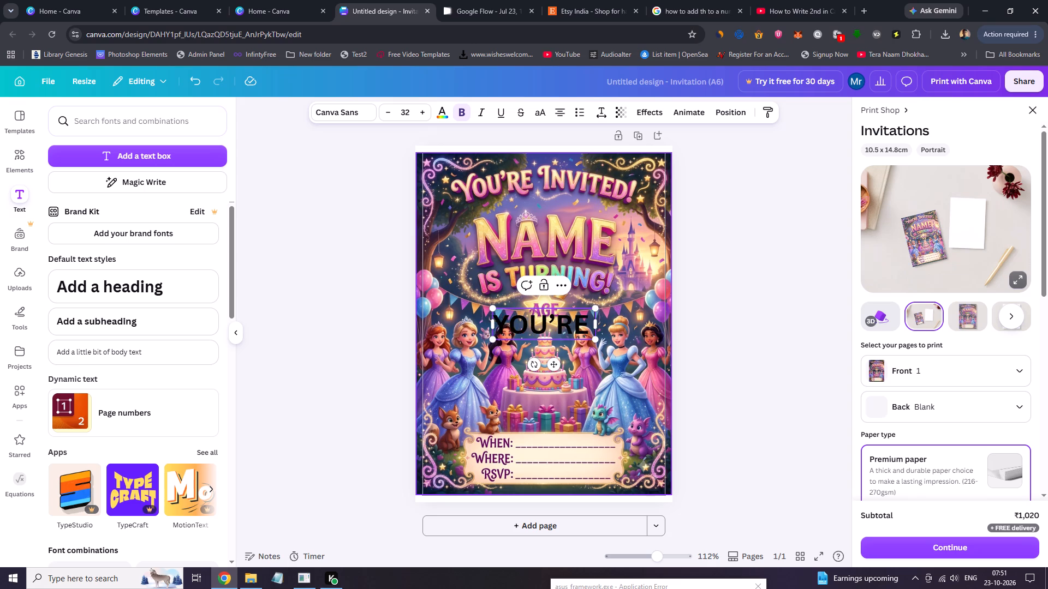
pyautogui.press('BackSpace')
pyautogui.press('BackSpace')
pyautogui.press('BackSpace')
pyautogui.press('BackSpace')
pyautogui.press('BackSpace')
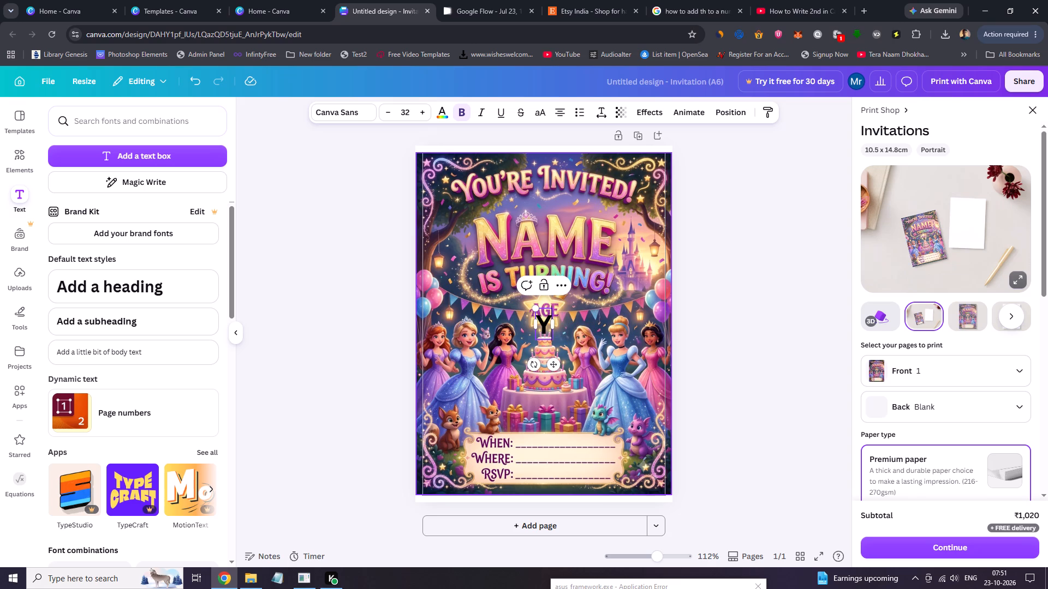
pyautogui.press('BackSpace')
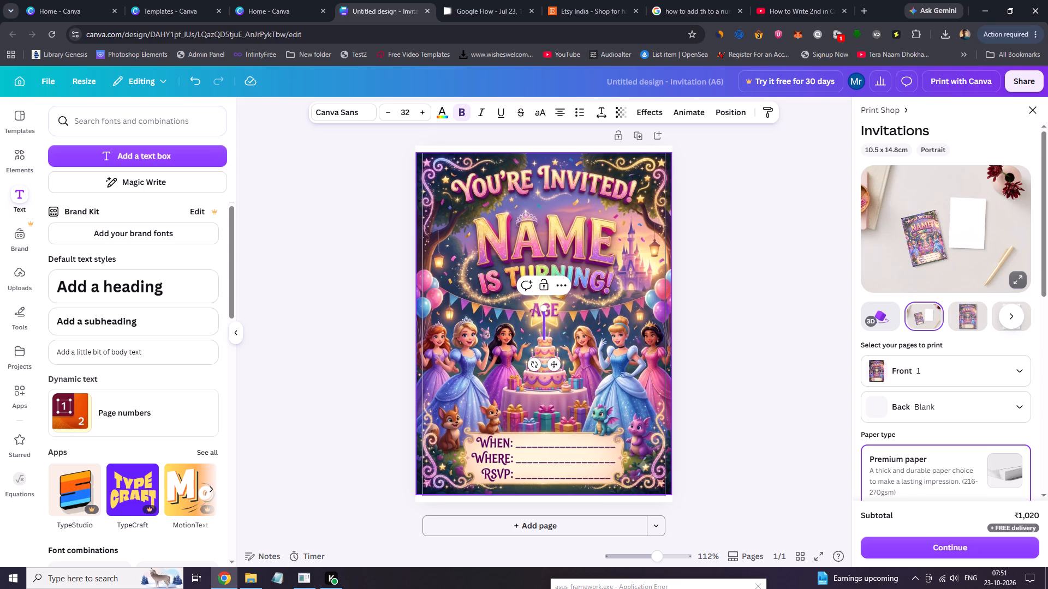
# Enter "You're Invited!" as the heading text.
pyautogui.hotkey('shift', 'y')
pyautogui.write('ou')
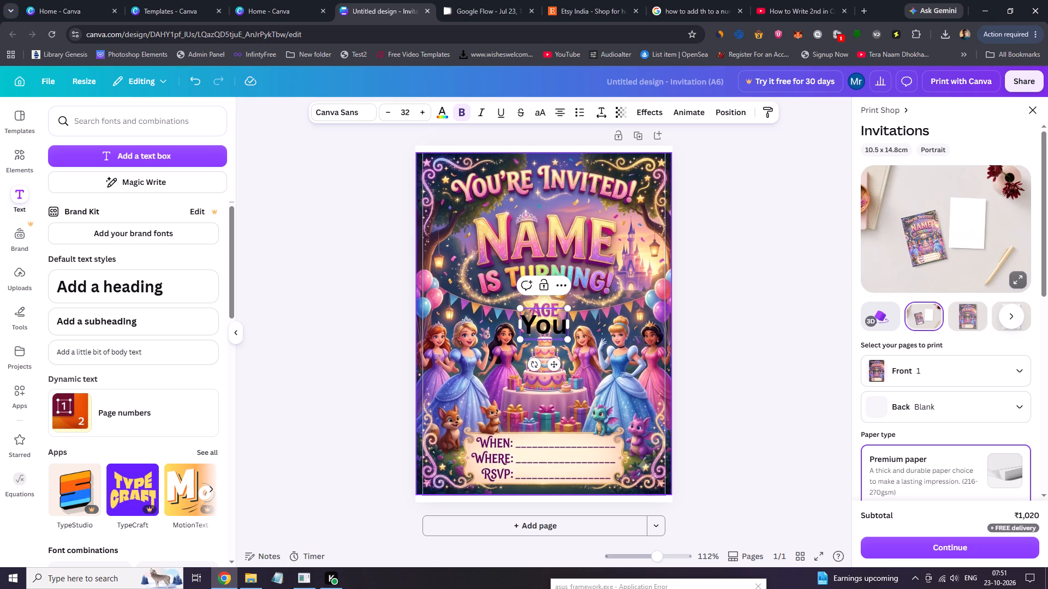
pyautogui.write("'re")
pyautogui.press('space')
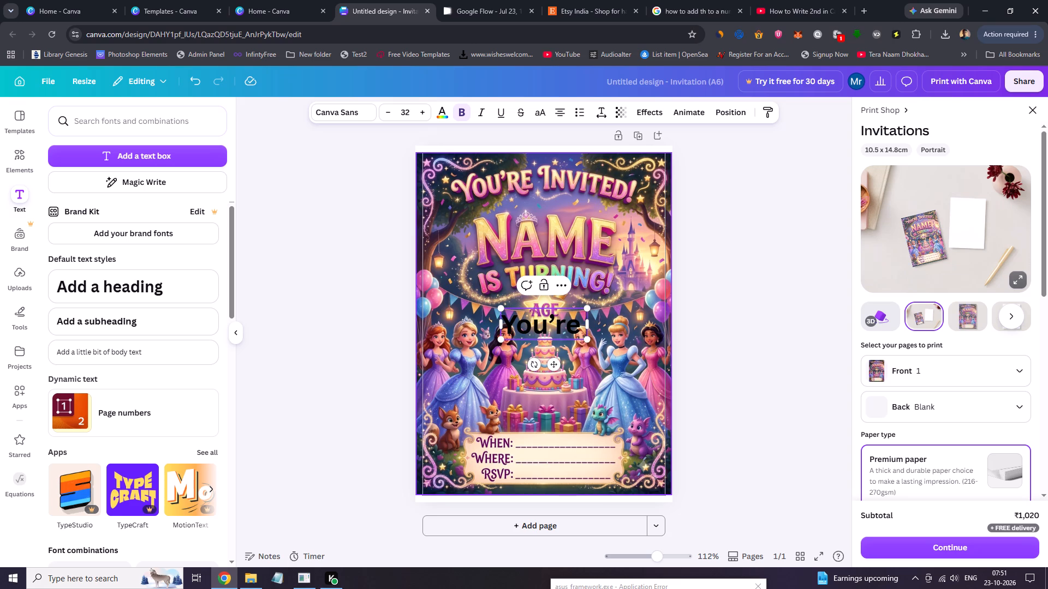
pyautogui.write('In')
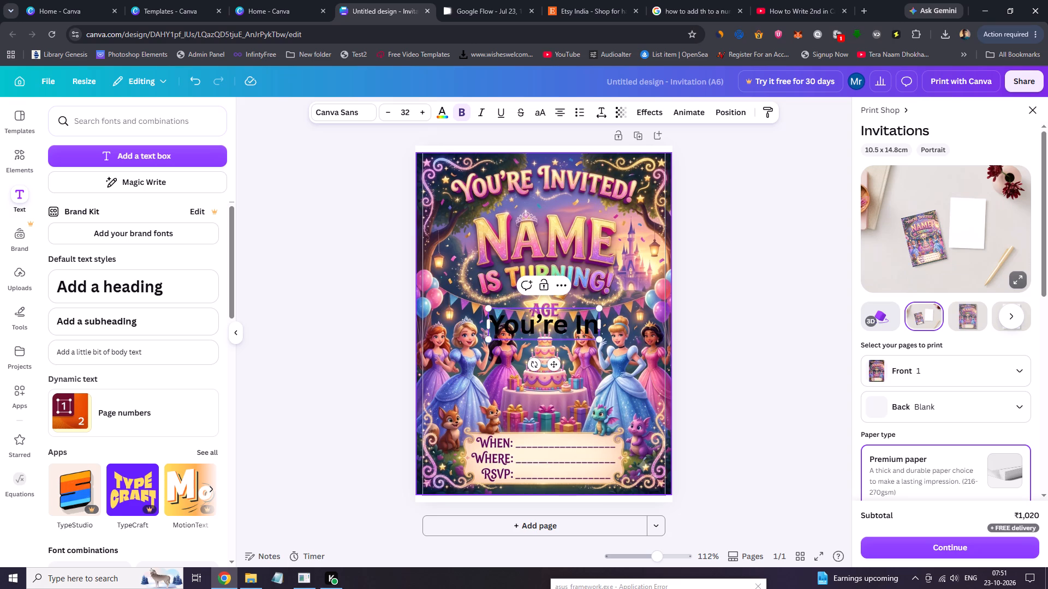
pyautogui.write('vi')
pyautogui.write('ted')
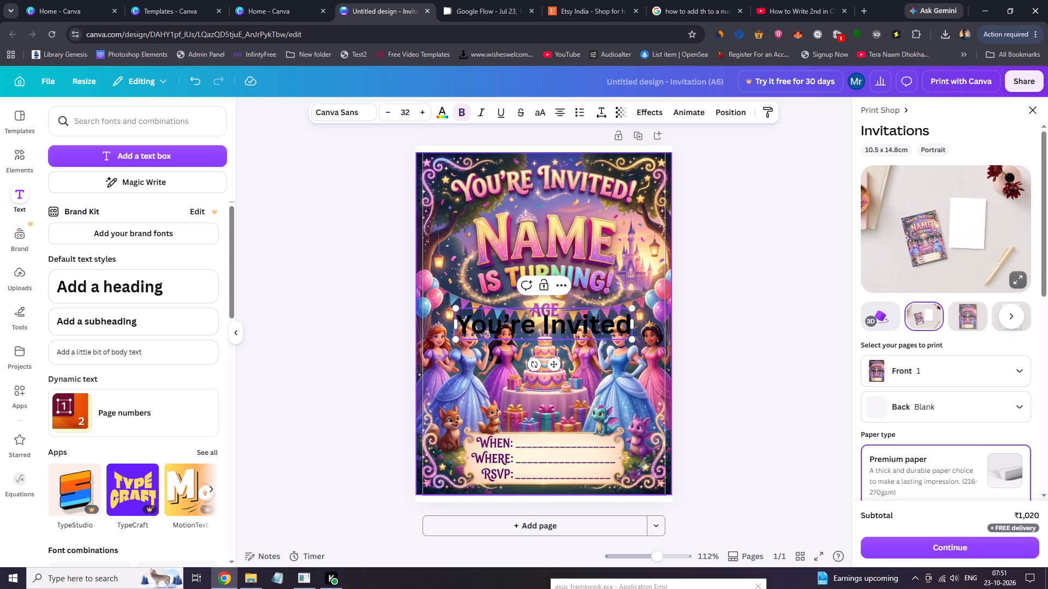
pyautogui.hotkey('shift', '!')
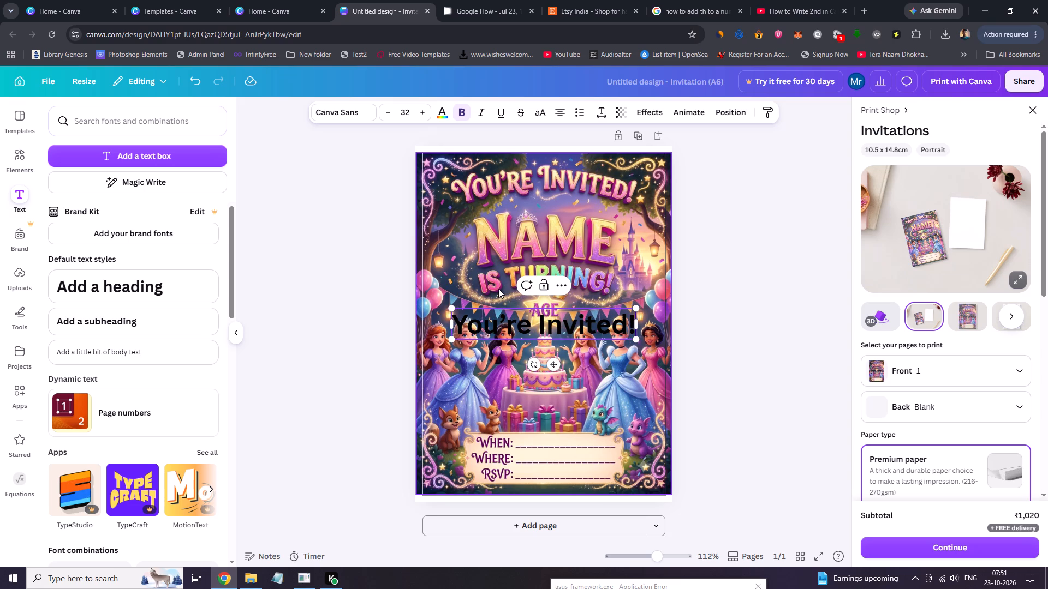
# Select the whole "You're Invited!" heading and look through the available fonts for one resembling the image's title lettering.
pyautogui.hotkey('ctrl', 'a')
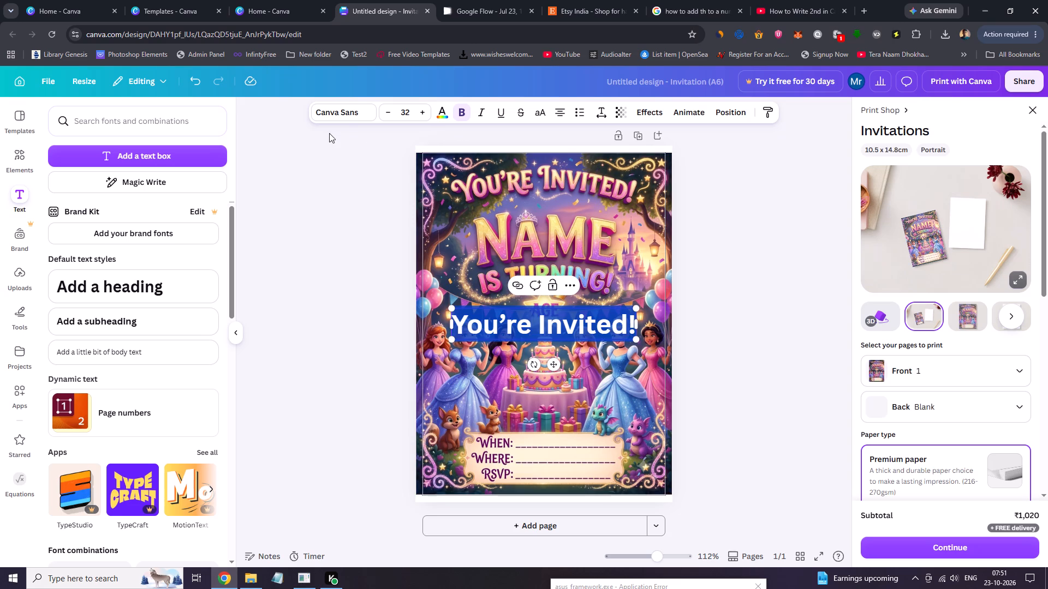
pyautogui.click(344, 110)
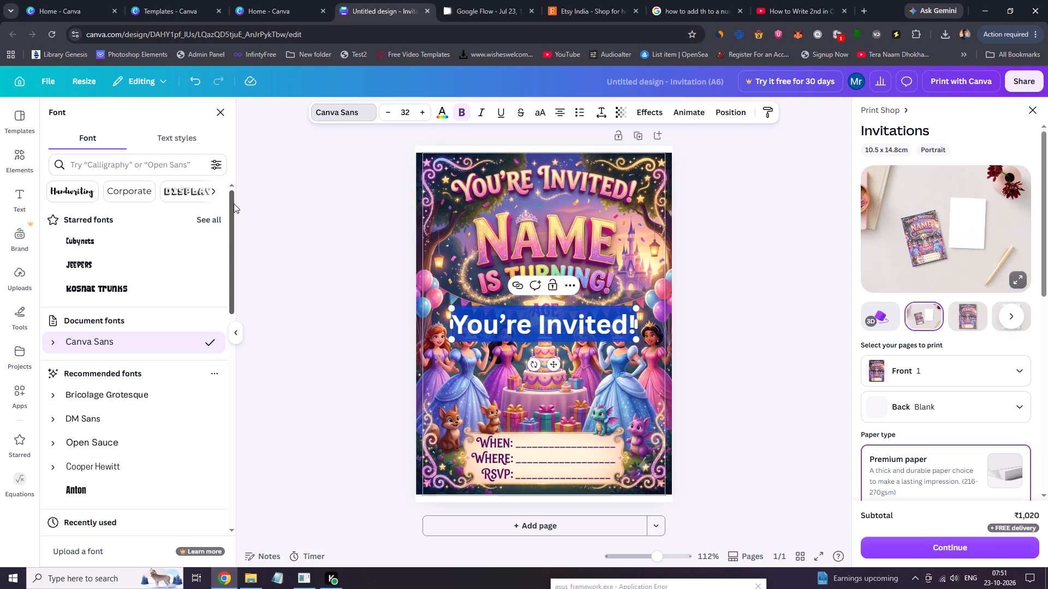
pyautogui.moveTo(233, 203); pyautogui.dragTo(227, 273)
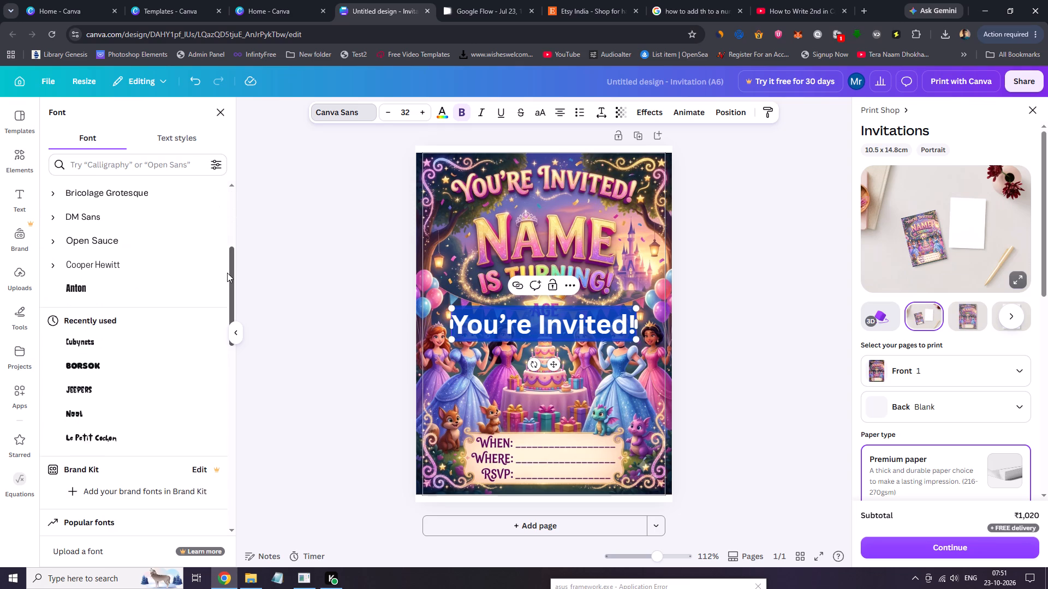
pyautogui.moveTo(227, 273); pyautogui.dragTo(225, 378)
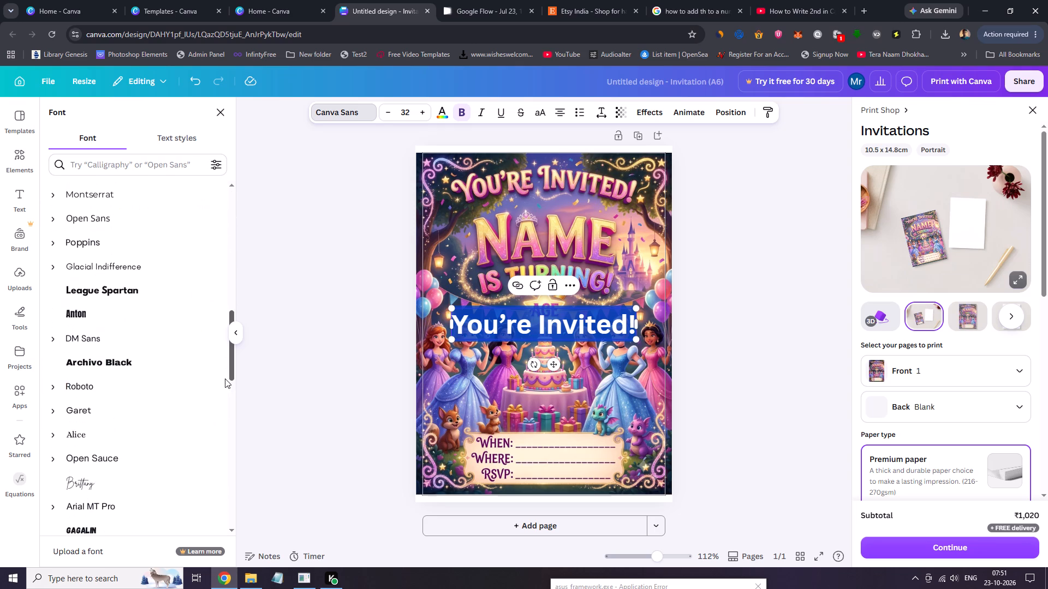
pyautogui.moveTo(225, 378); pyautogui.dragTo(233, 417)
pyautogui.moveTo(233, 361); pyautogui.dragTo(233, 383)
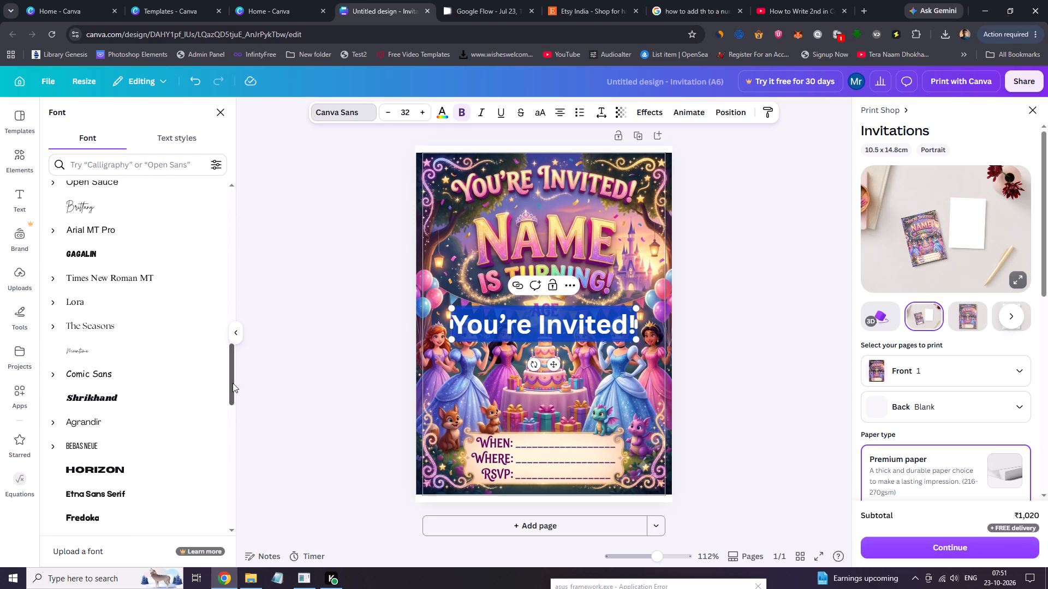
pyautogui.moveTo(233, 383); pyautogui.dragTo(239, 444)
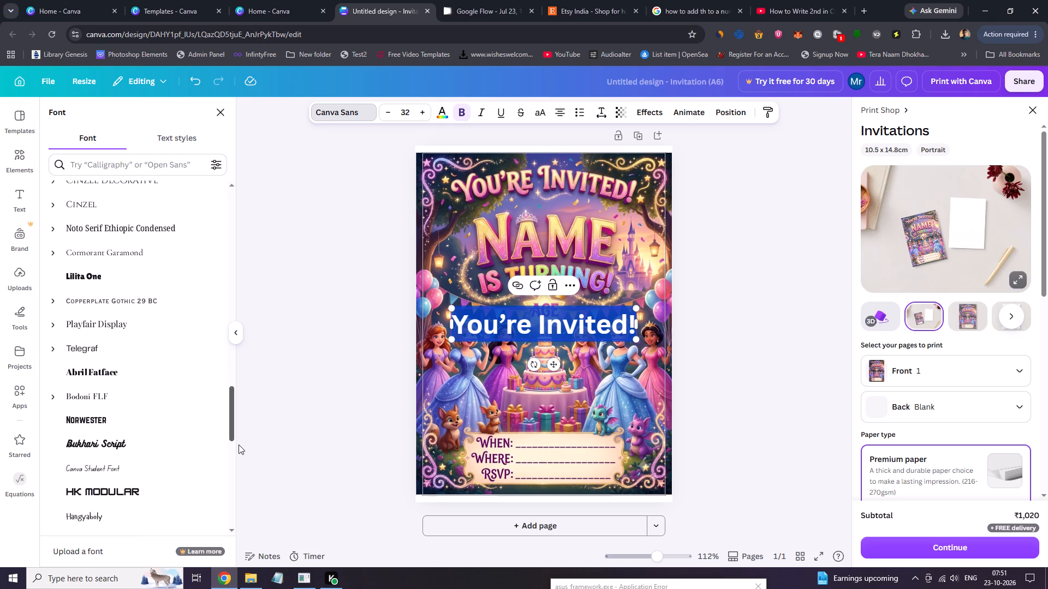
pyautogui.moveTo(239, 444); pyautogui.dragTo(242, 485)
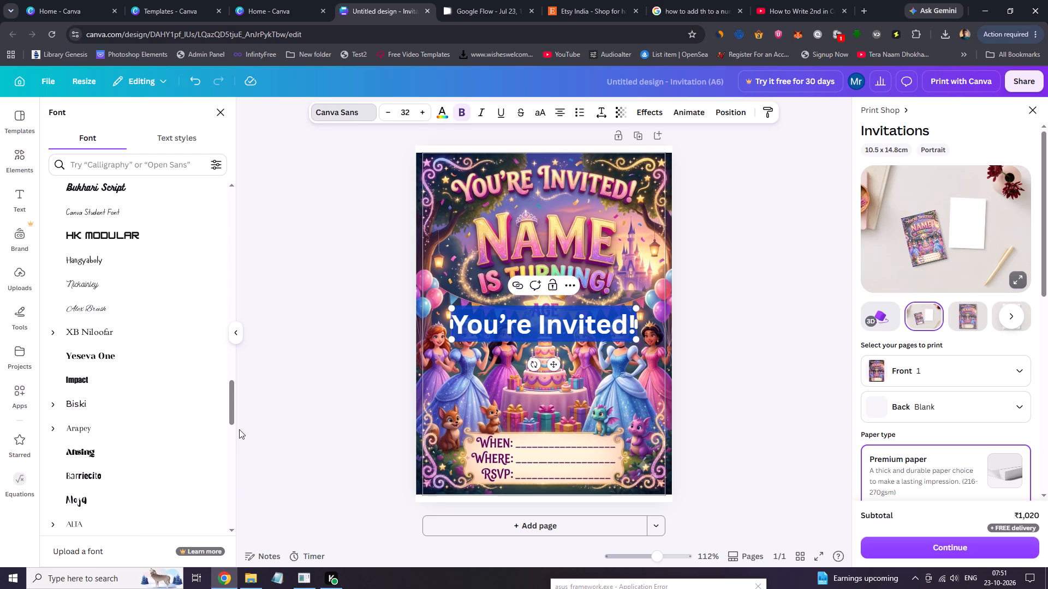
pyautogui.moveTo(232, 394); pyautogui.dragTo(237, 445)
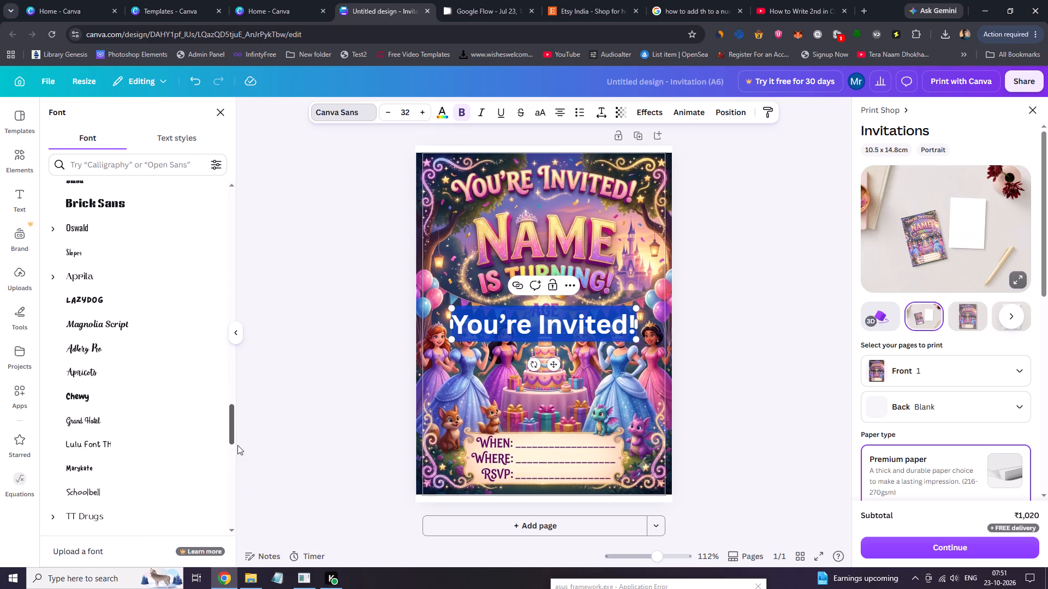
pyautogui.moveTo(237, 445); pyautogui.dragTo(242, 496)
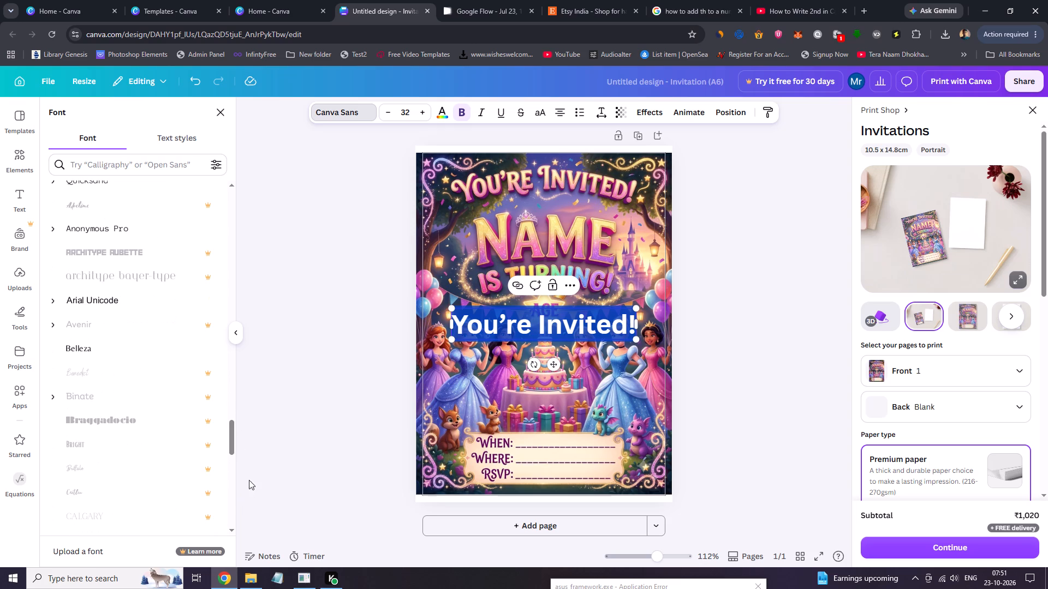
pyautogui.moveTo(233, 433); pyautogui.dragTo(233, 456)
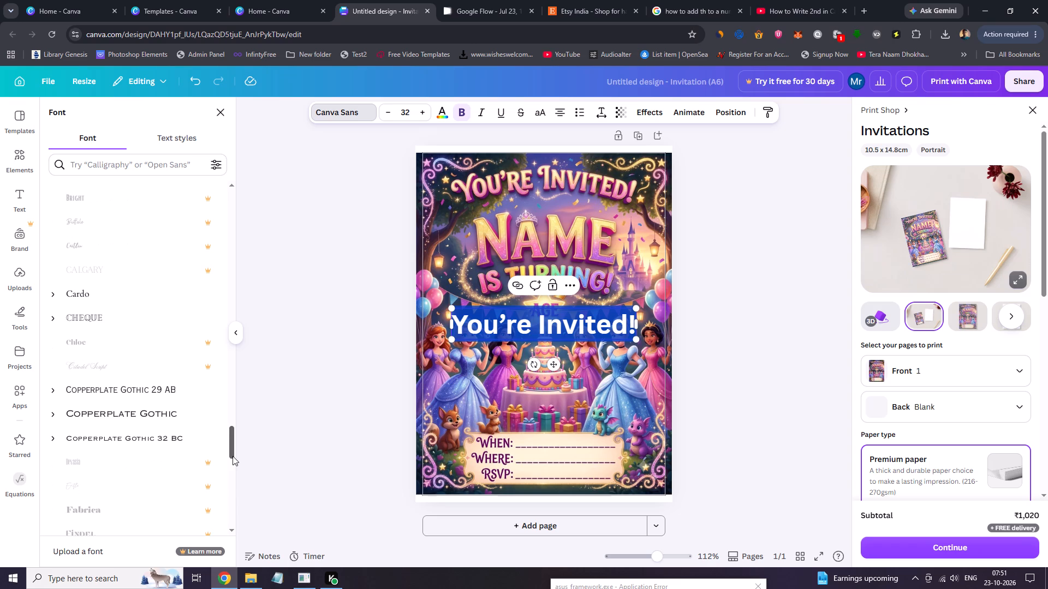
pyautogui.moveTo(233, 456); pyautogui.dragTo(239, 499)
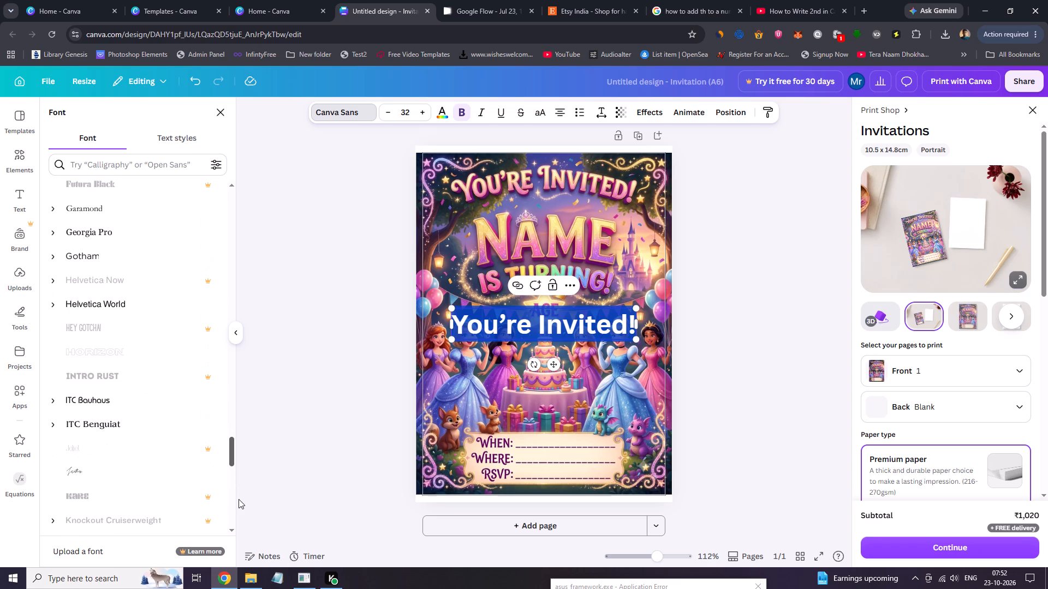
pyautogui.moveTo(239, 499); pyautogui.dragTo(240, 524)
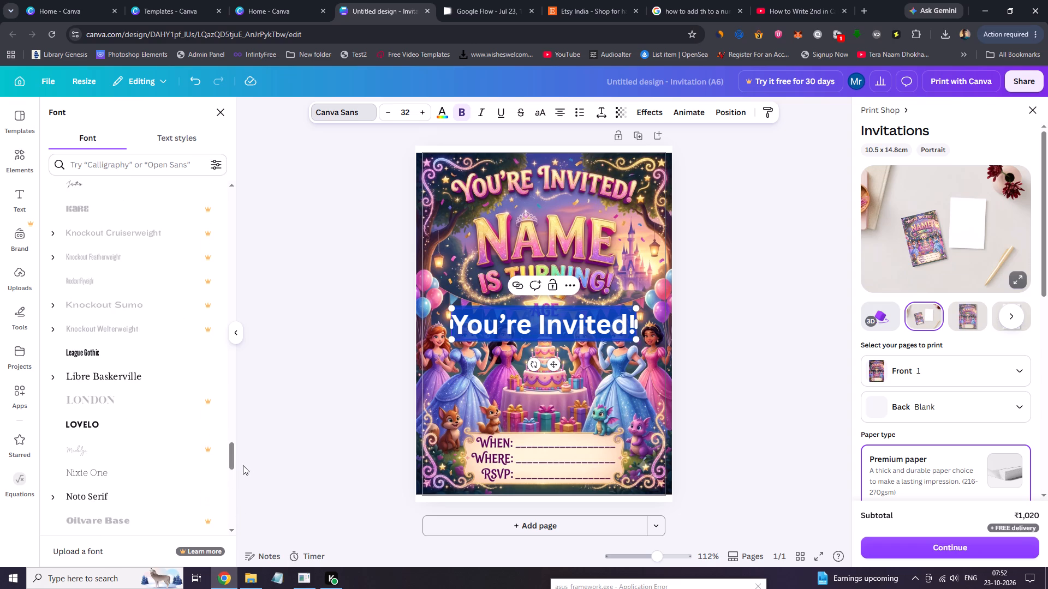
pyautogui.moveTo(231, 449); pyautogui.dragTo(231, 474)
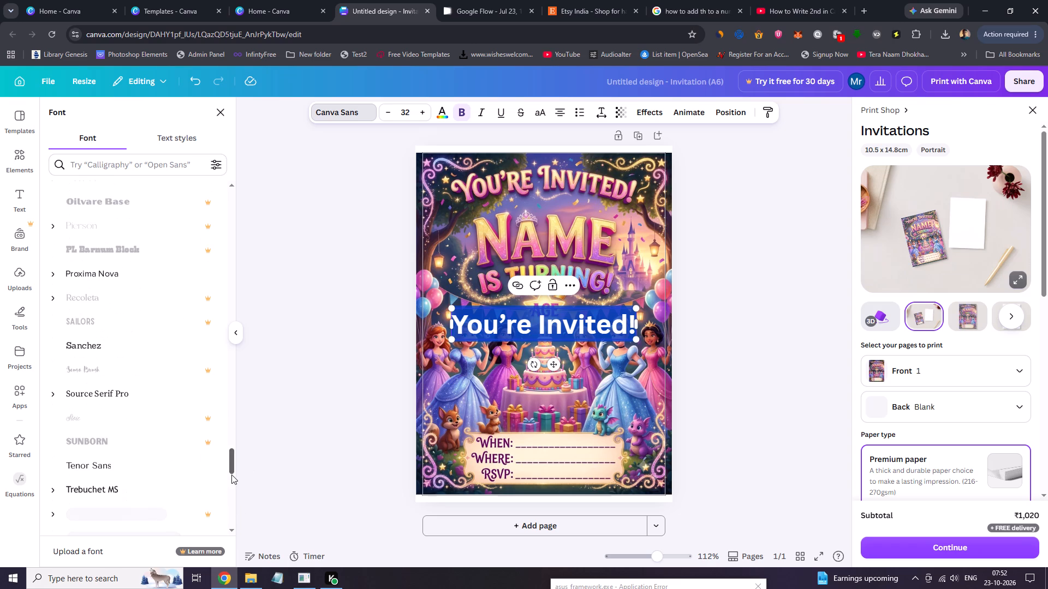
pyautogui.moveTo(231, 474); pyautogui.dragTo(229, 525)
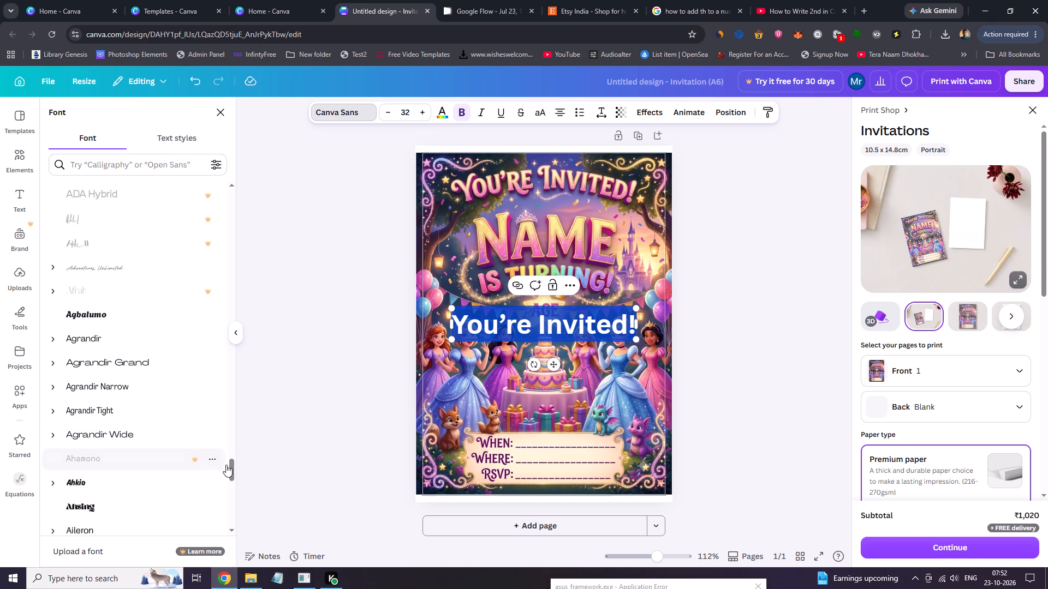
pyautogui.moveTo(234, 490); pyautogui.dragTo(272, 187)
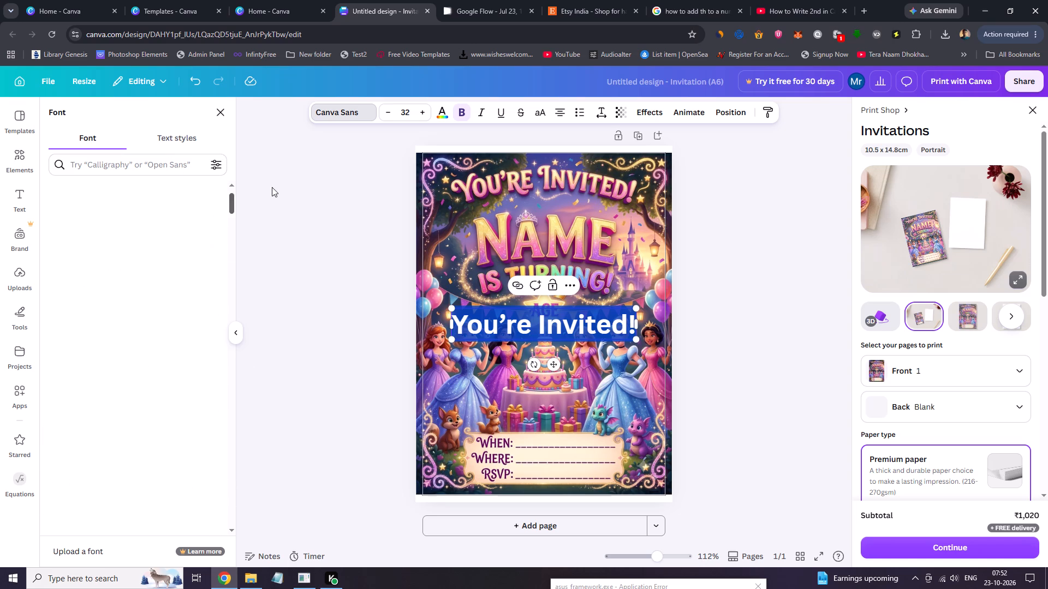
pyautogui.moveTo(272, 187); pyautogui.dragTo(271, 166)
# Browse the font style categories and filter the fonts for the heading to Funky.
pyautogui.click(215, 196)
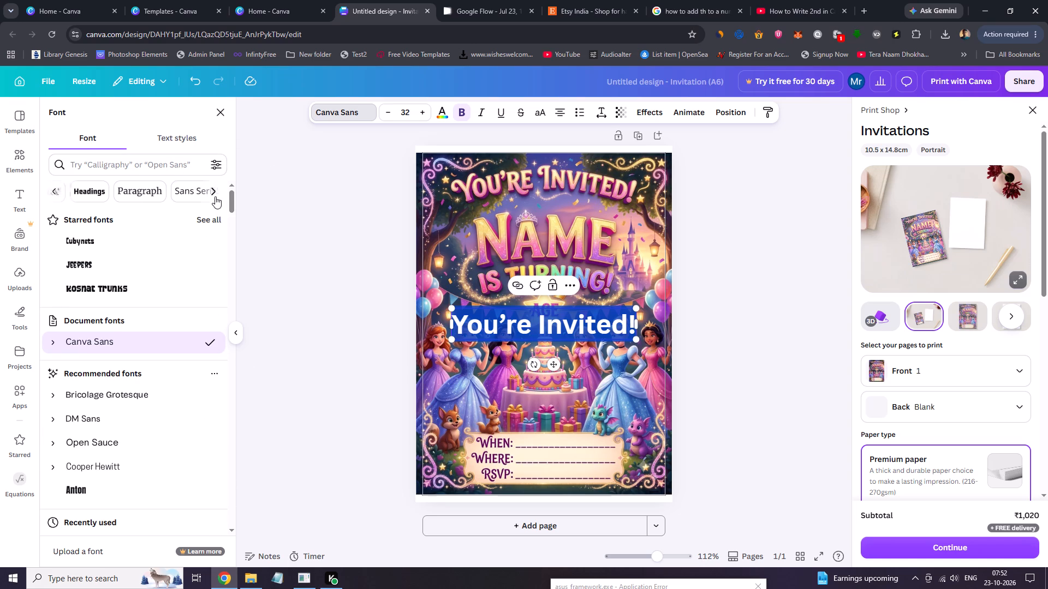
pyautogui.click(215, 196)
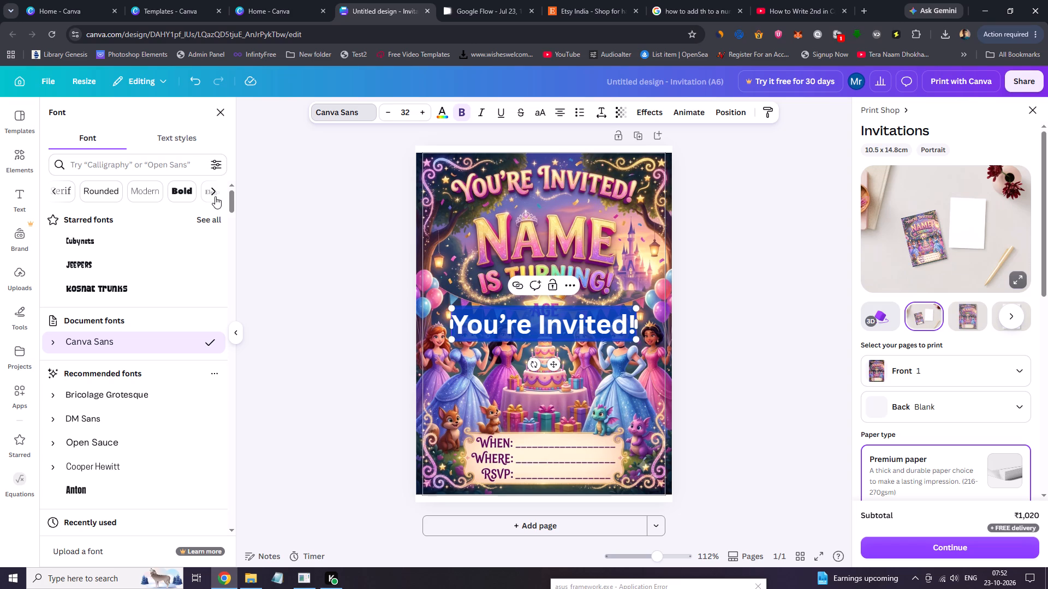
pyautogui.click(215, 196)
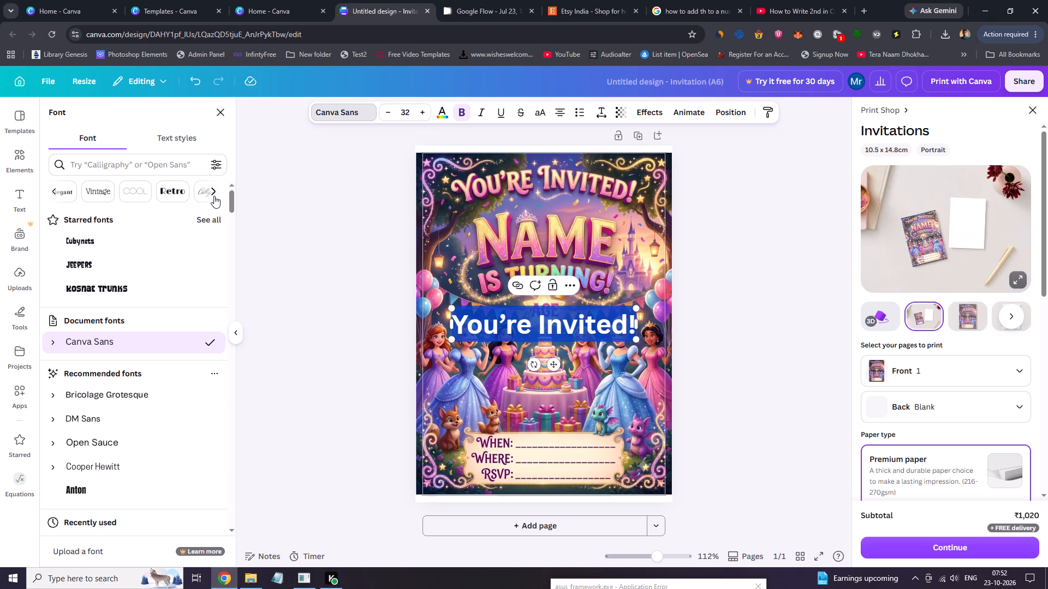
pyautogui.doubleClick(214, 196)
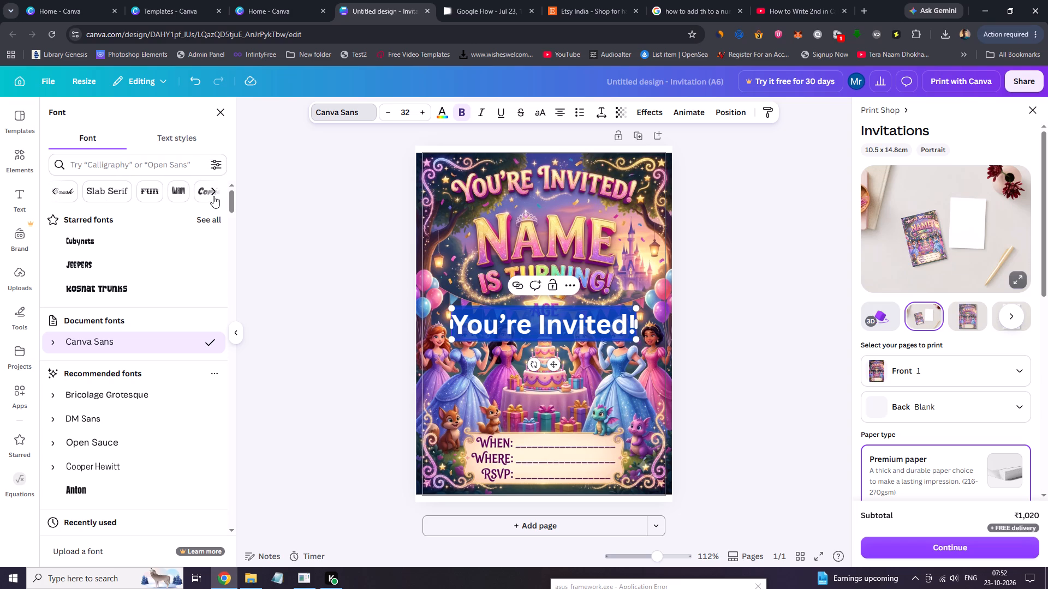
pyautogui.click(213, 196)
pyautogui.click(144, 195)
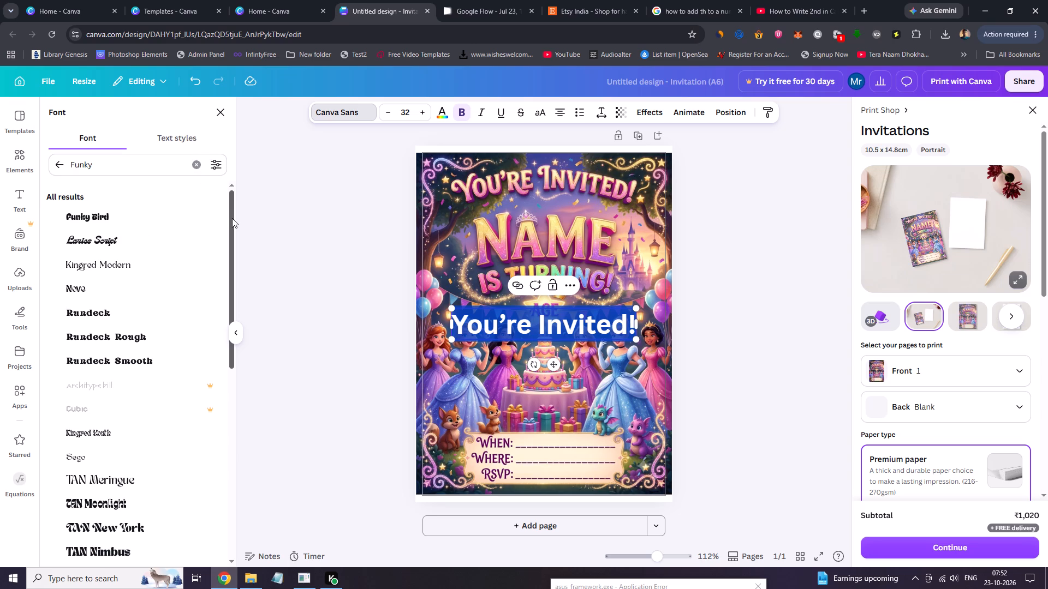
# Look through the Funky fonts for one resembling the invitation image's "You're Invited!" title lettering.
pyautogui.moveTo(232, 218); pyautogui.dragTo(234, 293)
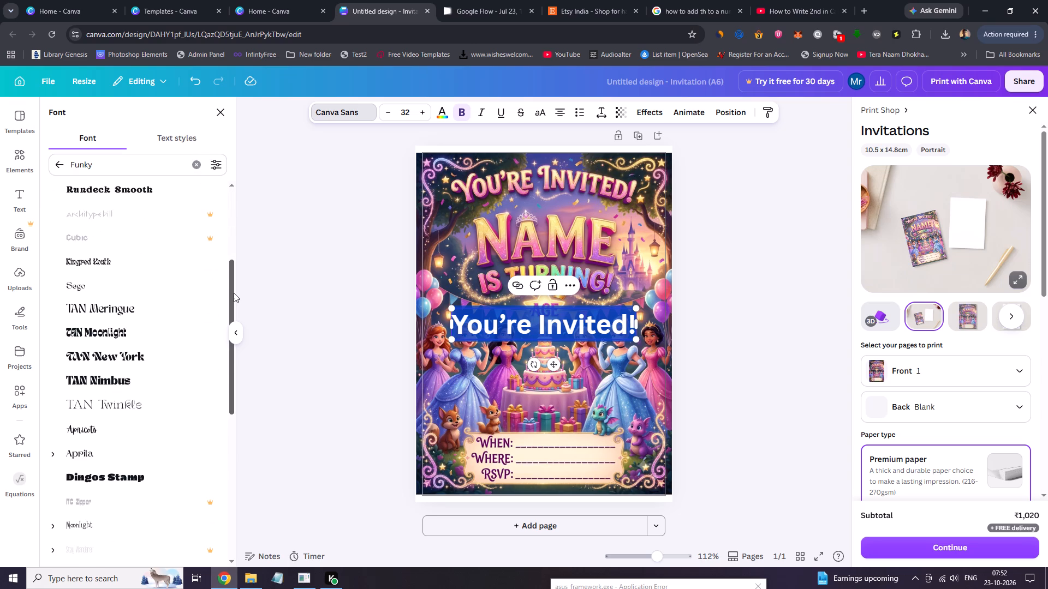
pyautogui.moveTo(234, 293); pyautogui.dragTo(231, 457)
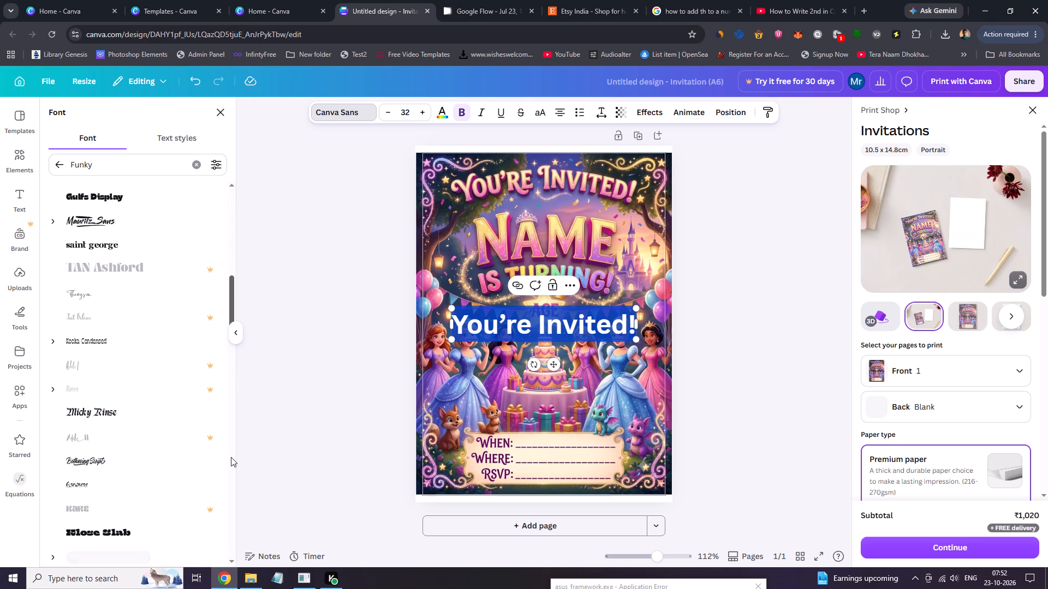
pyautogui.moveTo(231, 457); pyautogui.dragTo(233, 474)
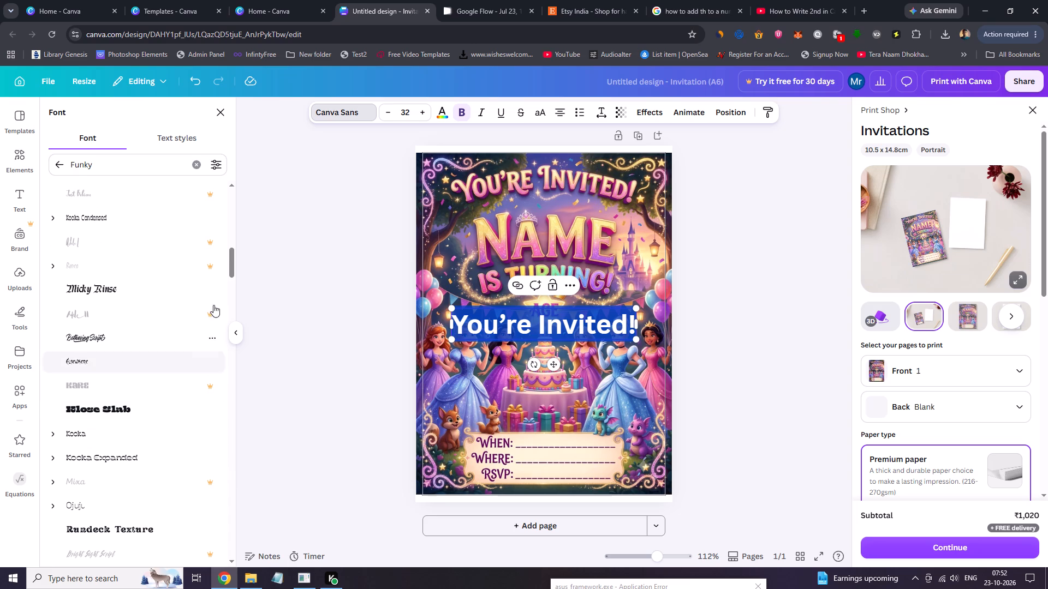
pyautogui.moveTo(230, 259); pyautogui.dragTo(225, 313)
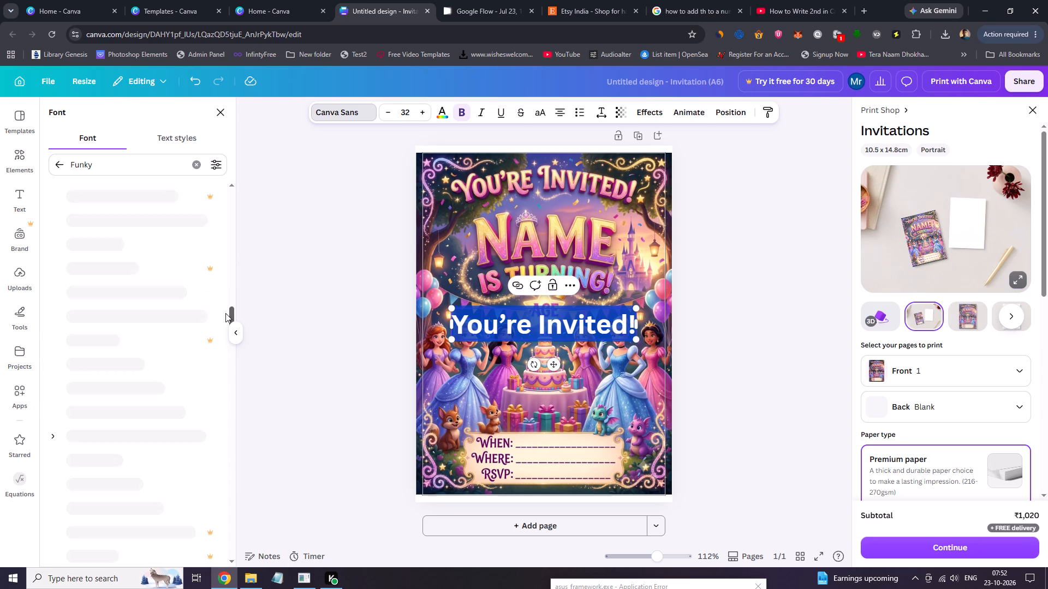
pyautogui.moveTo(225, 313); pyautogui.dragTo(225, 306)
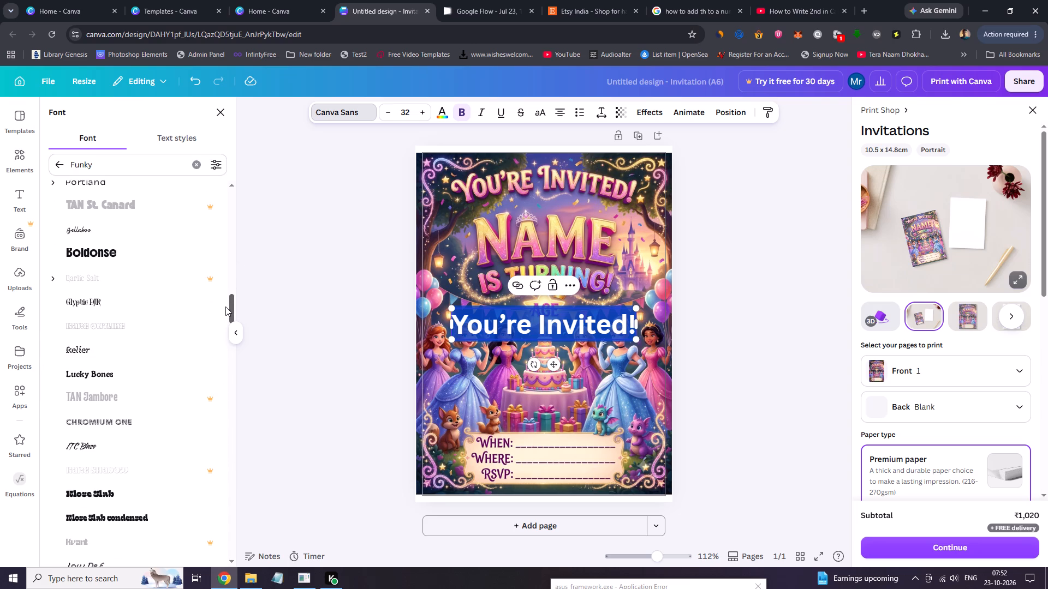
pyautogui.moveTo(225, 306); pyautogui.dragTo(228, 349)
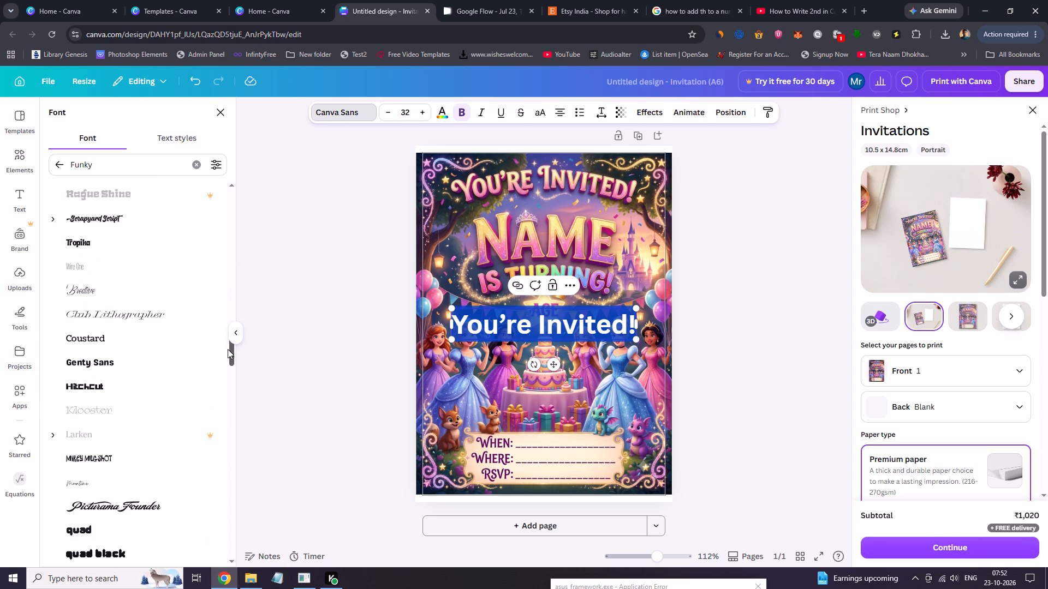
pyautogui.moveTo(228, 349); pyautogui.dragTo(231, 394)
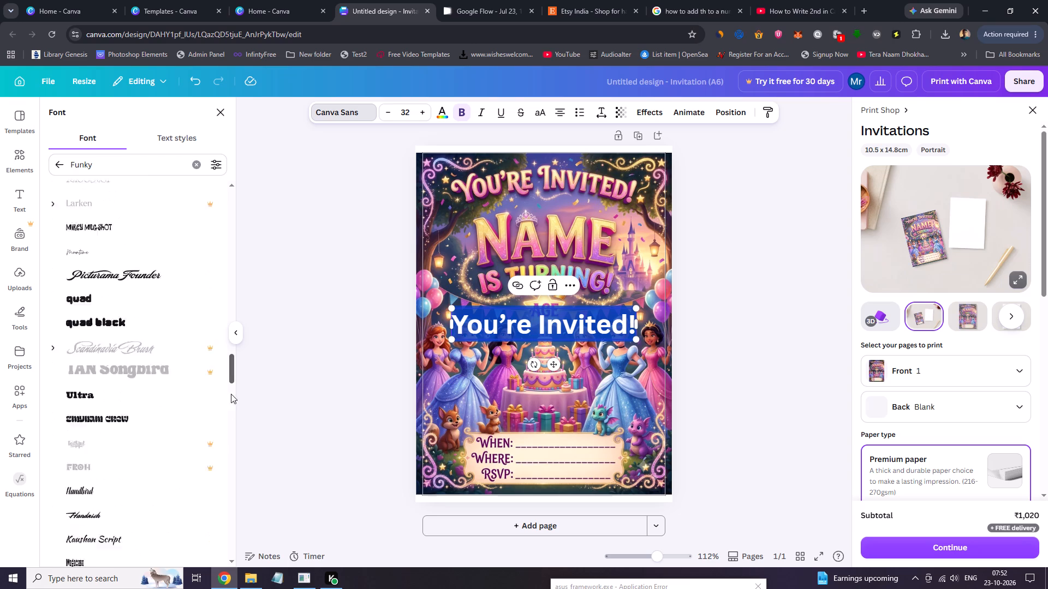
pyautogui.moveTo(231, 394); pyautogui.dragTo(233, 425)
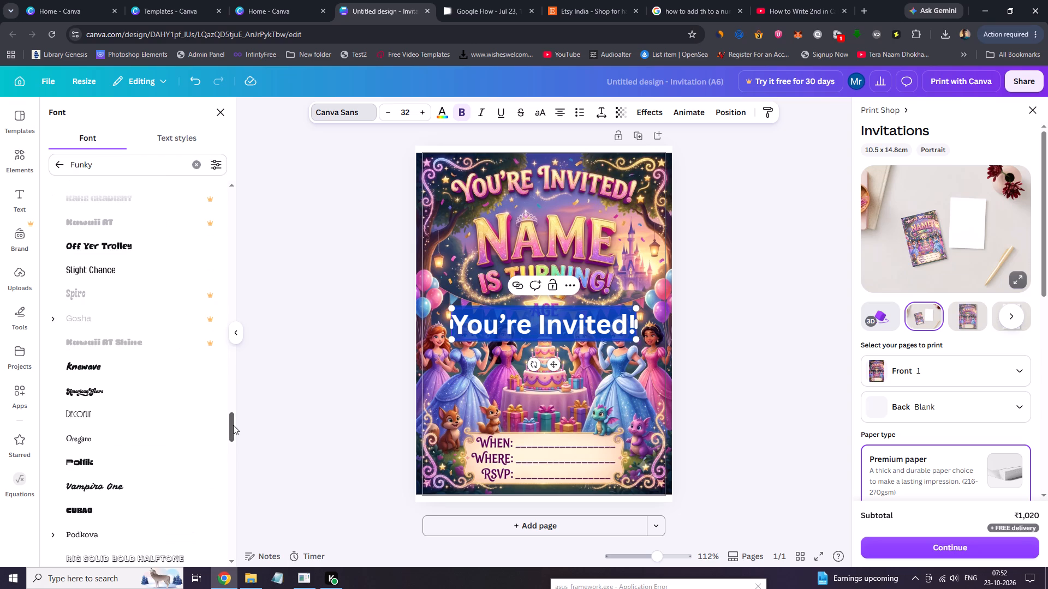
pyautogui.moveTo(233, 425); pyautogui.dragTo(235, 169)
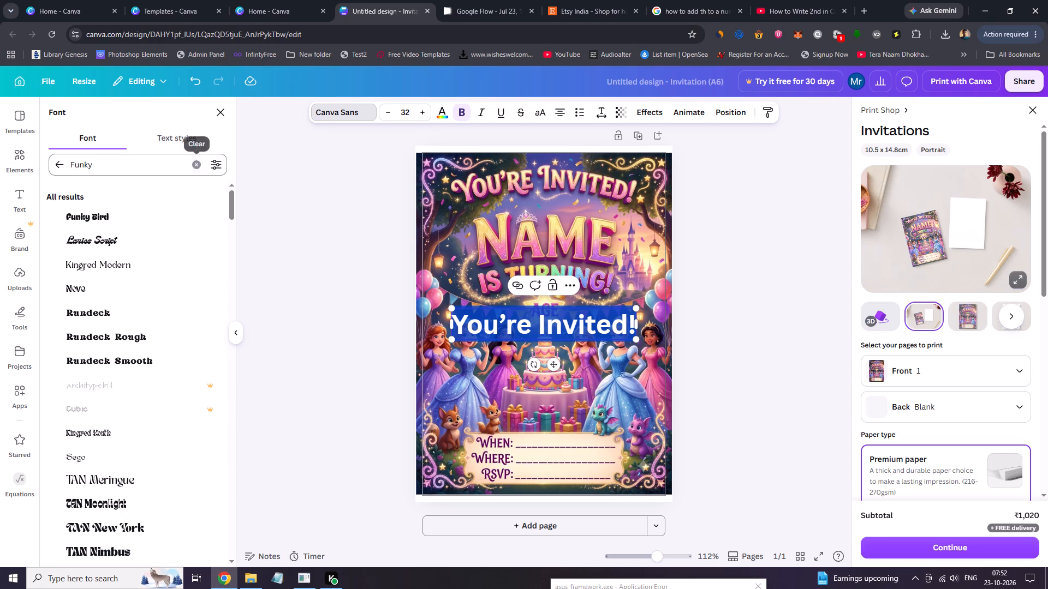
# Clear the Funky filter, browse all the font style categories, and filter the fonts to Cartoon.
pyautogui.click(64, 166)
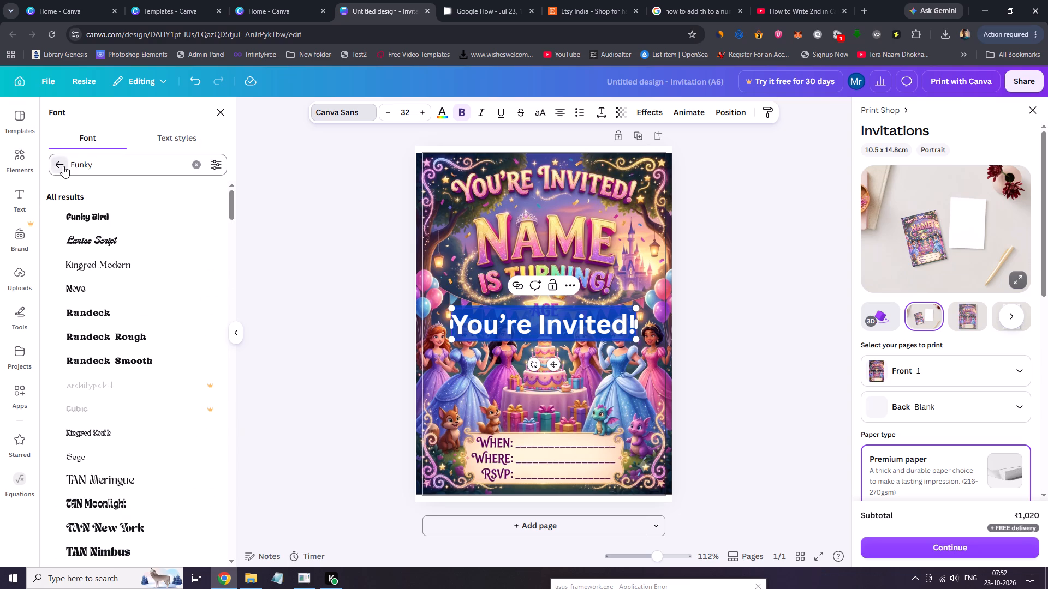
pyautogui.click(209, 196)
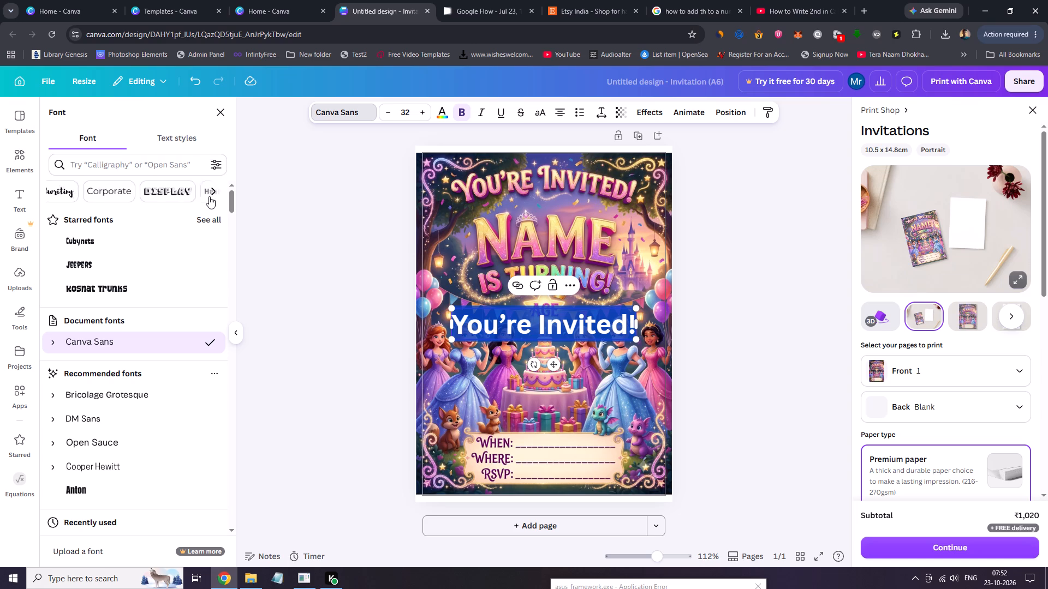
pyautogui.click(209, 196)
pyautogui.click(209, 196)
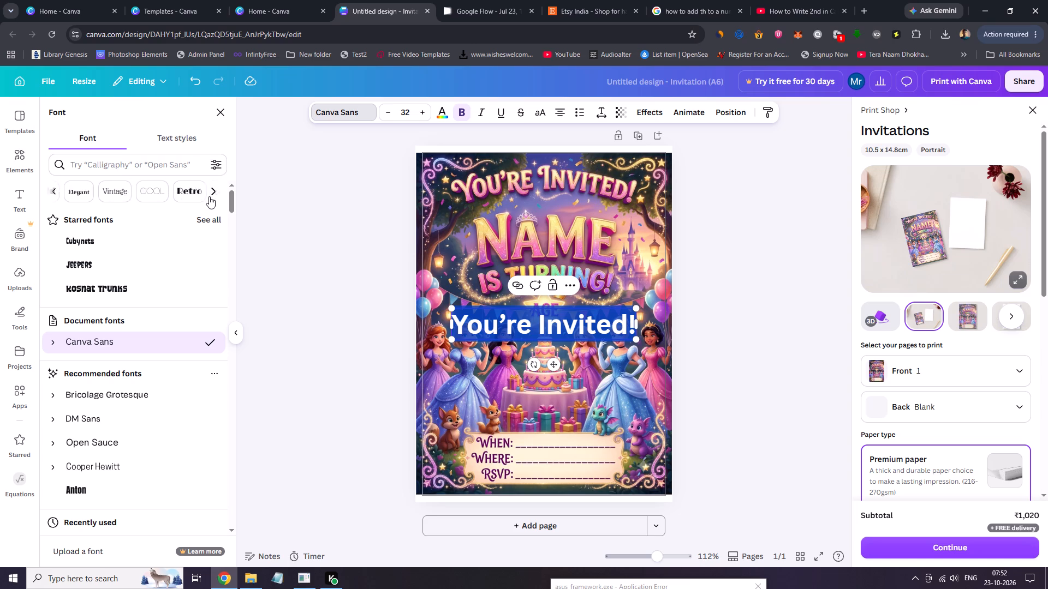
pyautogui.click(209, 196)
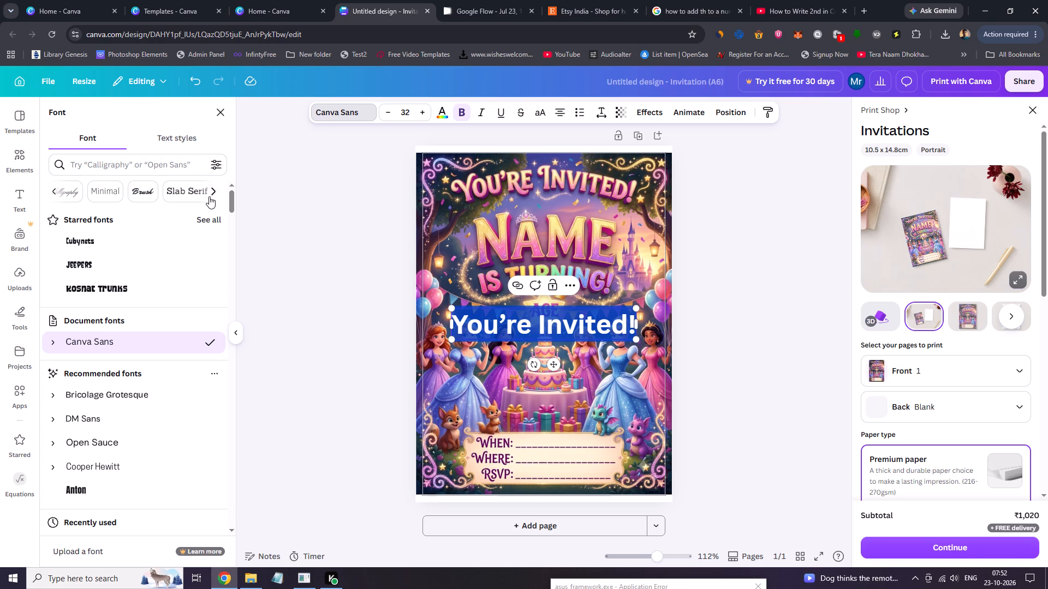
pyautogui.click(209, 196)
pyautogui.click(209, 196)
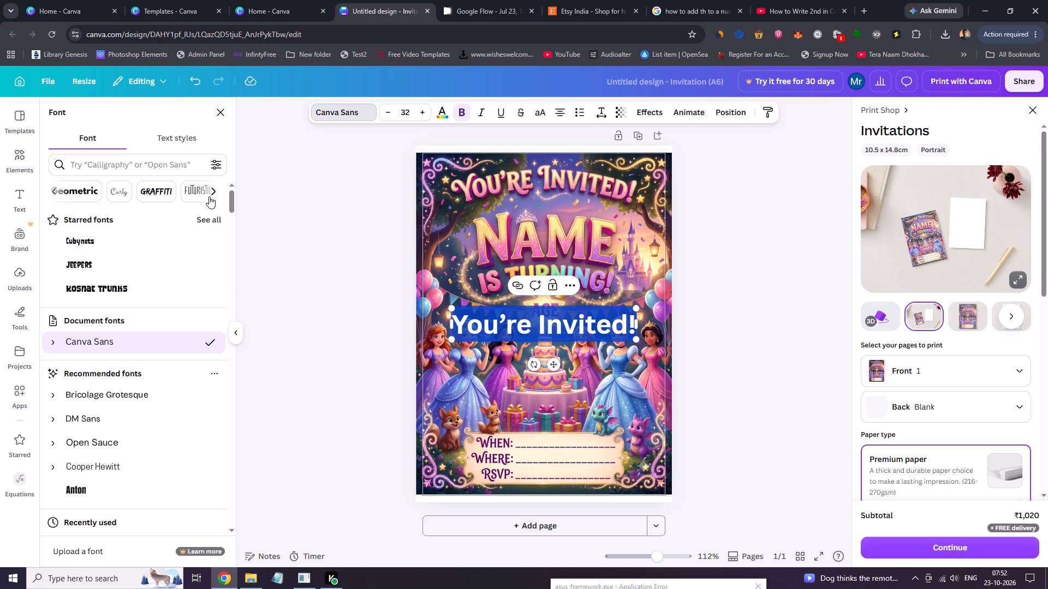
pyautogui.click(209, 197)
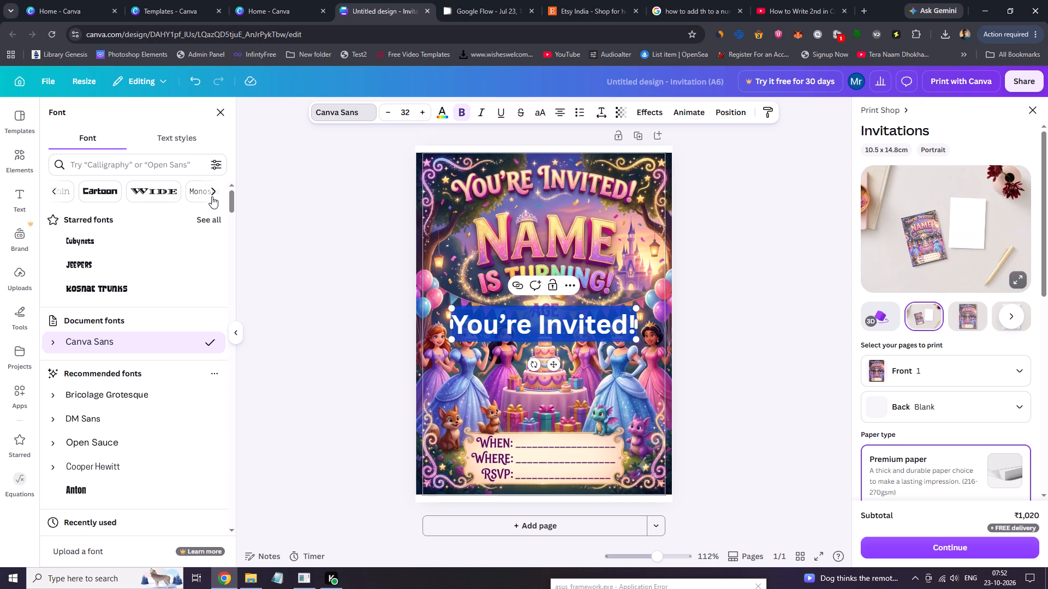
pyautogui.click(212, 196)
pyautogui.click(214, 196)
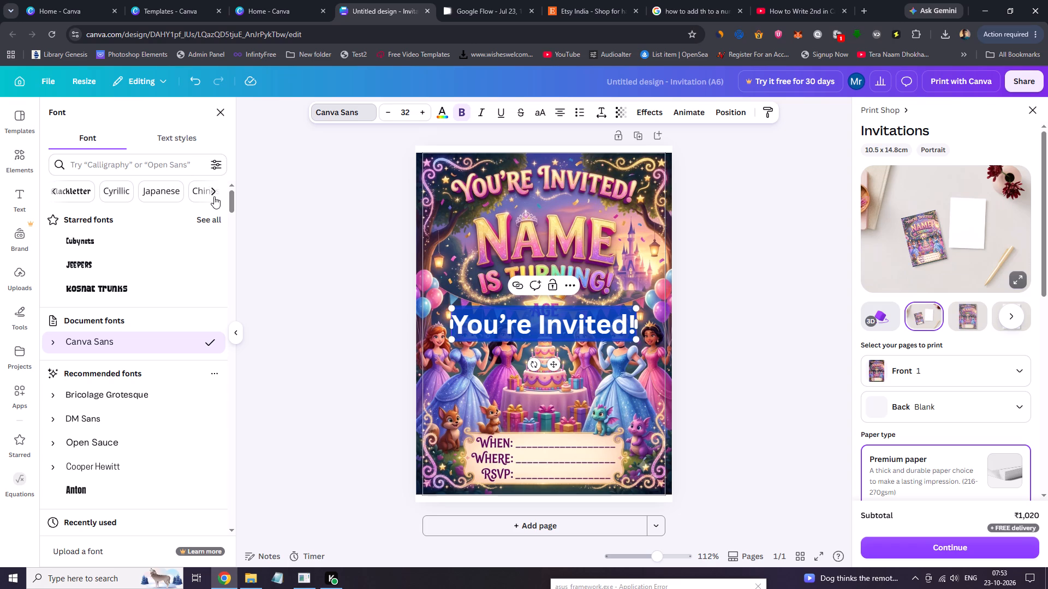
pyautogui.click(218, 194)
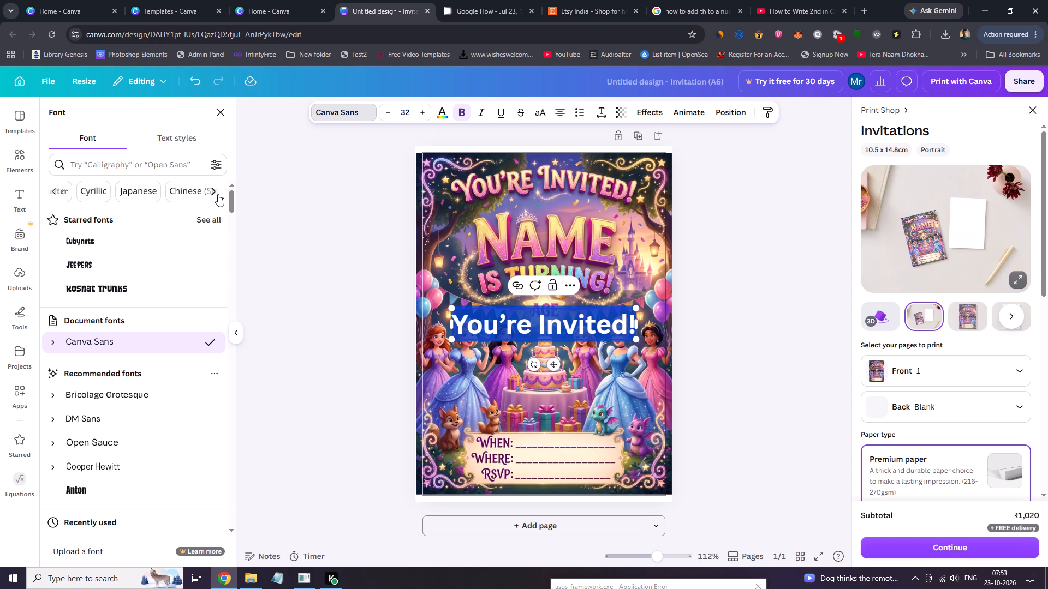
pyautogui.click(218, 194)
pyautogui.doubleClick(53, 187)
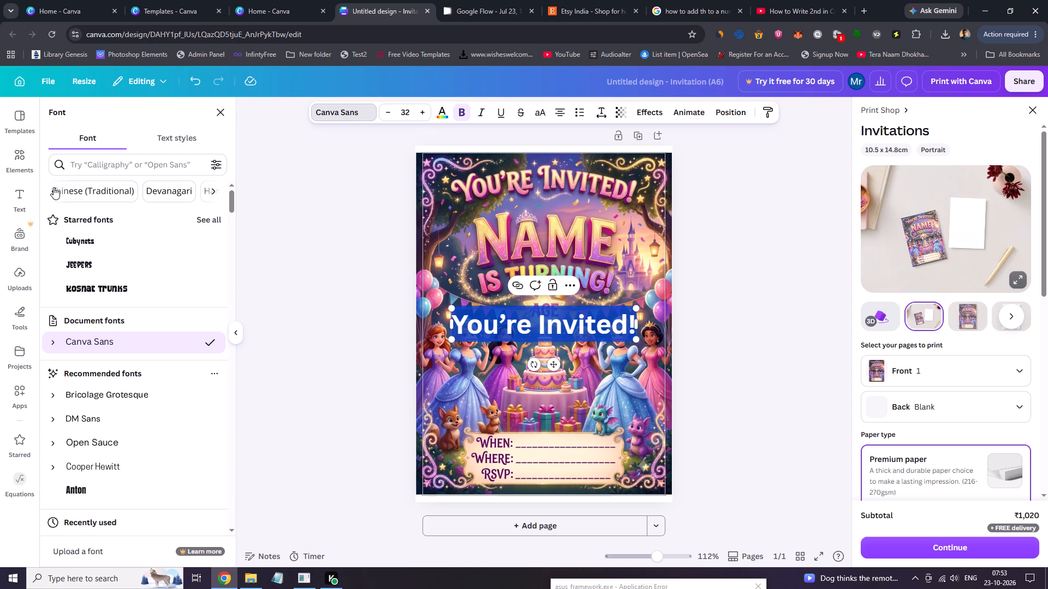
pyautogui.click(53, 187)
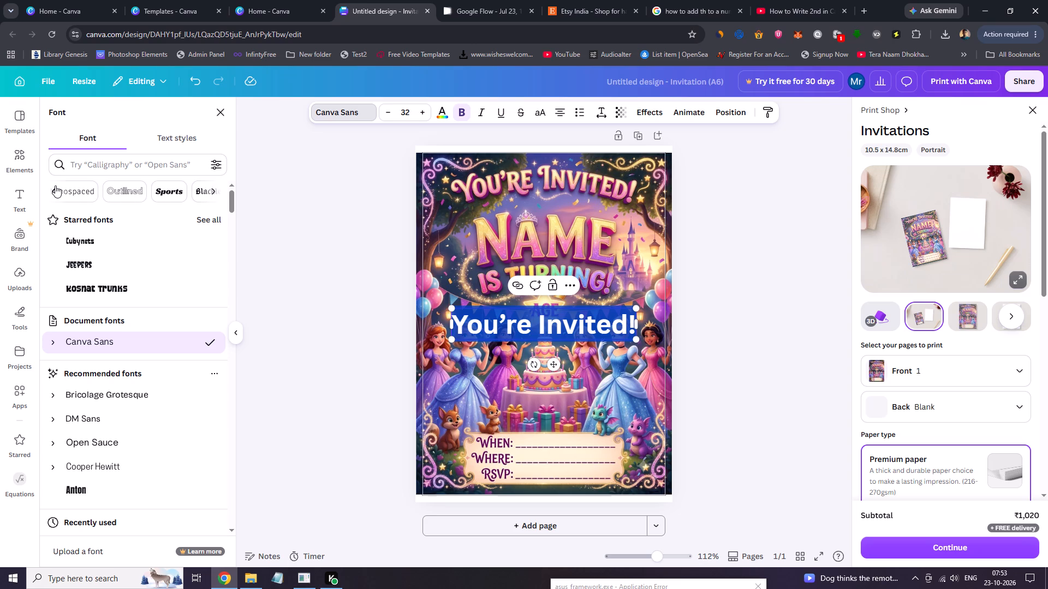
pyautogui.click(55, 185)
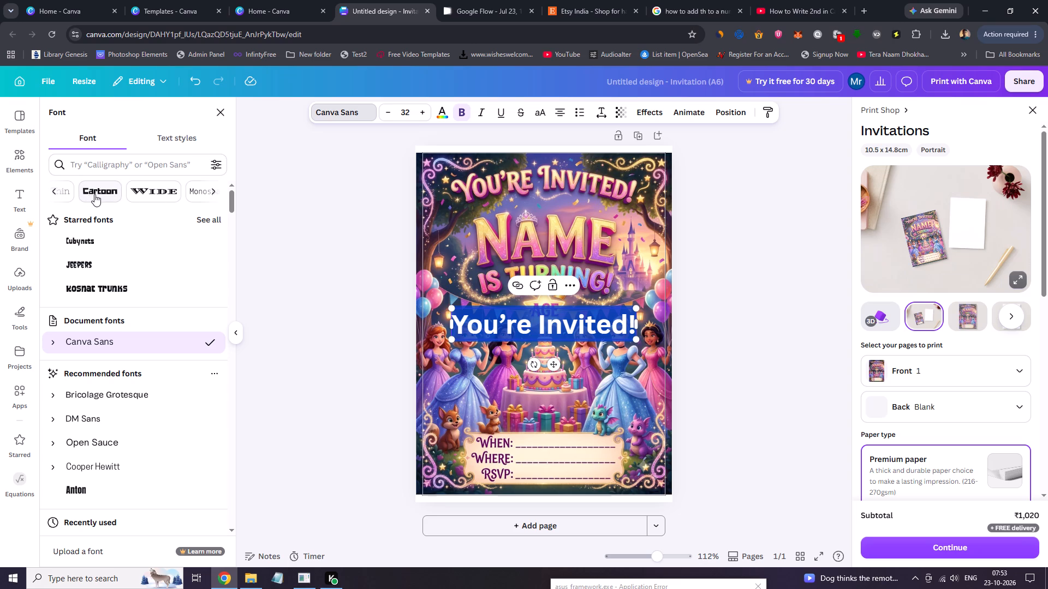
pyautogui.click(95, 194)
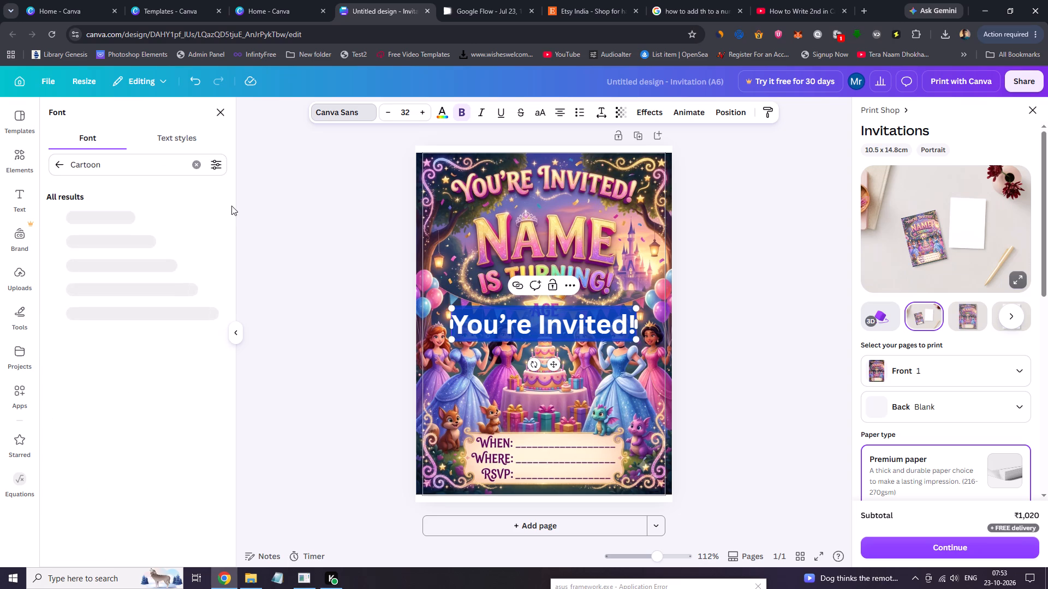
# Drop the Cartoon filter and list the fonts in the Paragraph category instead.
pyautogui.click(58, 166)
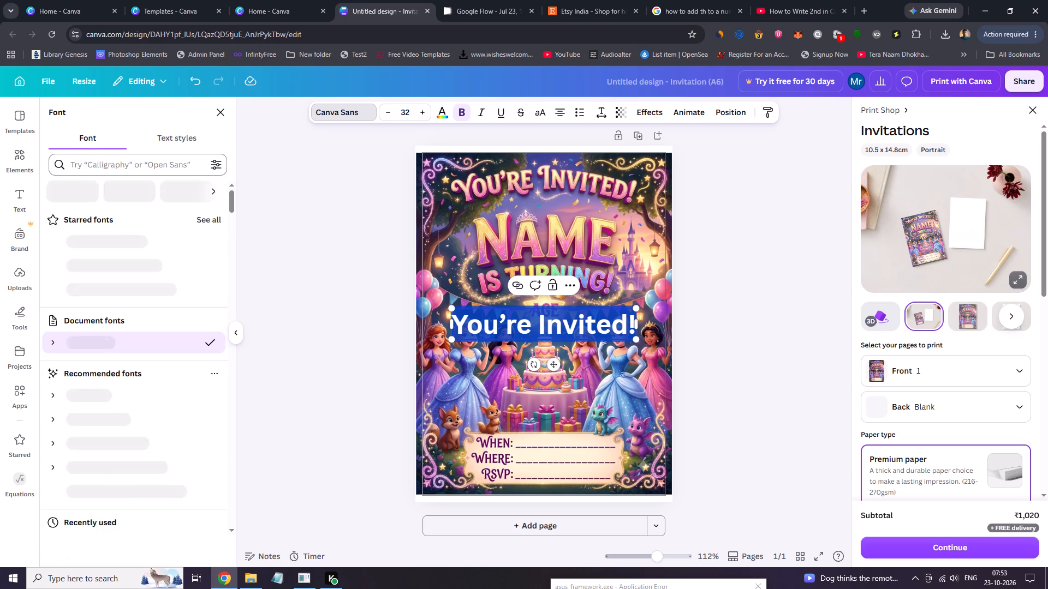
pyautogui.click(214, 188)
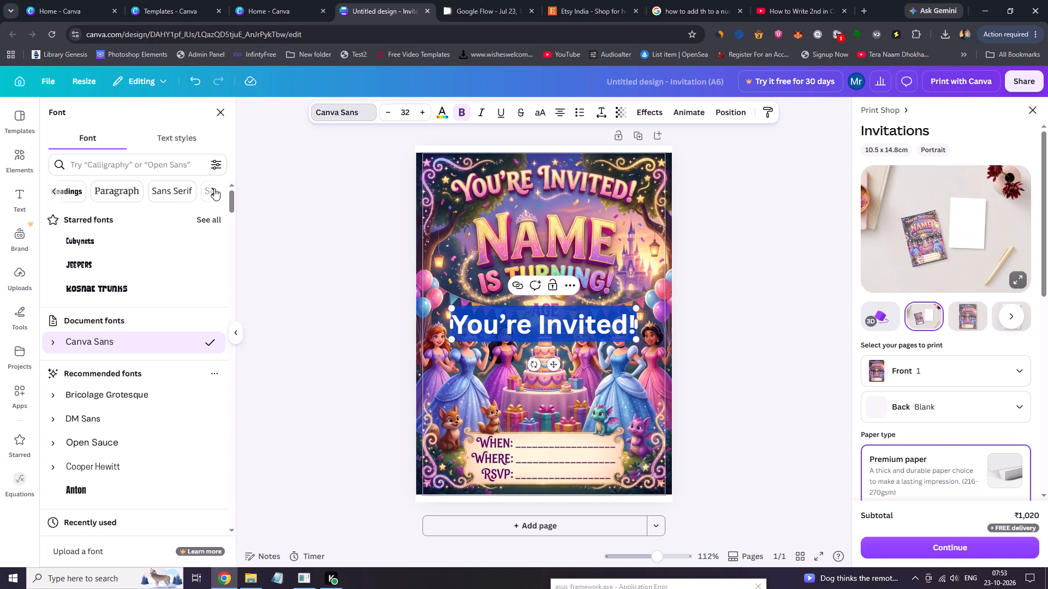
pyautogui.click(144, 190)
pyautogui.click(137, 189)
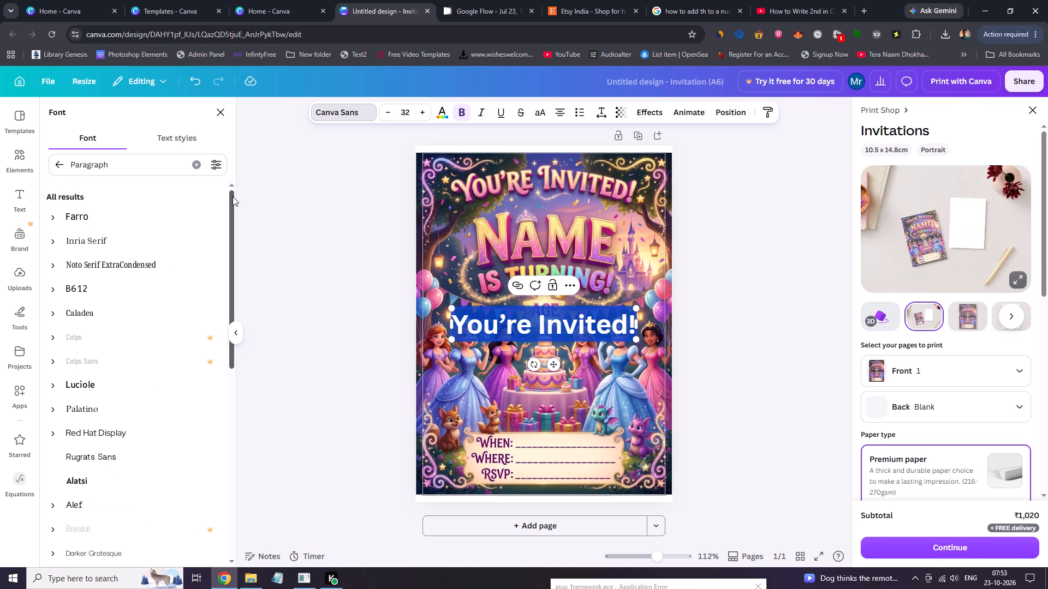
# Switch to the Canva home page and look through the recent designs, expanding the list to show more.
pyautogui.click(72, 12)
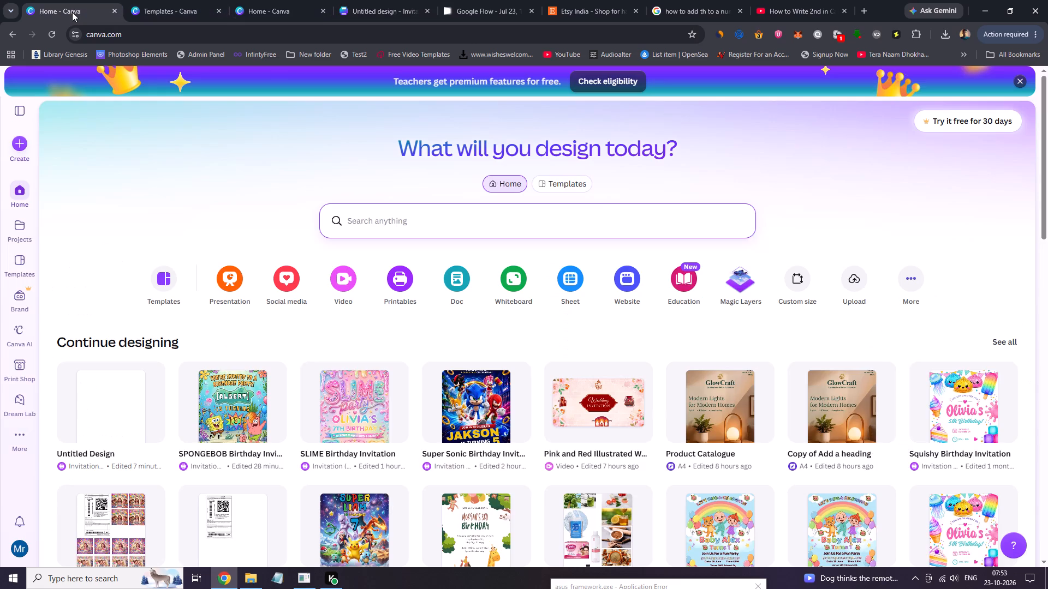
pyautogui.moveTo(1042, 199); pyautogui.dragTo(1036, 271)
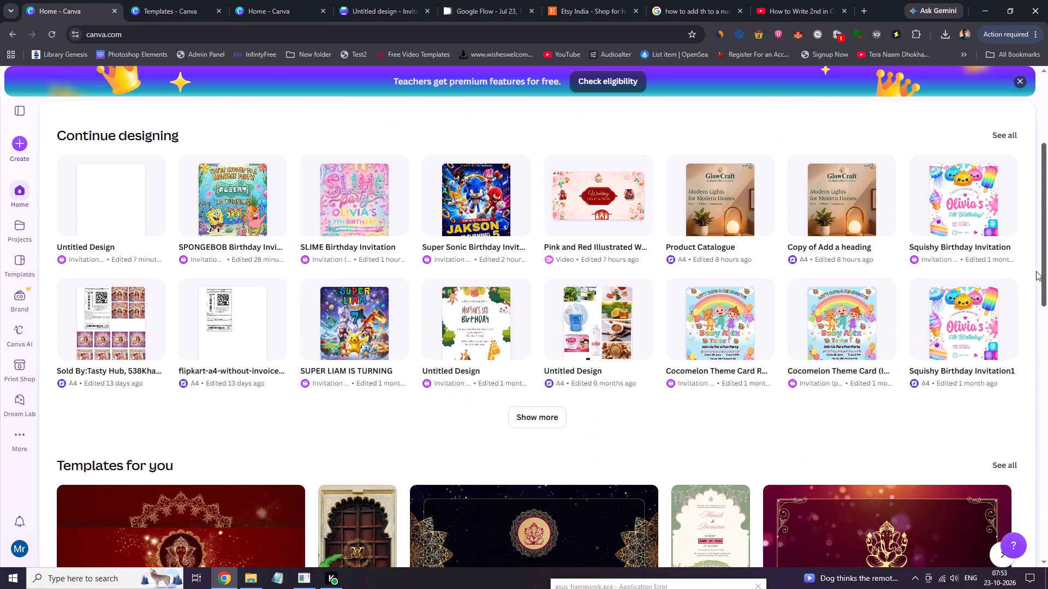
pyautogui.moveTo(1036, 271); pyautogui.dragTo(1047, 280)
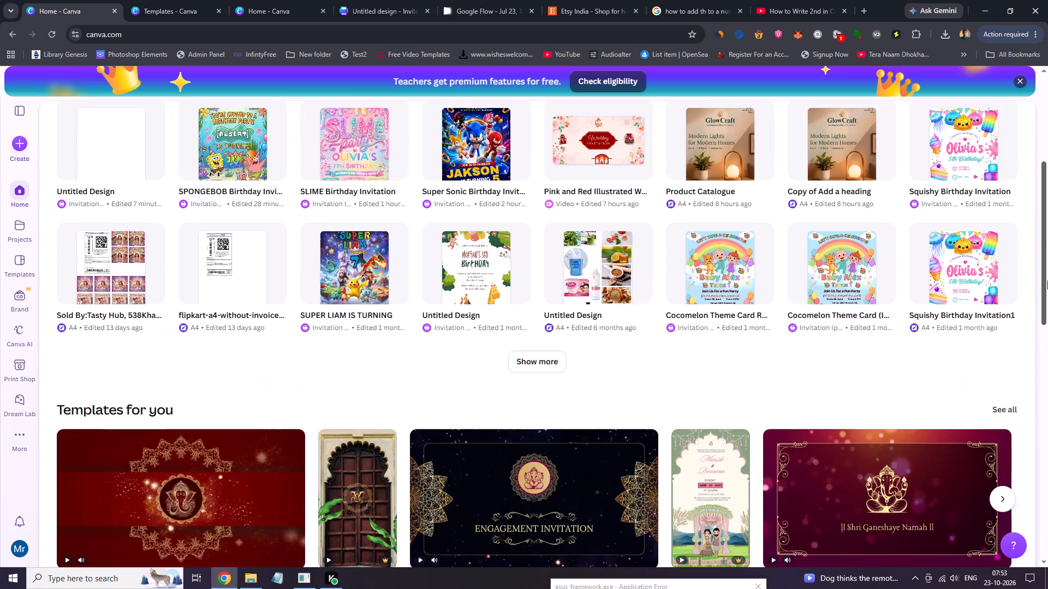
pyautogui.moveTo(1047, 280); pyautogui.dragTo(1047, 263)
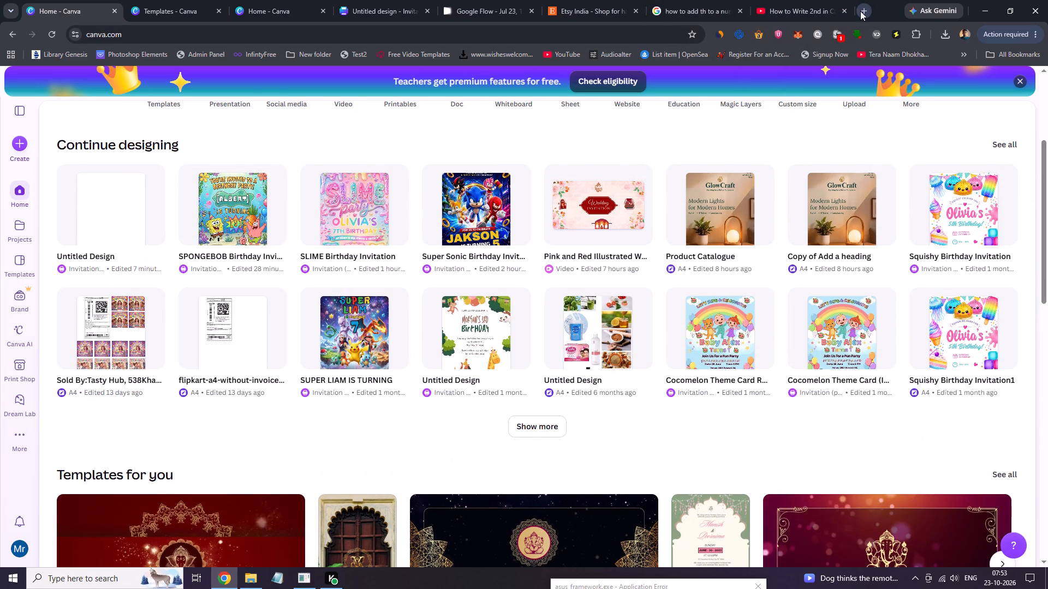
pyautogui.click(527, 429)
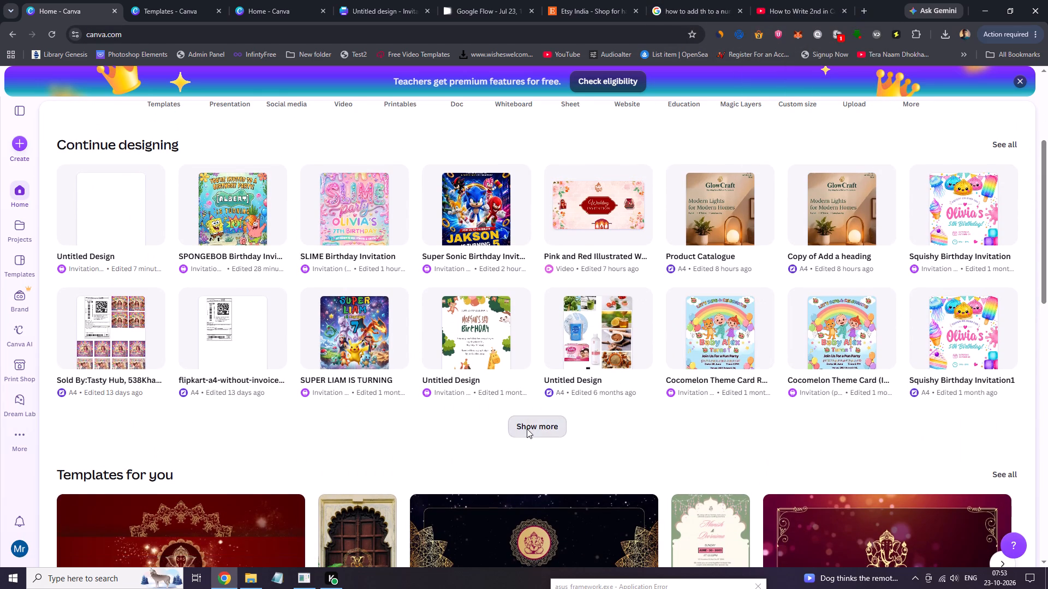
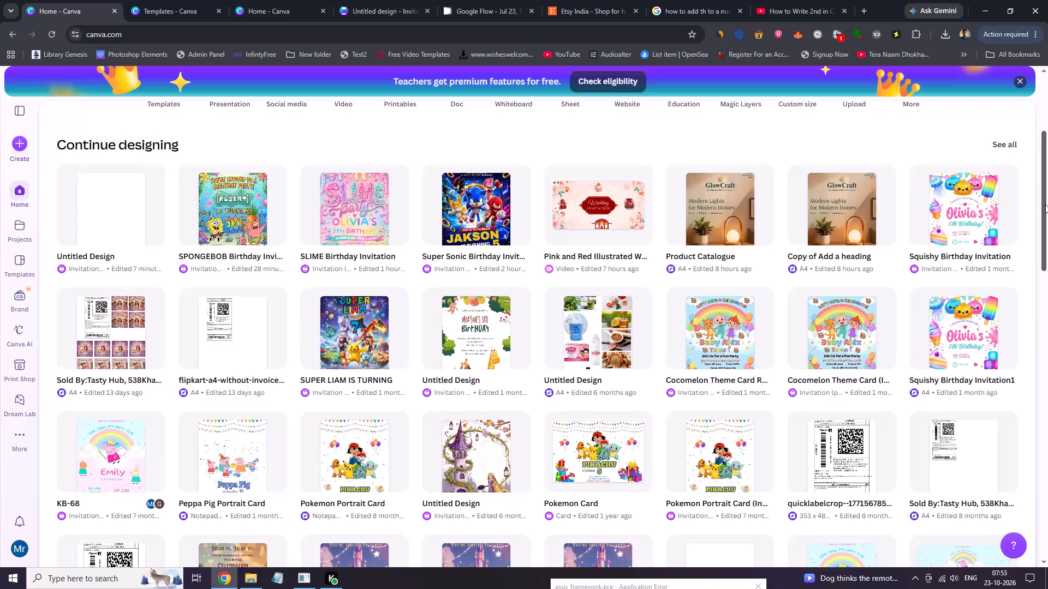
# Open a recent Copy of VD-3 design, check the font of its "You're invited to party" heading, and close the design.
pyautogui.moveTo(1045, 205); pyautogui.dragTo(1047, 232)
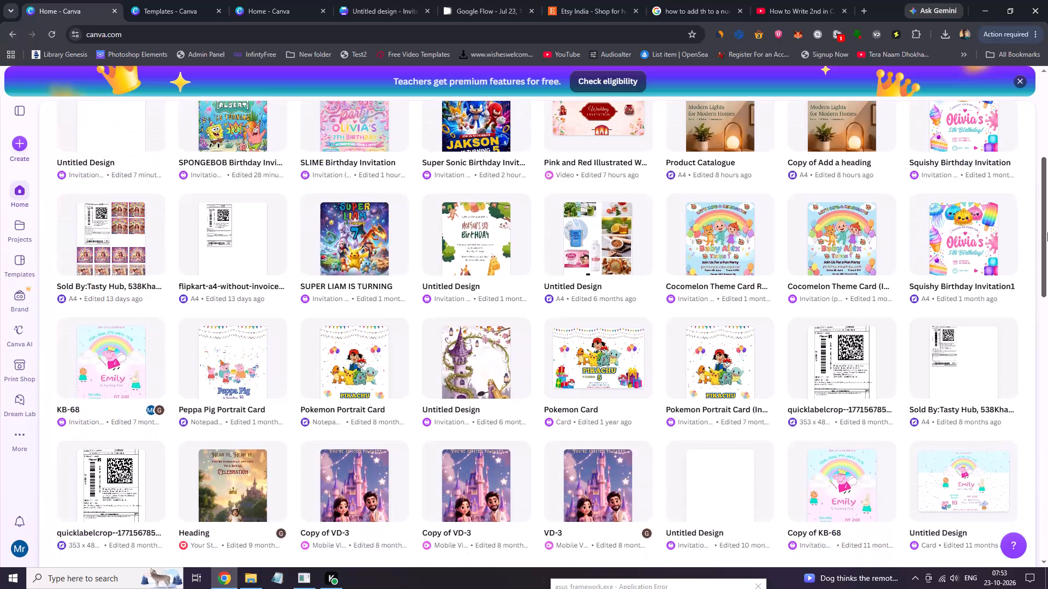
pyautogui.moveTo(1047, 232); pyautogui.dragTo(1047, 259)
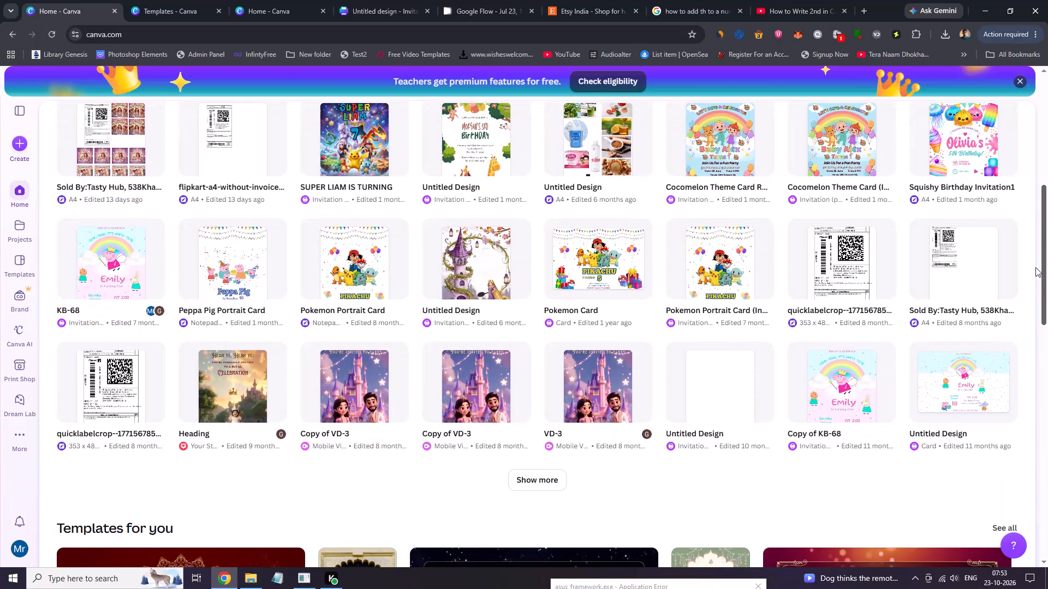
pyautogui.click(349, 387)
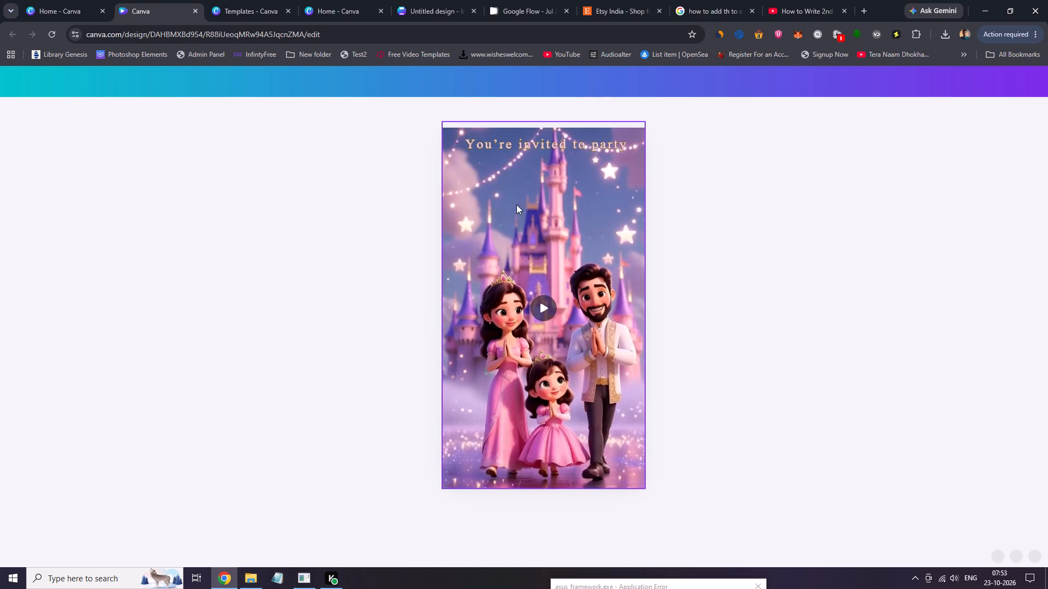
pyautogui.click(549, 144)
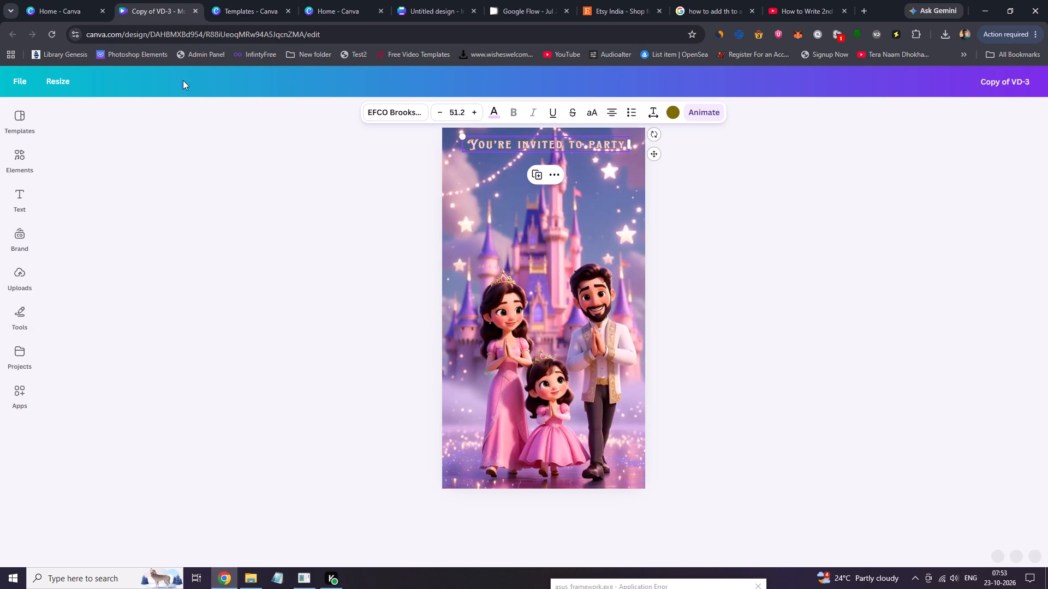
pyautogui.click(197, 14)
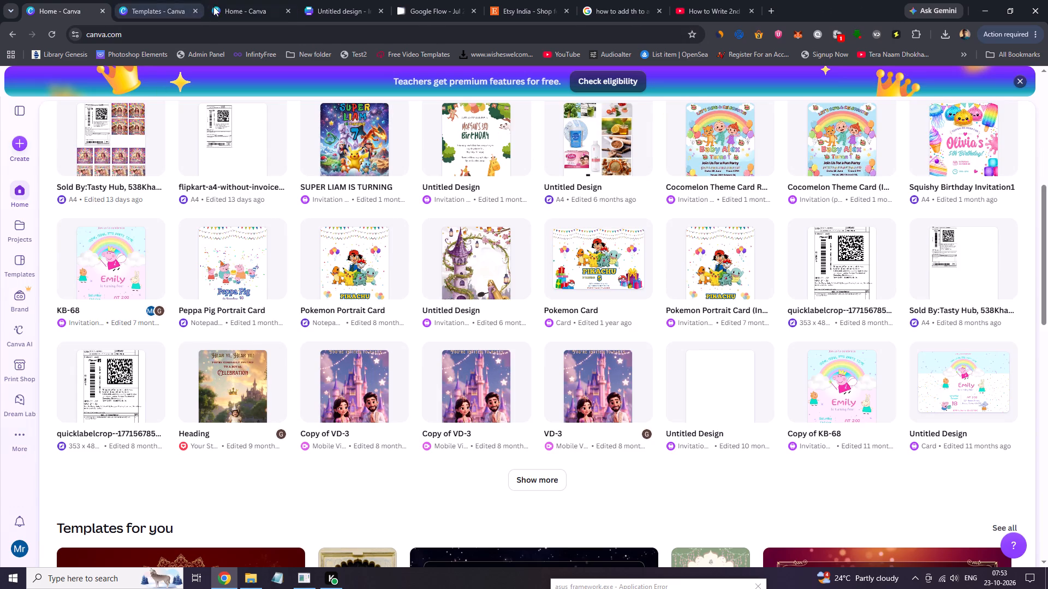
# Back in the untitled A6 invitation, search the fonts for EFCO and apply EFCO Brookshire to the "You're Invited!" text.
pyautogui.click(241, 3)
pyautogui.click(332, 11)
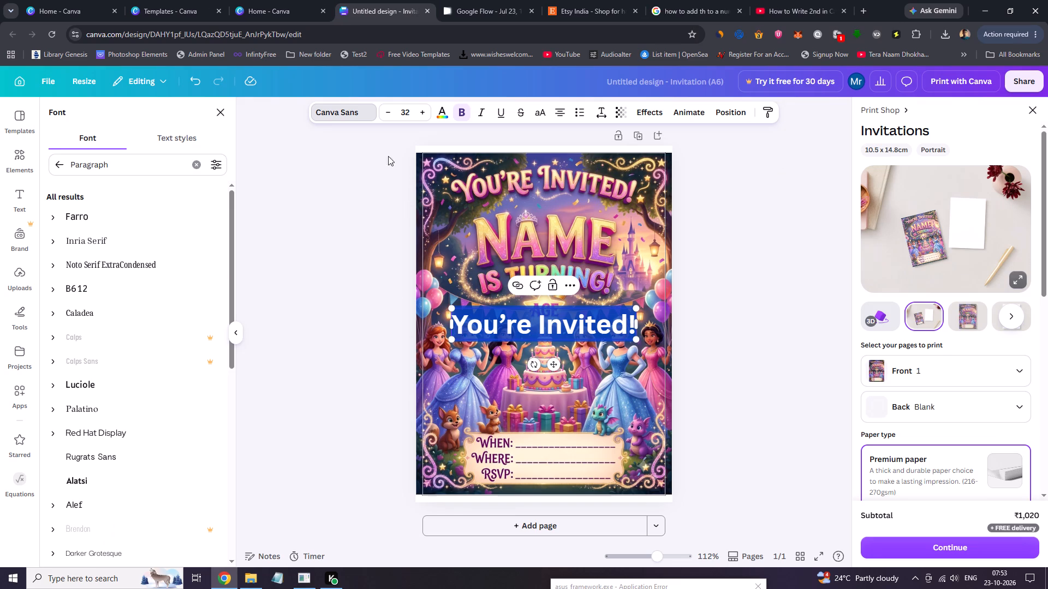
pyautogui.click(127, 160)
pyautogui.hotkey('ctrl', 'a')
pyautogui.write('EF')
pyautogui.write('CO')
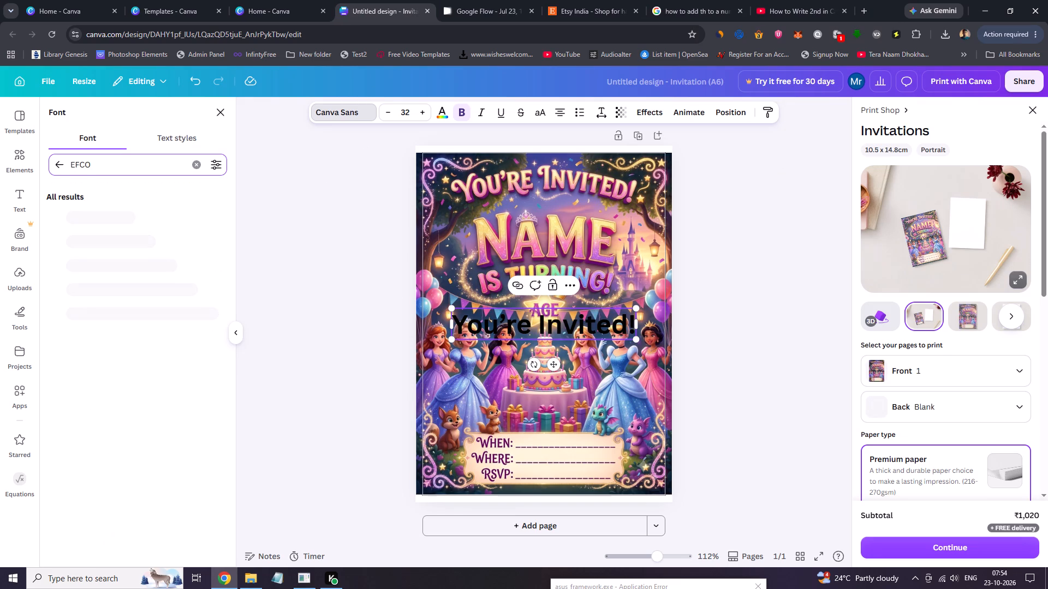
pyautogui.click(121, 214)
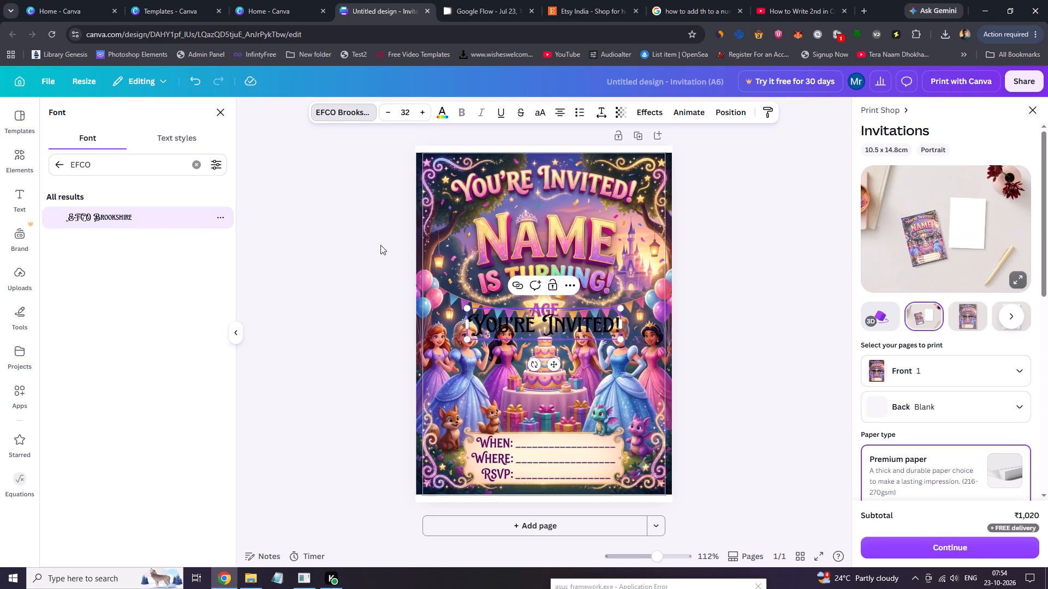
# Move the "You're Invited!" text onto the image's title lettering and enlarge it to size 40.
pyautogui.moveTo(553, 364); pyautogui.dragTo(559, 329)
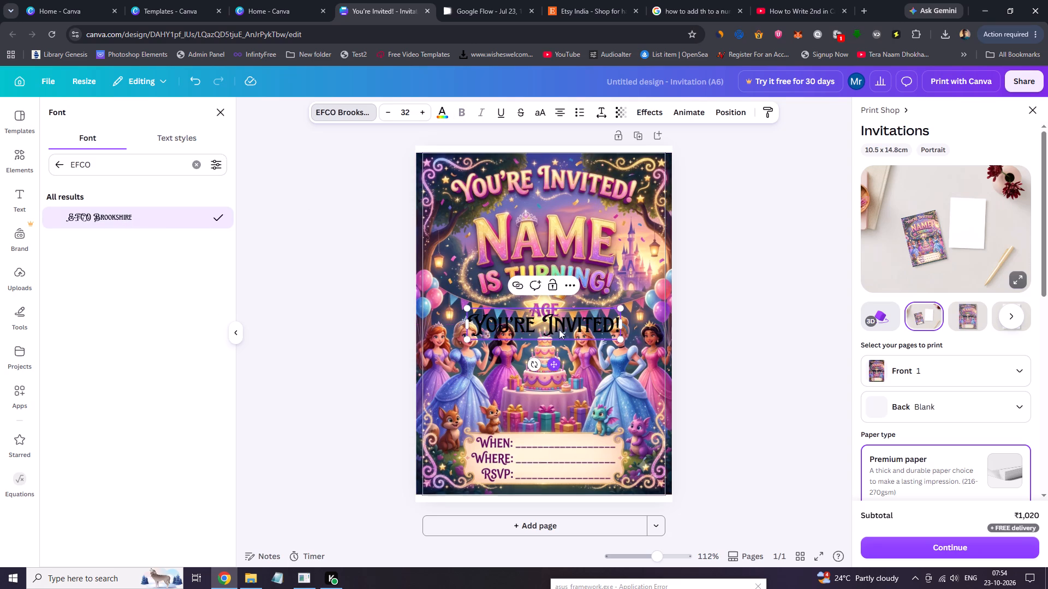
pyautogui.moveTo(559, 329); pyautogui.dragTo(557, 229)
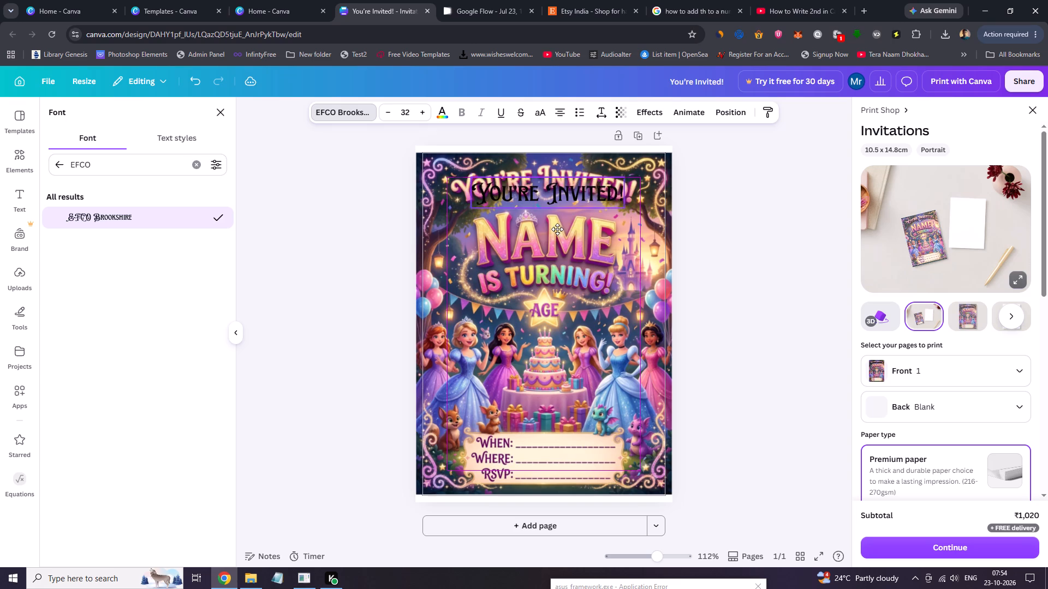
pyautogui.moveTo(557, 229); pyautogui.dragTo(556, 223)
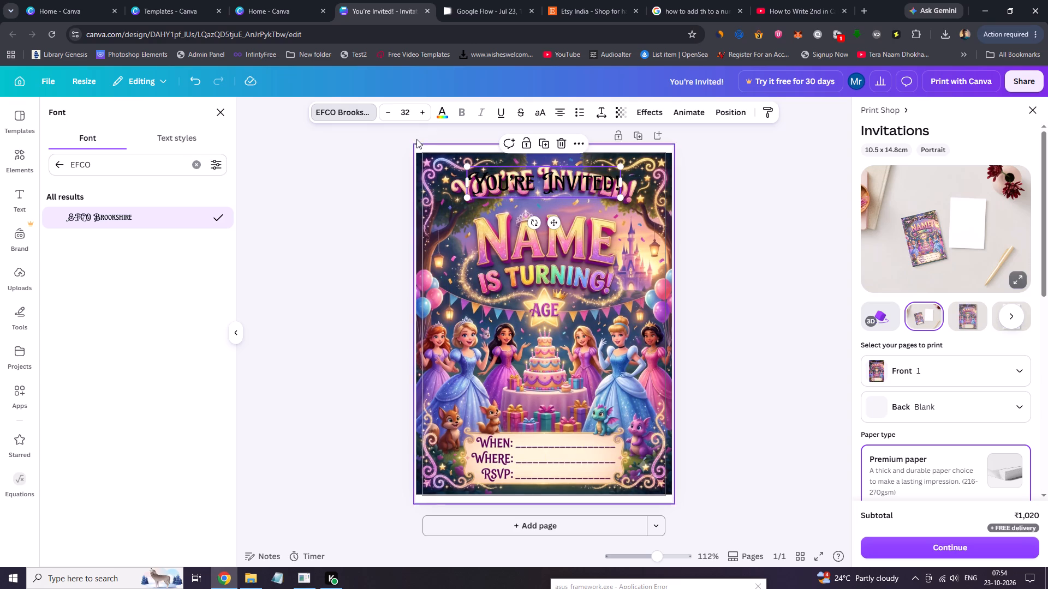
pyautogui.tripleClick(421, 113)
pyautogui.click(421, 113)
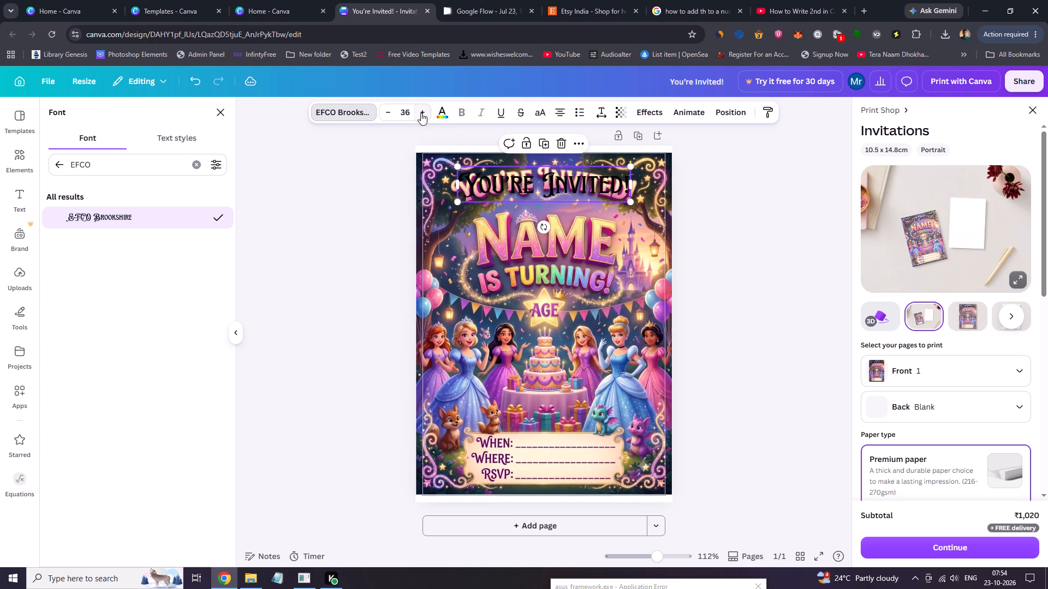
pyautogui.click(421, 113)
pyautogui.click(421, 113)
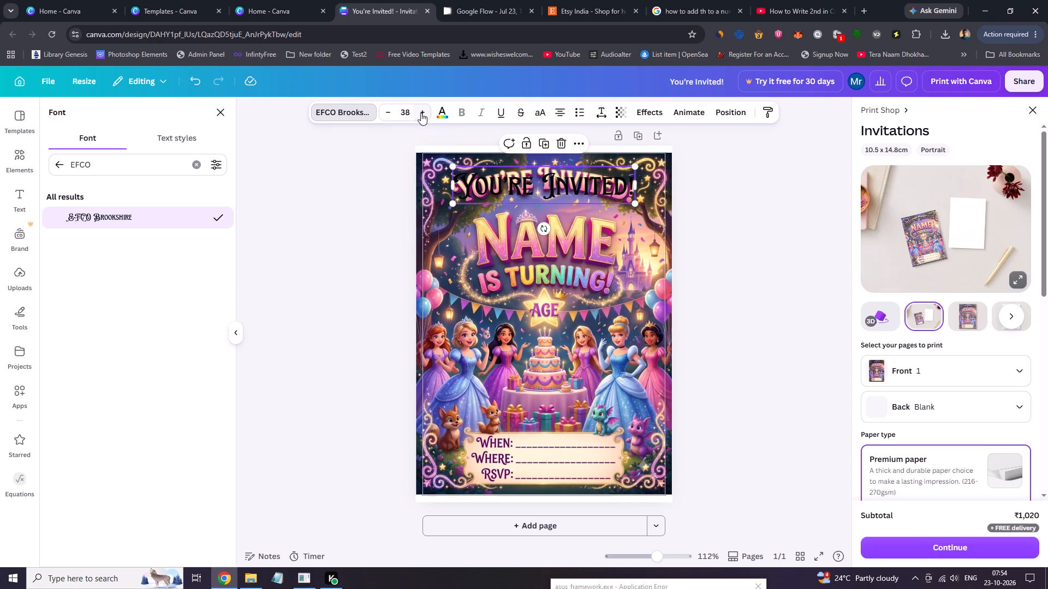
pyautogui.click(421, 113)
pyautogui.click(421, 113)
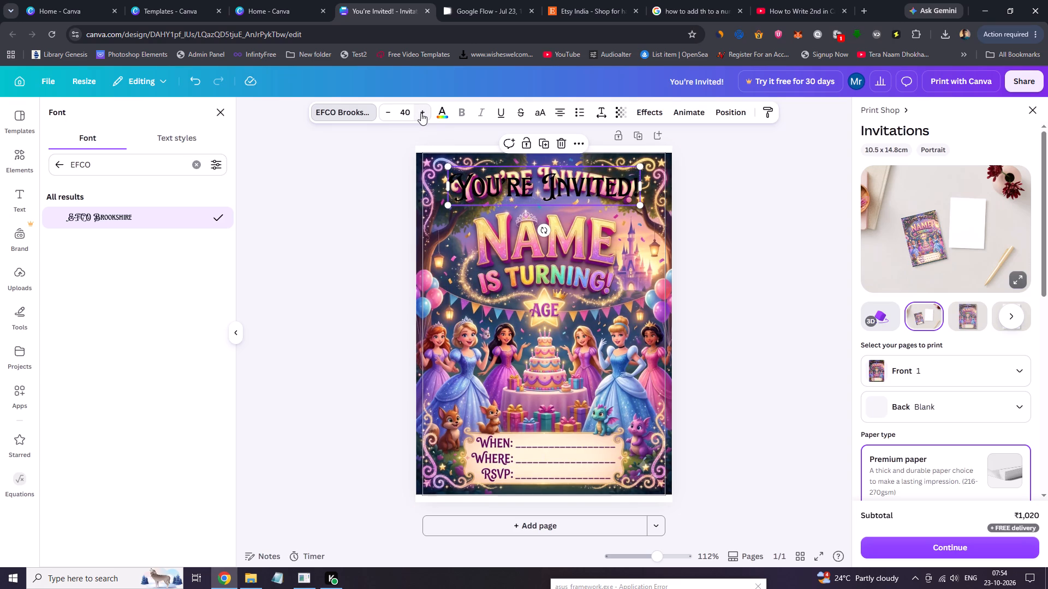
pyautogui.click(603, 110)
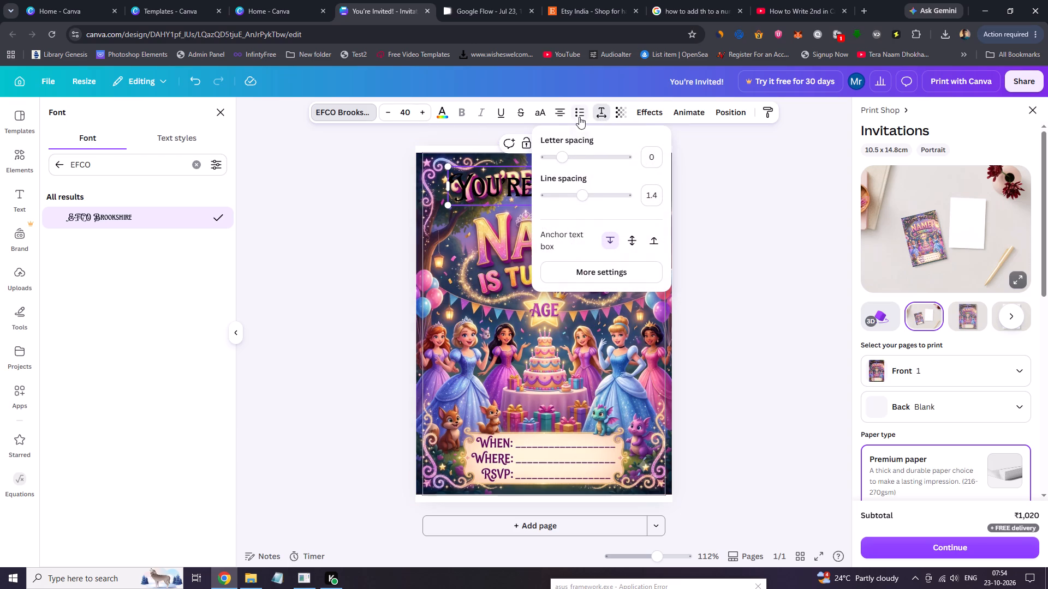
# Apply the Curve effect at 29 to the "You're Invited!" text and align it over the image's arched title.
pyautogui.click(654, 112)
pyautogui.click(96, 419)
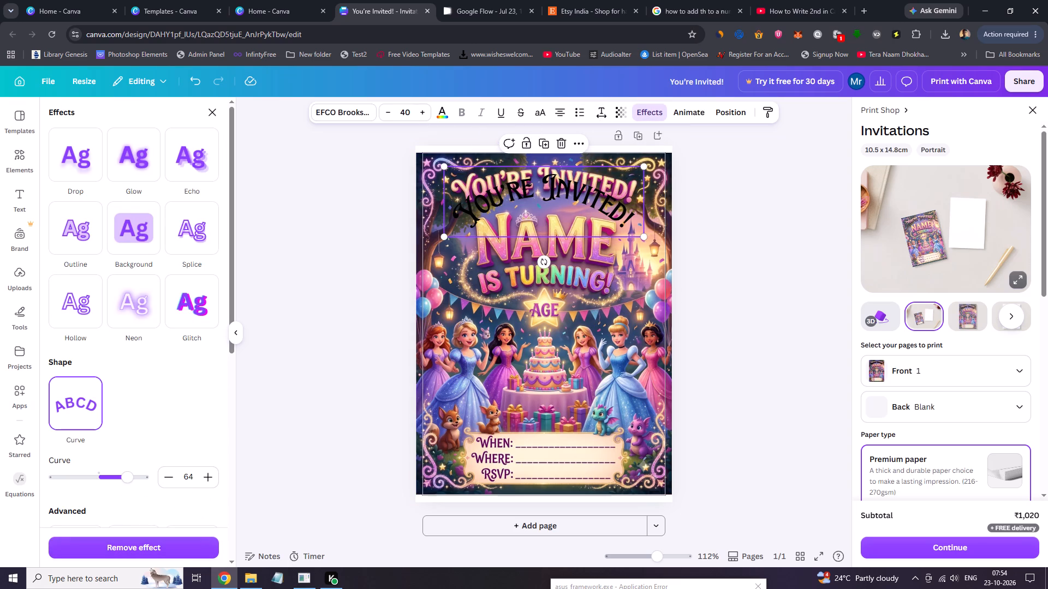
pyautogui.moveTo(126, 482); pyautogui.dragTo(111, 482)
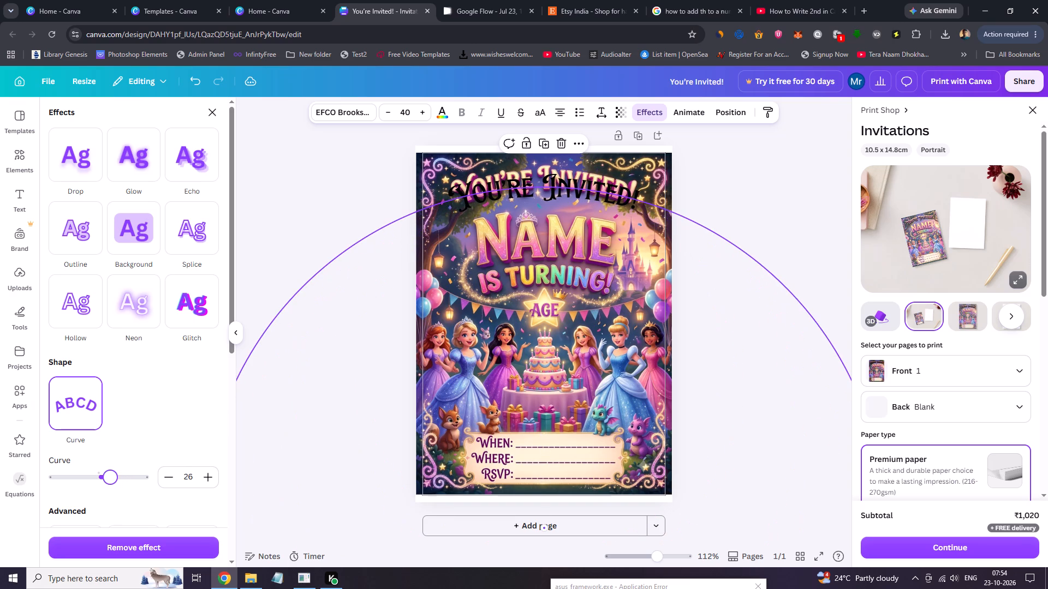
pyautogui.moveTo(111, 482); pyautogui.dragTo(108, 482)
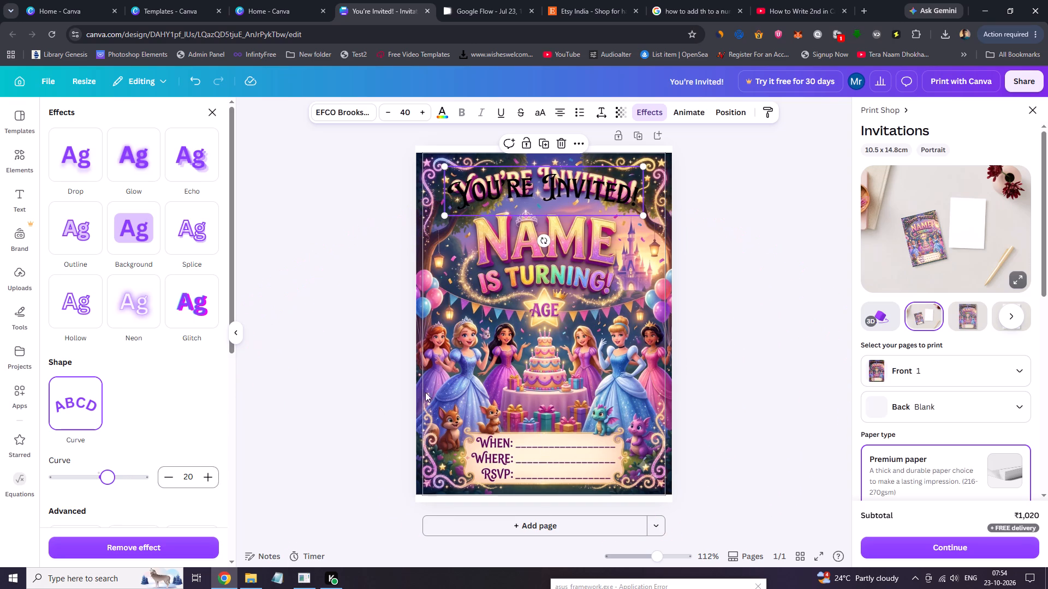
pyautogui.moveTo(561, 202); pyautogui.dragTo(558, 194)
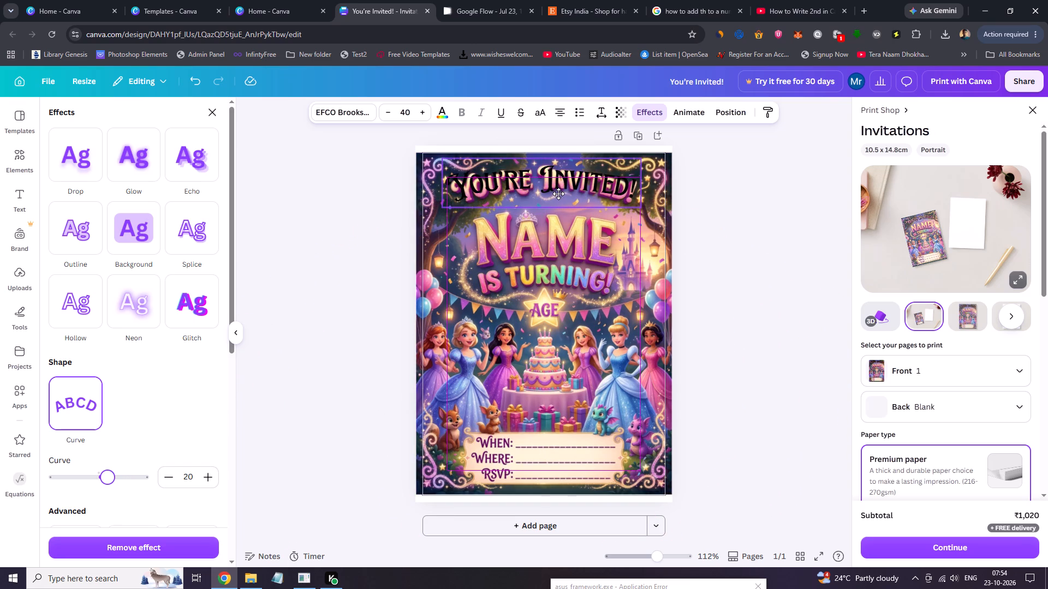
pyautogui.moveTo(558, 194); pyautogui.dragTo(555, 195)
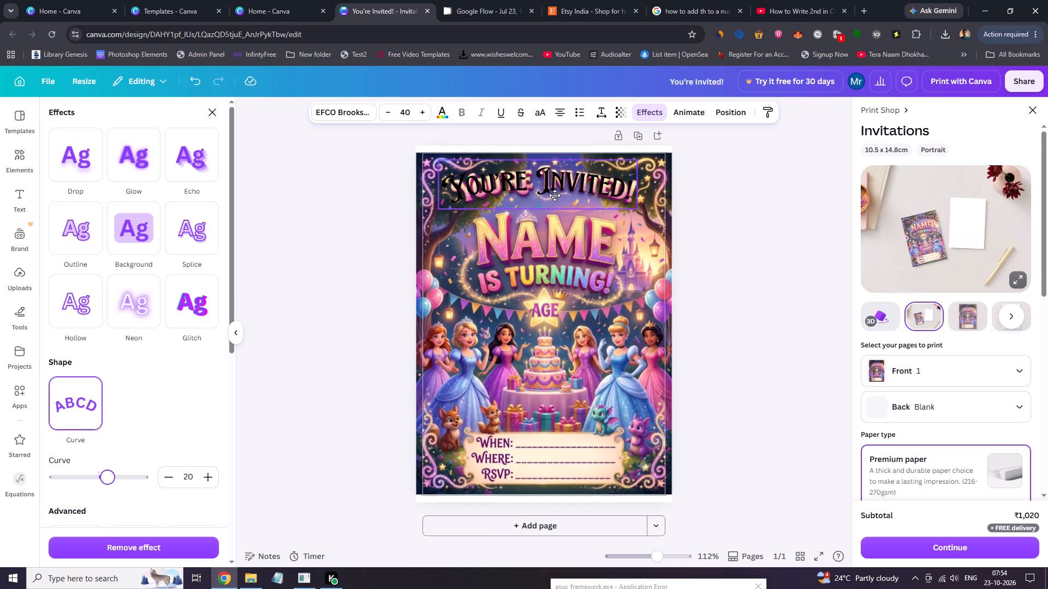
pyautogui.moveTo(555, 195); pyautogui.dragTo(559, 196)
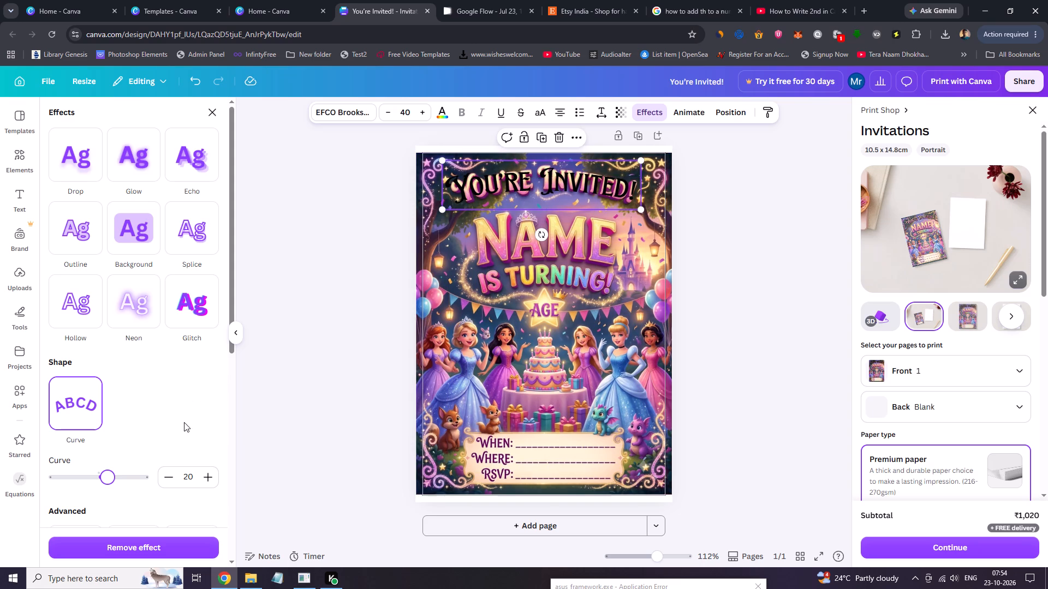
pyautogui.click(110, 477)
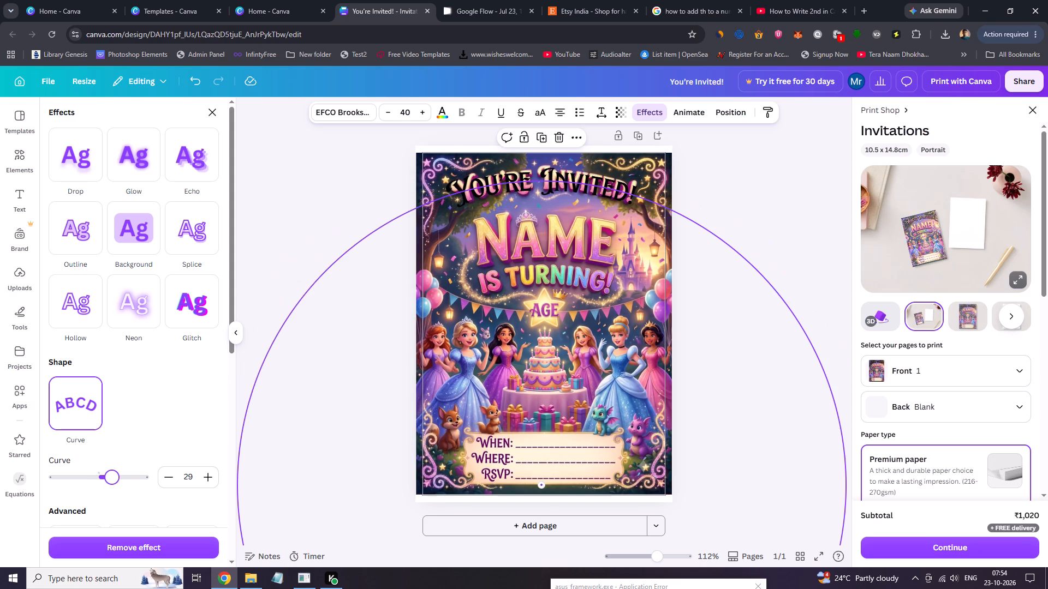
pyautogui.click(112, 477)
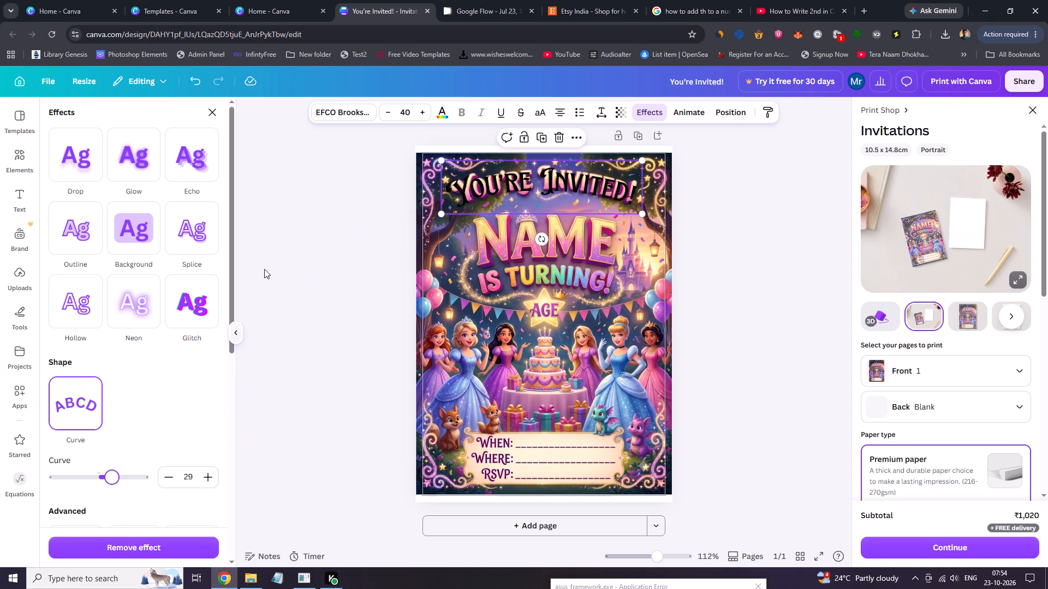
pyautogui.click(589, 200)
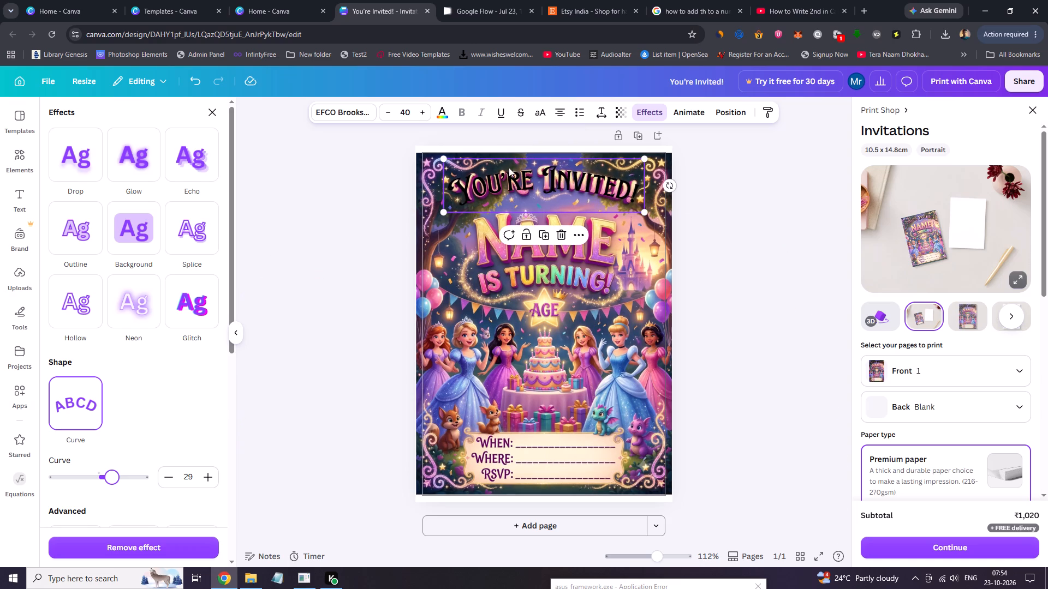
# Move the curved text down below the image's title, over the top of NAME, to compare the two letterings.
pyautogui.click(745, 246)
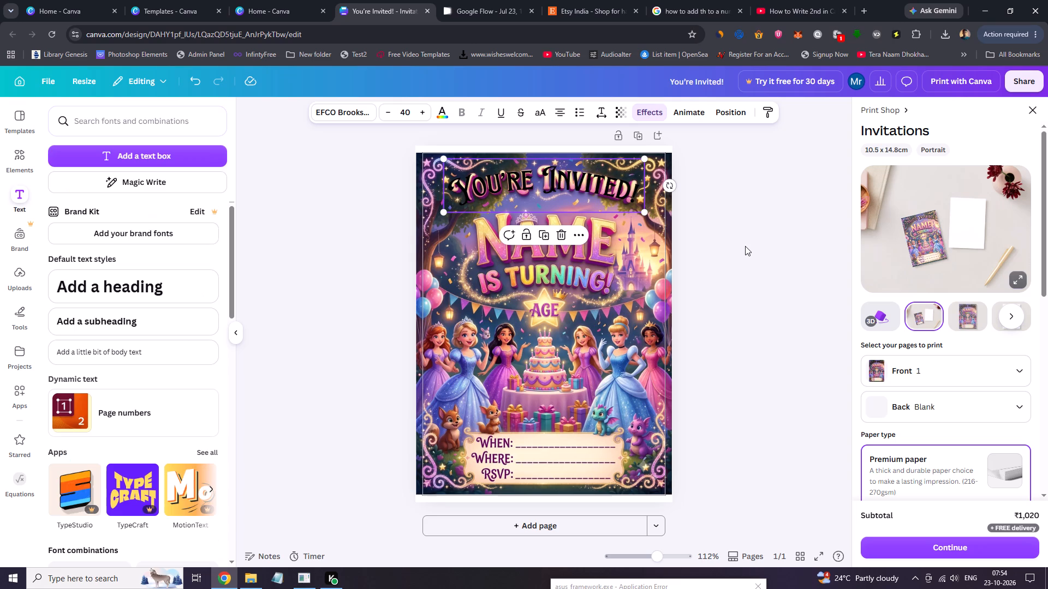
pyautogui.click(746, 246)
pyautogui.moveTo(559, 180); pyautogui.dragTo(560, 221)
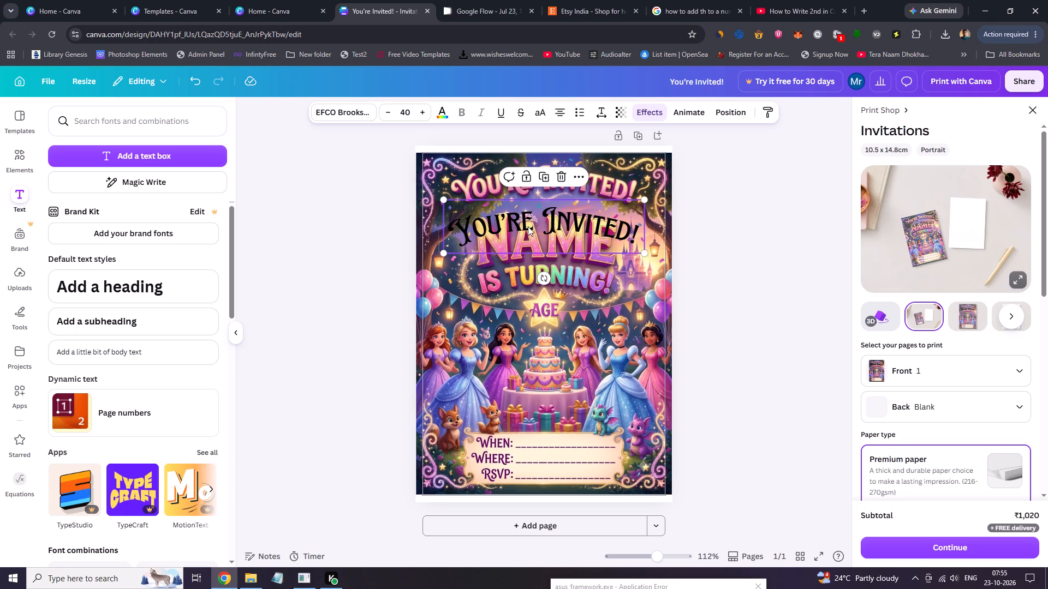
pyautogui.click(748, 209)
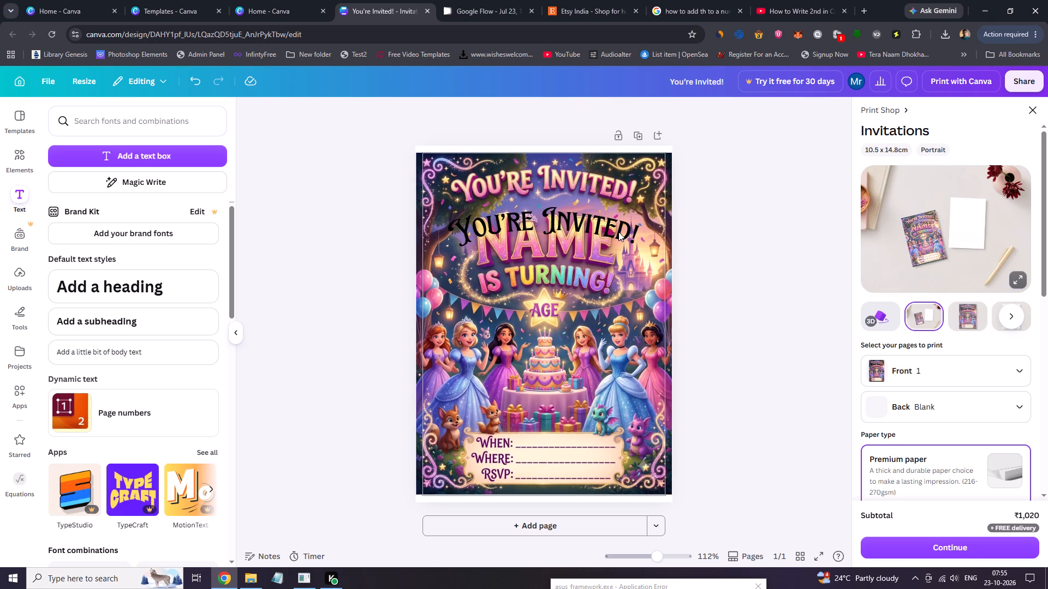
# Colour the "You're Invited!" text with the pink-to-yellow gradient (#ff66c4, #ffde59) in the linear 180° style.
pyautogui.click(564, 241)
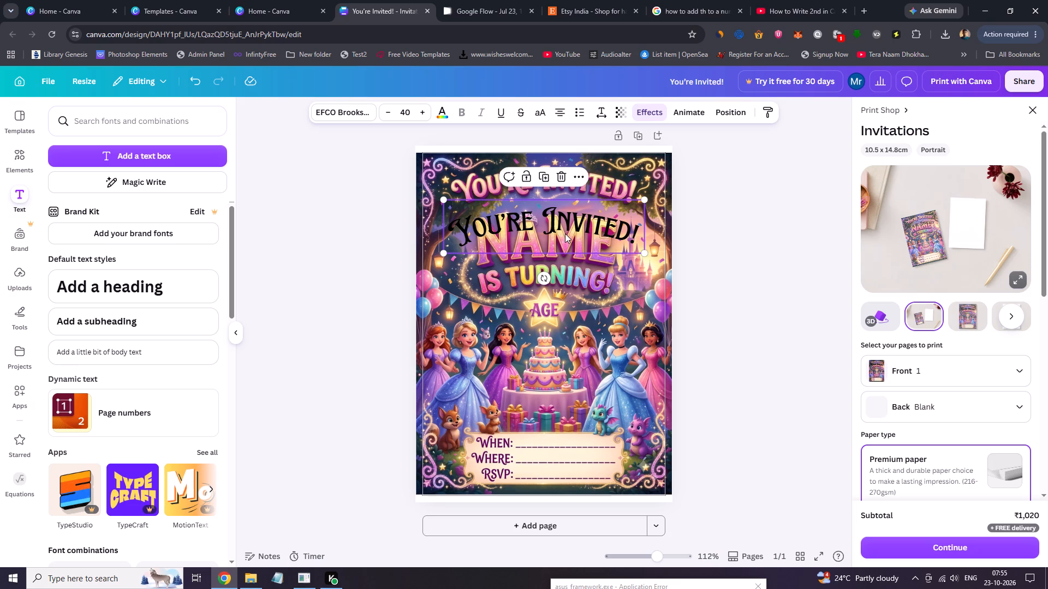
pyautogui.click(443, 116)
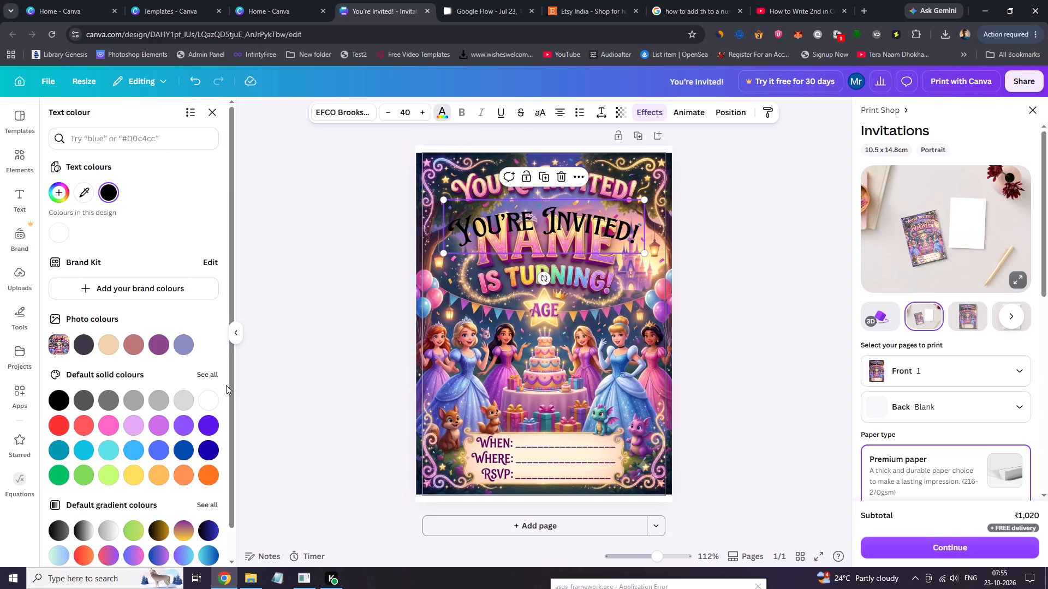
pyautogui.moveTo(231, 390); pyautogui.dragTo(231, 468)
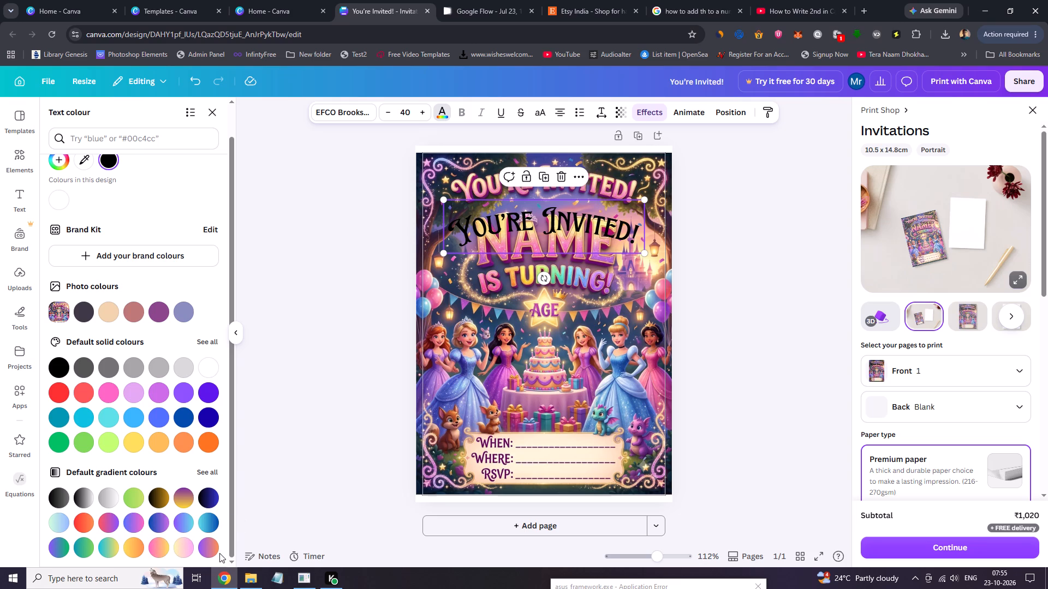
pyautogui.click(164, 550)
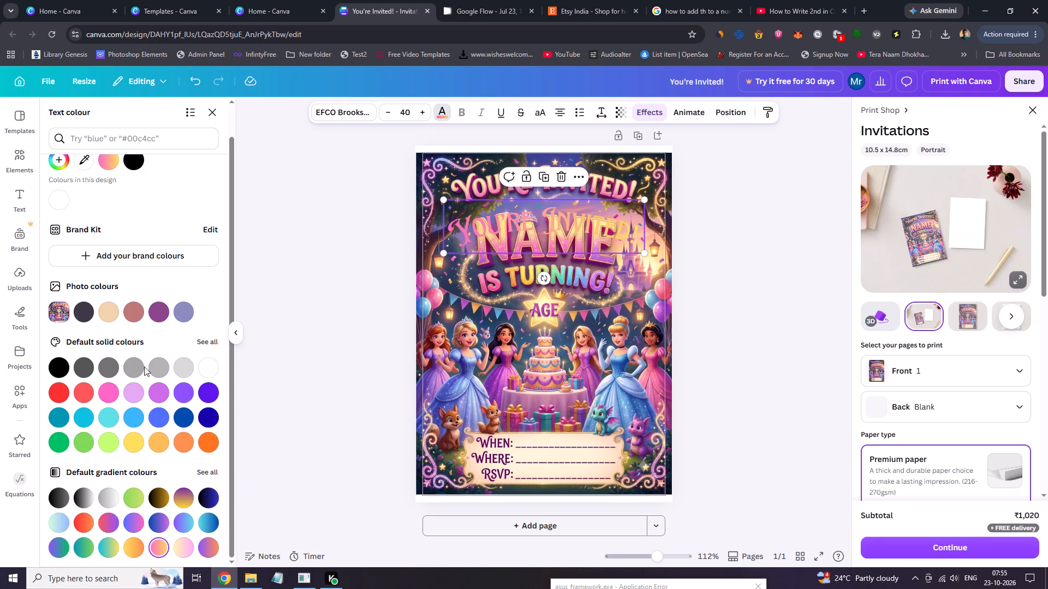
pyautogui.click(111, 163)
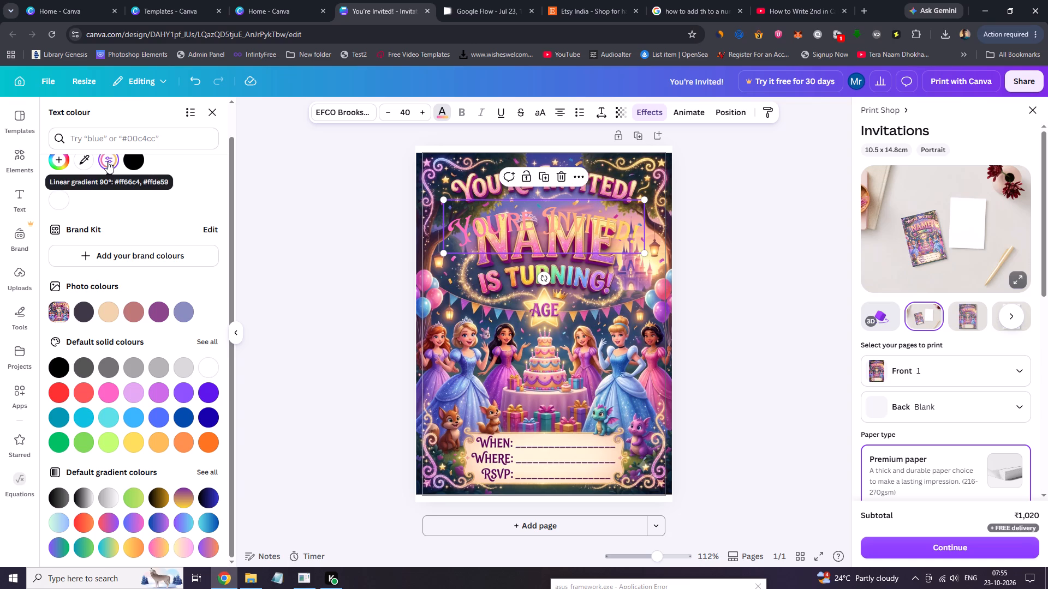
pyautogui.click(108, 161)
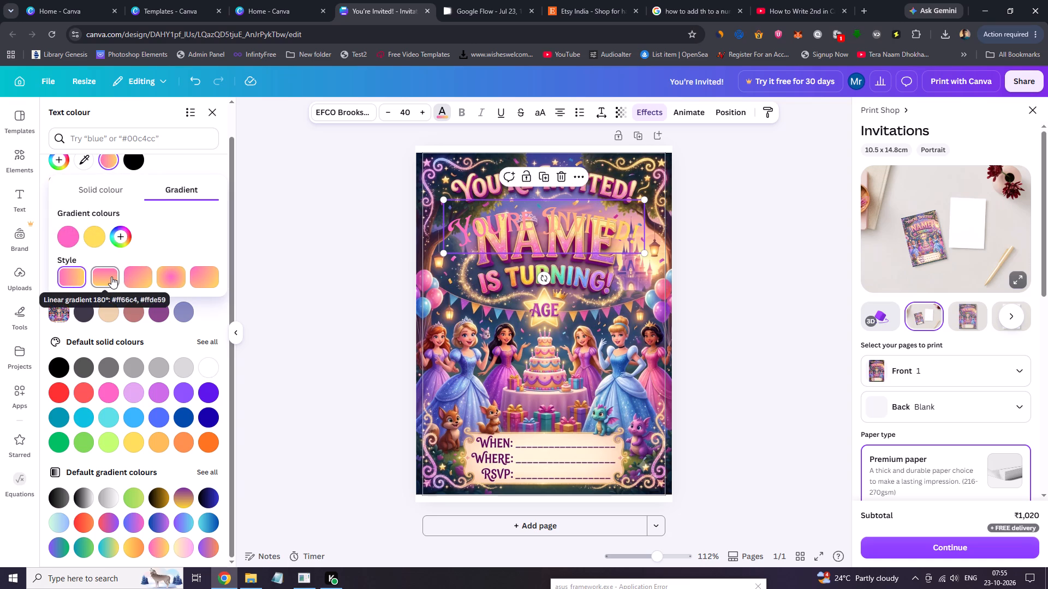
pyautogui.click(111, 277)
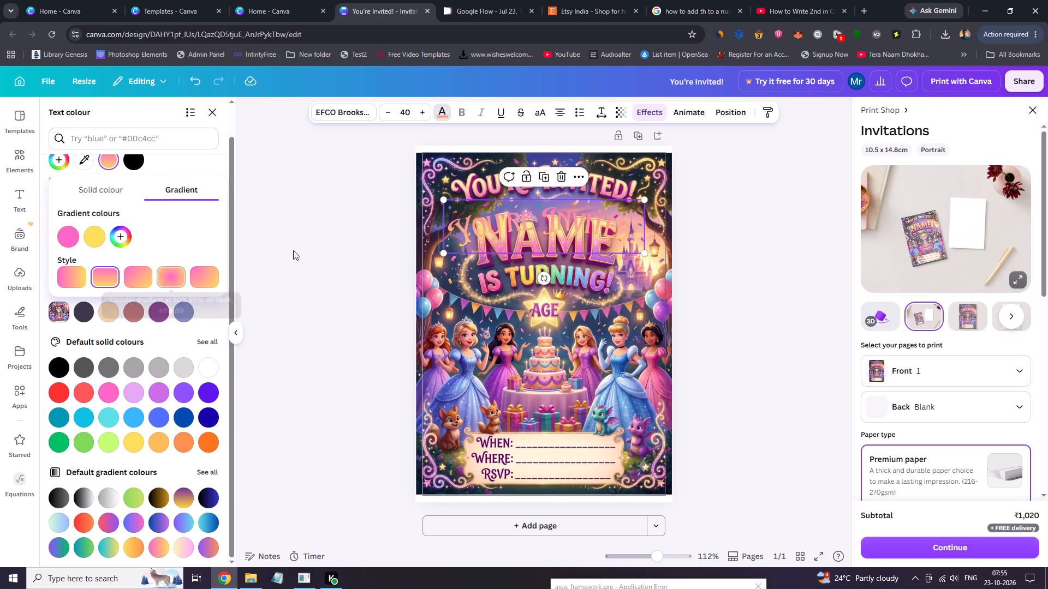
# Move the "You're Invited!" text up so it sits just beneath the image's title lettering.
pyautogui.moveTo(533, 224); pyautogui.dragTo(535, 195)
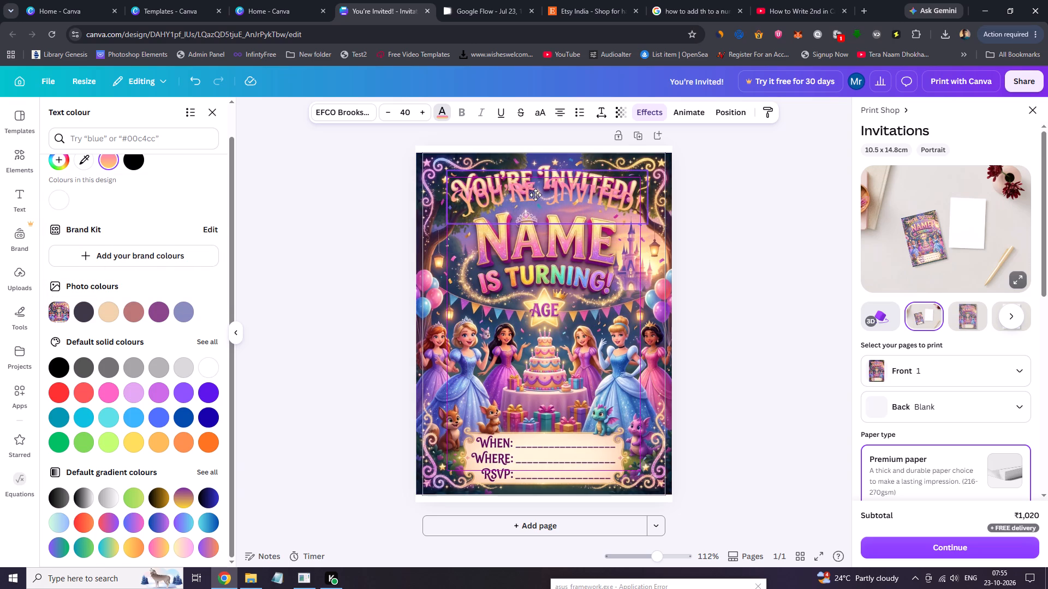
pyautogui.moveTo(535, 195); pyautogui.dragTo(535, 200)
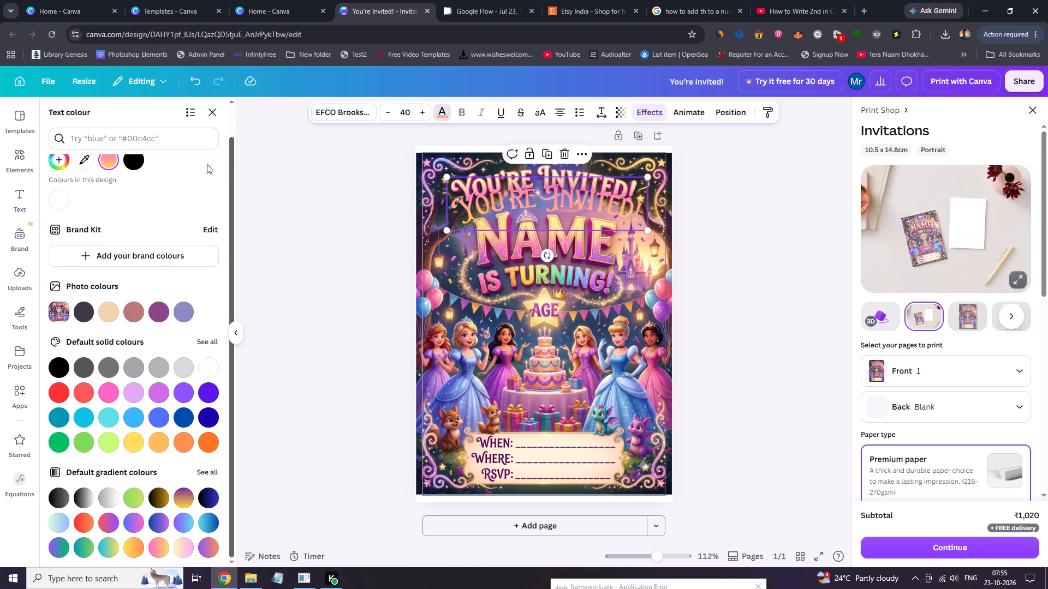
# Reverse the text's gradient colours so yellow comes first and pink second.
pyautogui.click(108, 164)
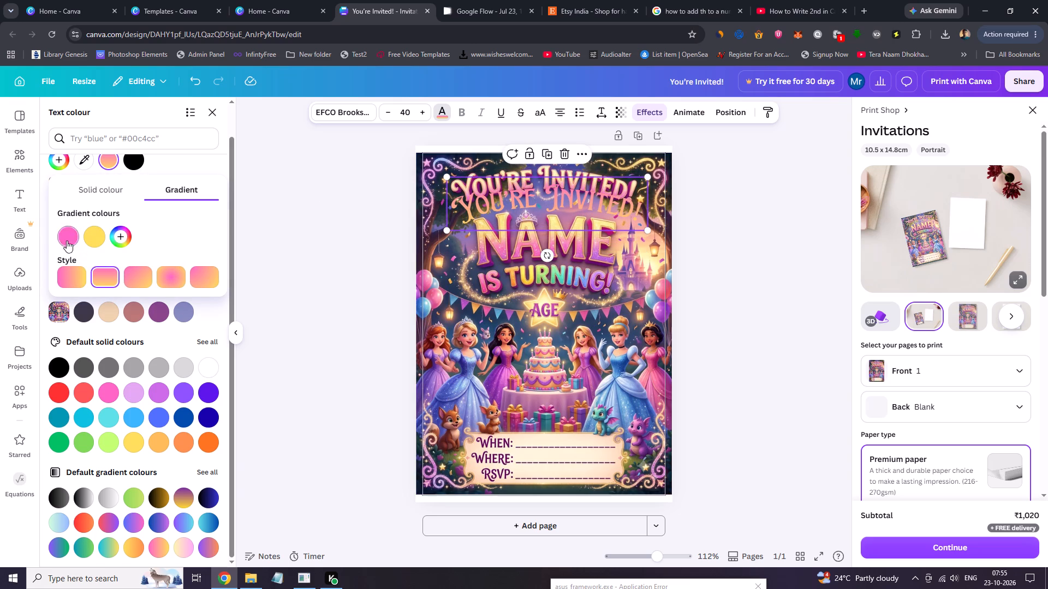
pyautogui.moveTo(67, 241); pyautogui.dragTo(102, 244)
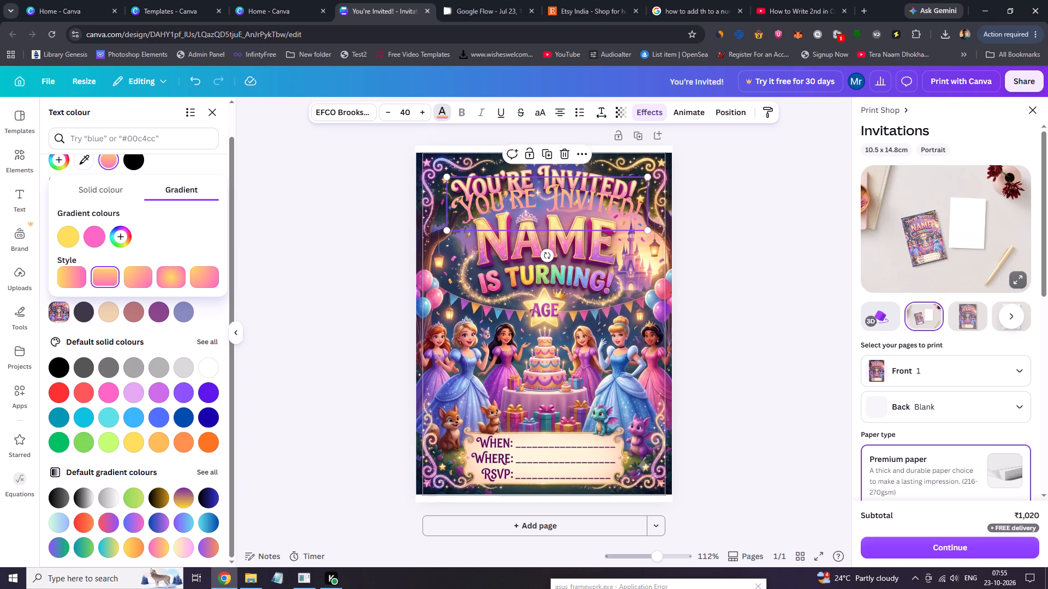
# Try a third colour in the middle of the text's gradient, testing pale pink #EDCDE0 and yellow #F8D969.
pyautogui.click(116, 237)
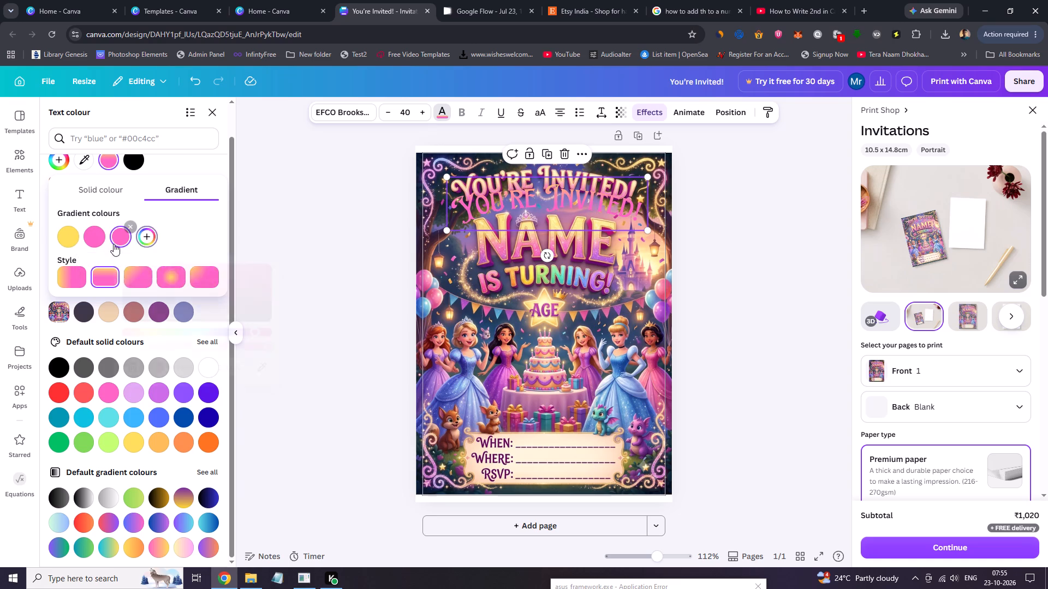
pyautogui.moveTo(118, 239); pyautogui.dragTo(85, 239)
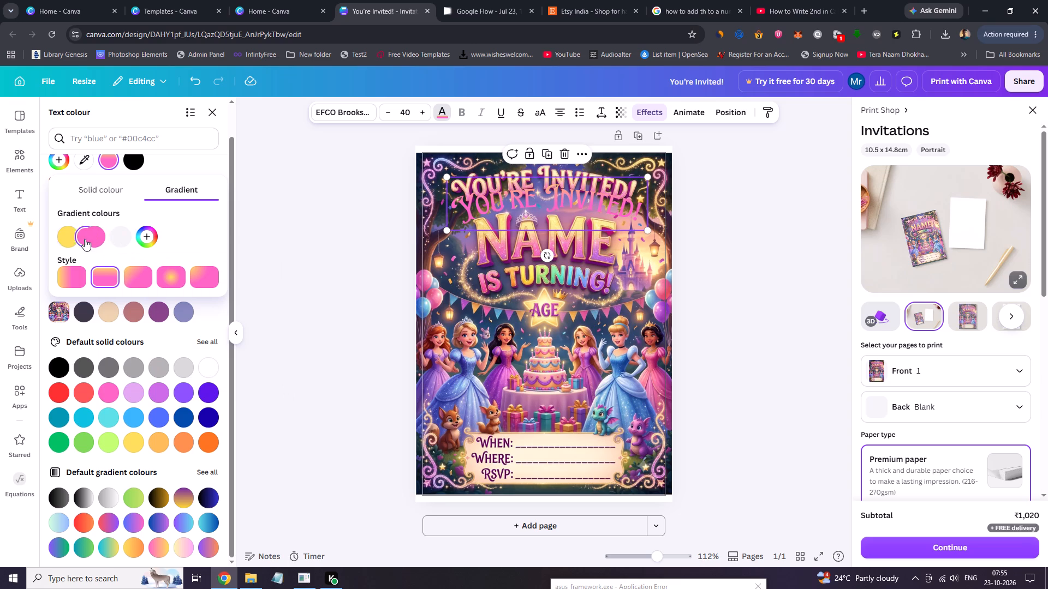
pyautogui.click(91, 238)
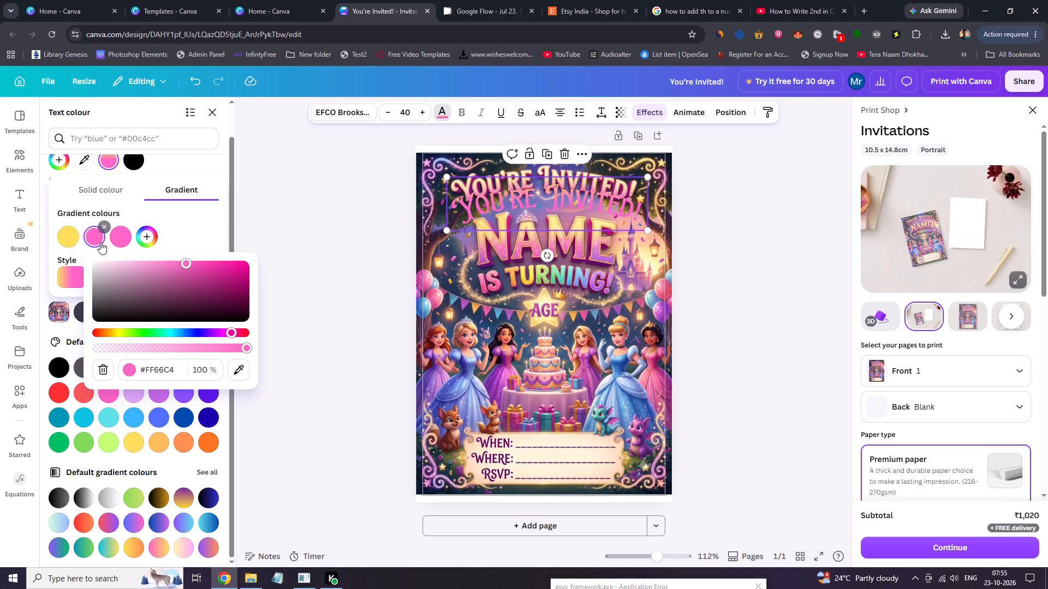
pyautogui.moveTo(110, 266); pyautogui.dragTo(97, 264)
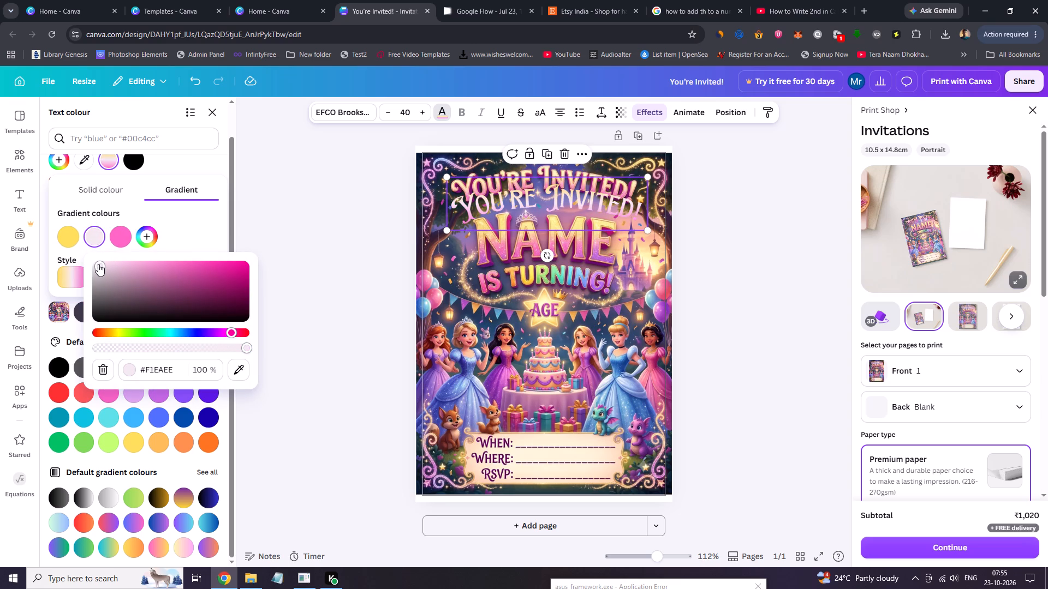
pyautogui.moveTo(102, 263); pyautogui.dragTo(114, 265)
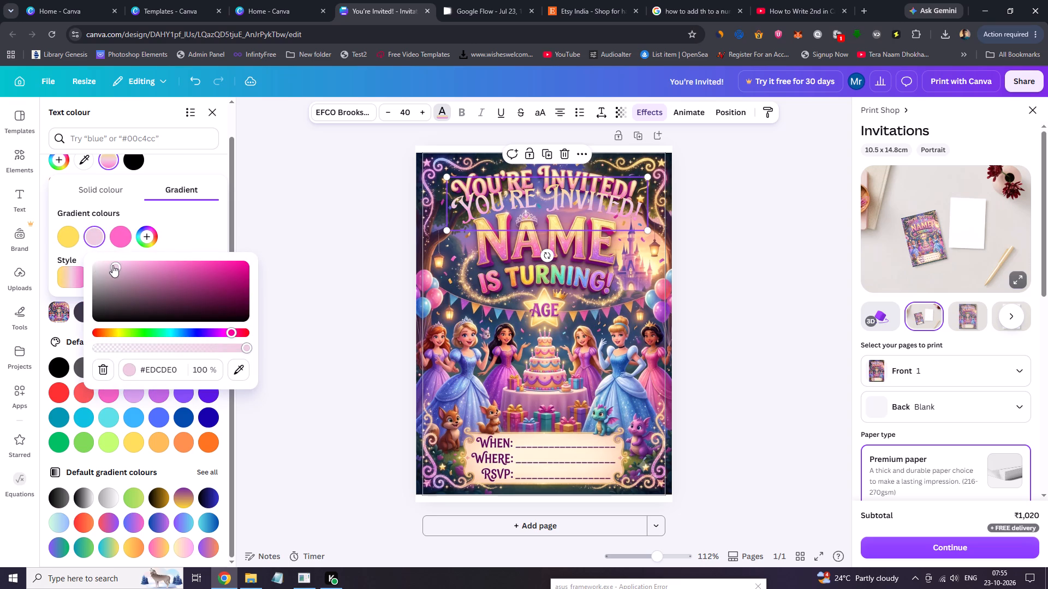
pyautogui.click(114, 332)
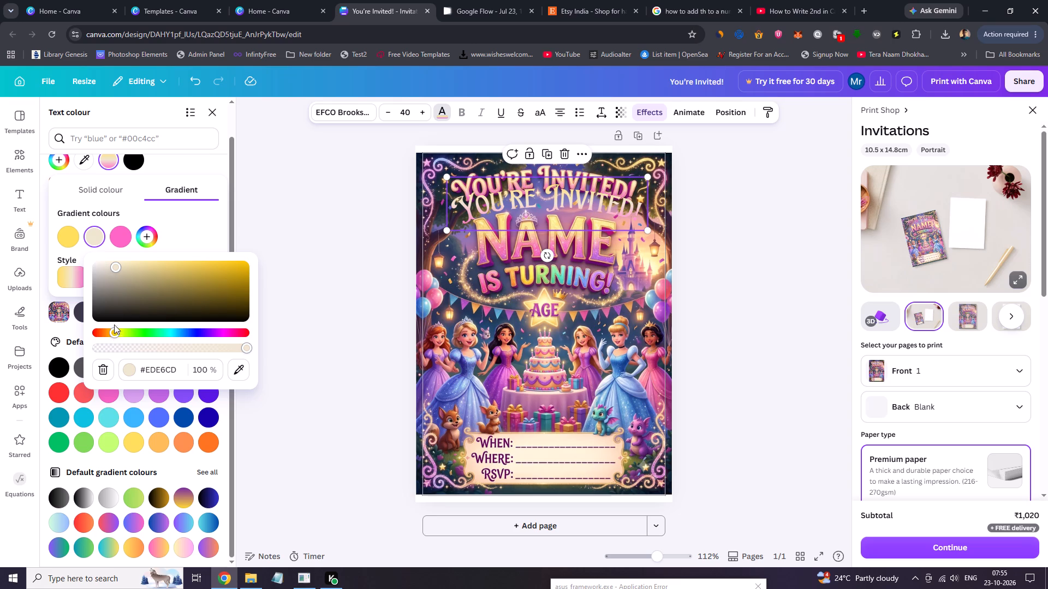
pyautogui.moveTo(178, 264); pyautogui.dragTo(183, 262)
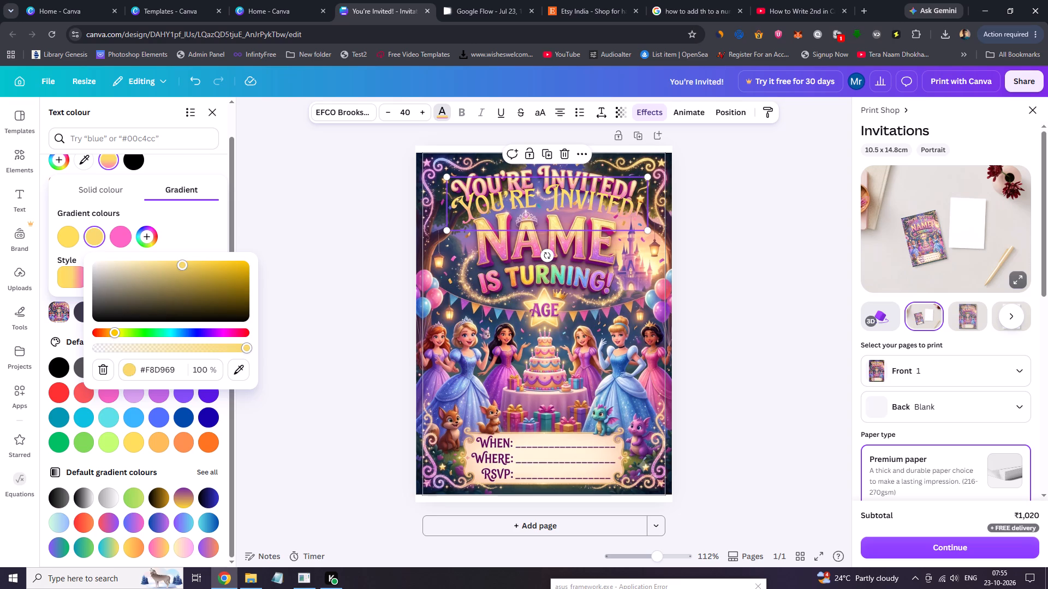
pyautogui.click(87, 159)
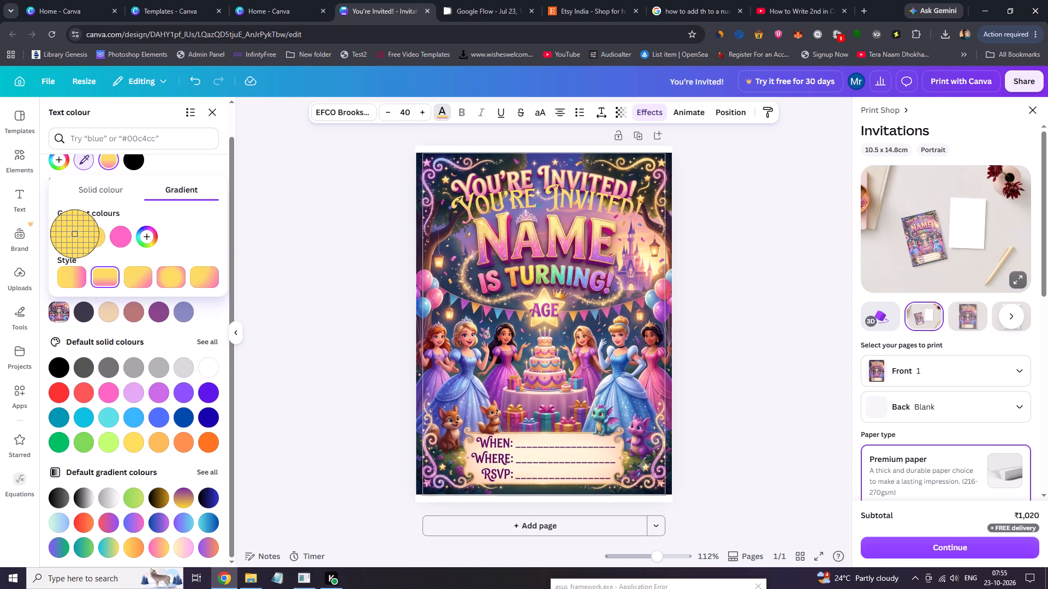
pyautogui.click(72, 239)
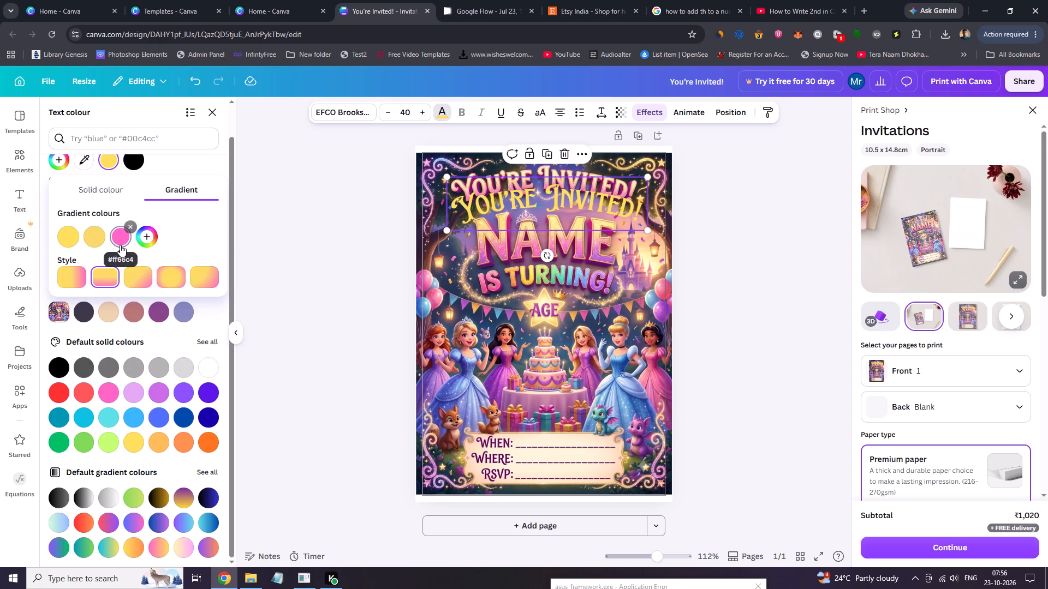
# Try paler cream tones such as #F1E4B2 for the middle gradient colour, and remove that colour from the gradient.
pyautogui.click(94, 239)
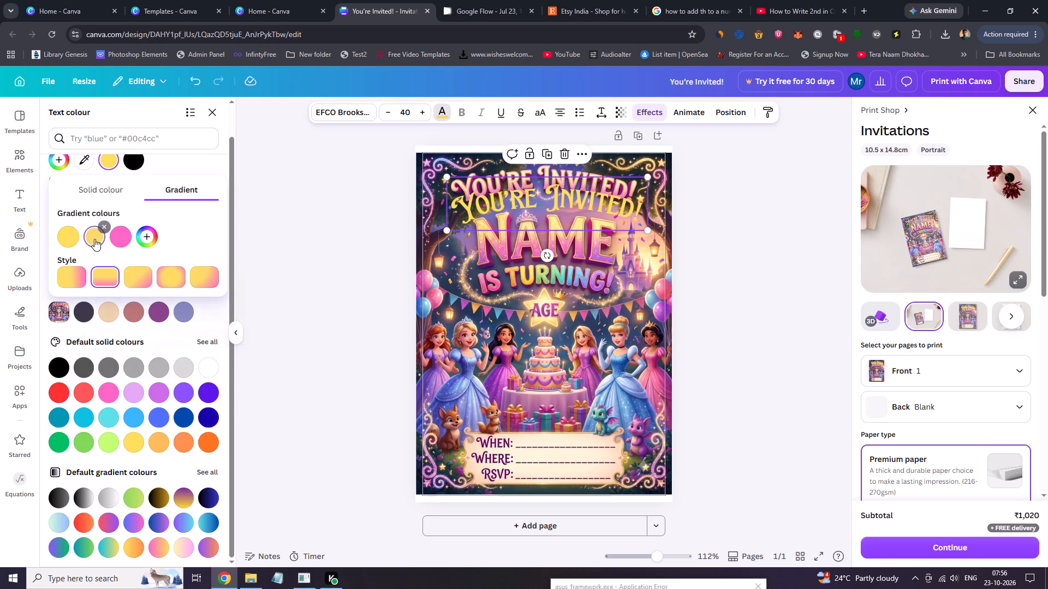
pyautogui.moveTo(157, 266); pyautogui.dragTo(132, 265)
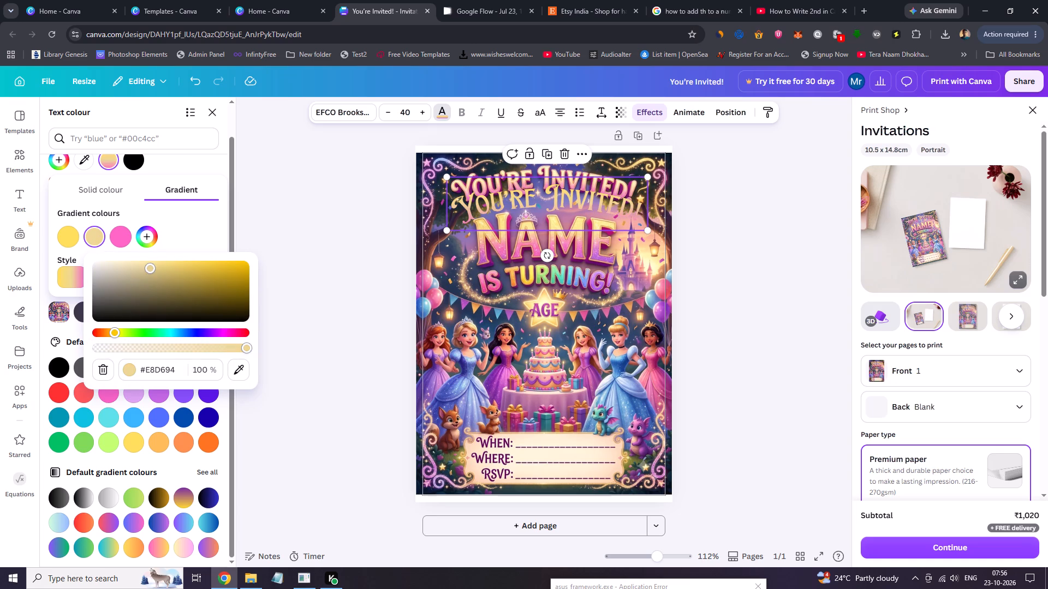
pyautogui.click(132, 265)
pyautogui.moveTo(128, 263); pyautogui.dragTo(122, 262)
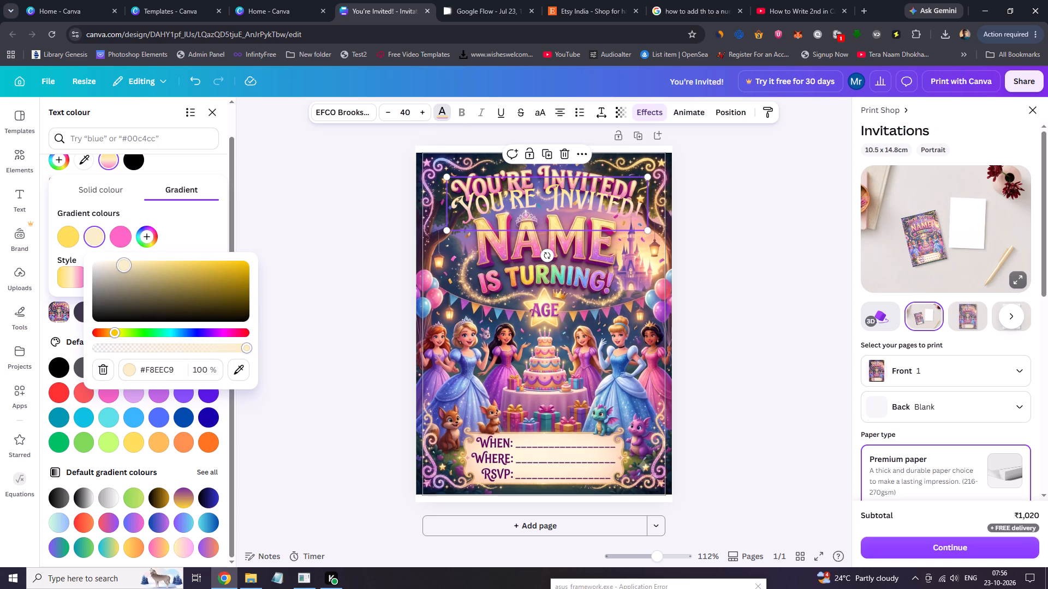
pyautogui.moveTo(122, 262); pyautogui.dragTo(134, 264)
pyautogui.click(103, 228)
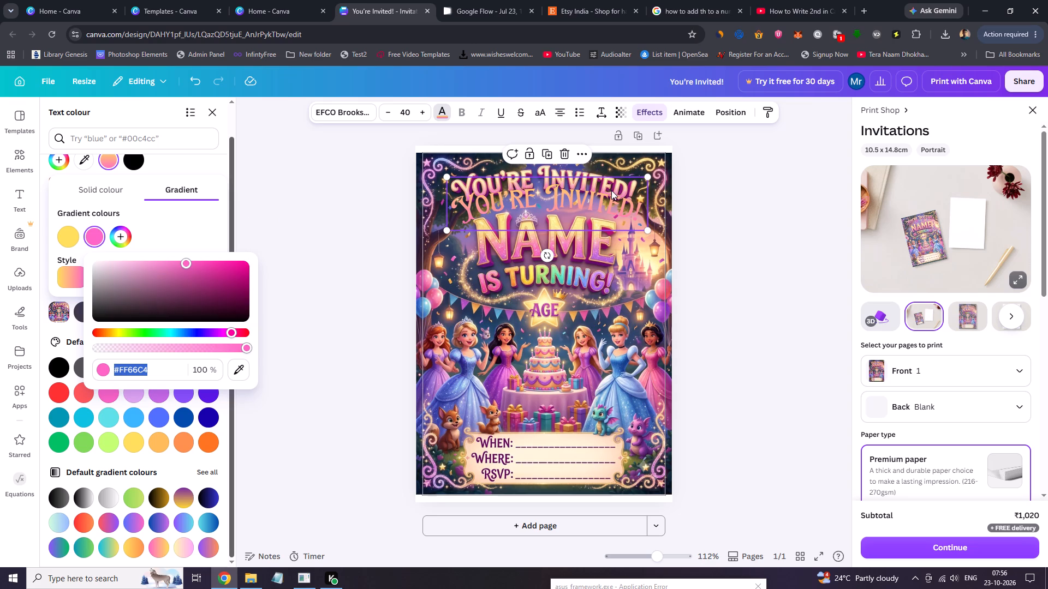
# Move the curved text over the image's title to compare the lettering, and place it back just below.
pyautogui.moveTo(584, 203); pyautogui.dragTo(578, 187)
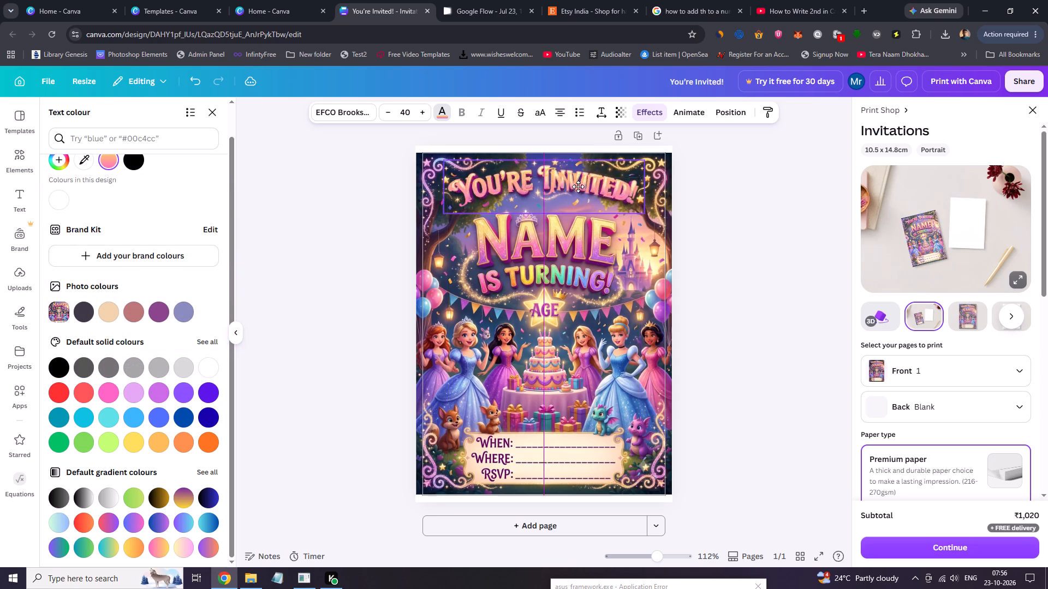
pyautogui.moveTo(578, 187); pyautogui.dragTo(579, 203)
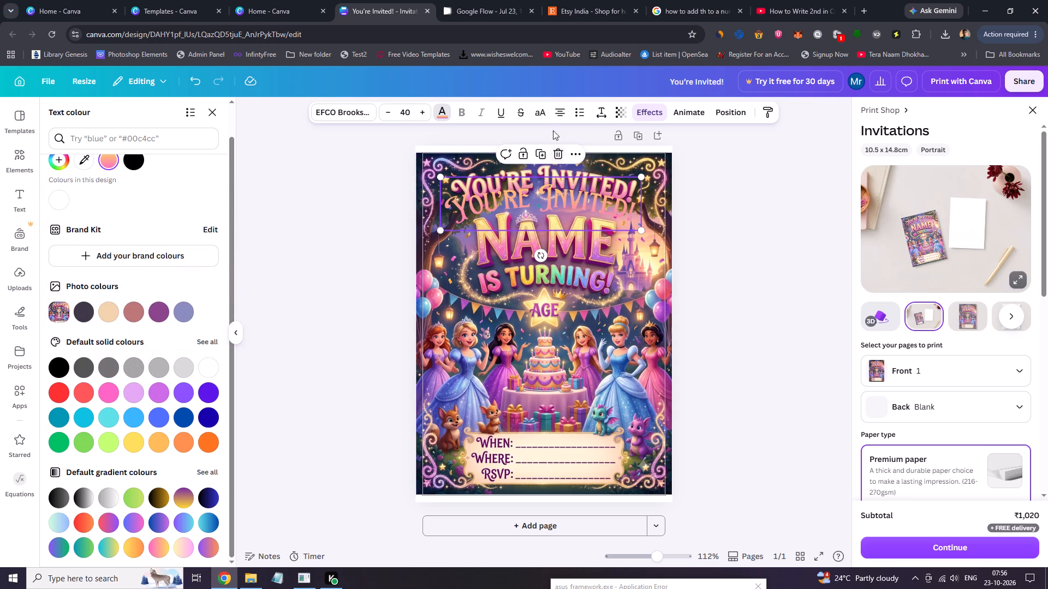
# Add the Outline effect to the curved "You're Invited!" text and colour the outline yellow.
pyautogui.click(686, 113)
pyautogui.click(648, 113)
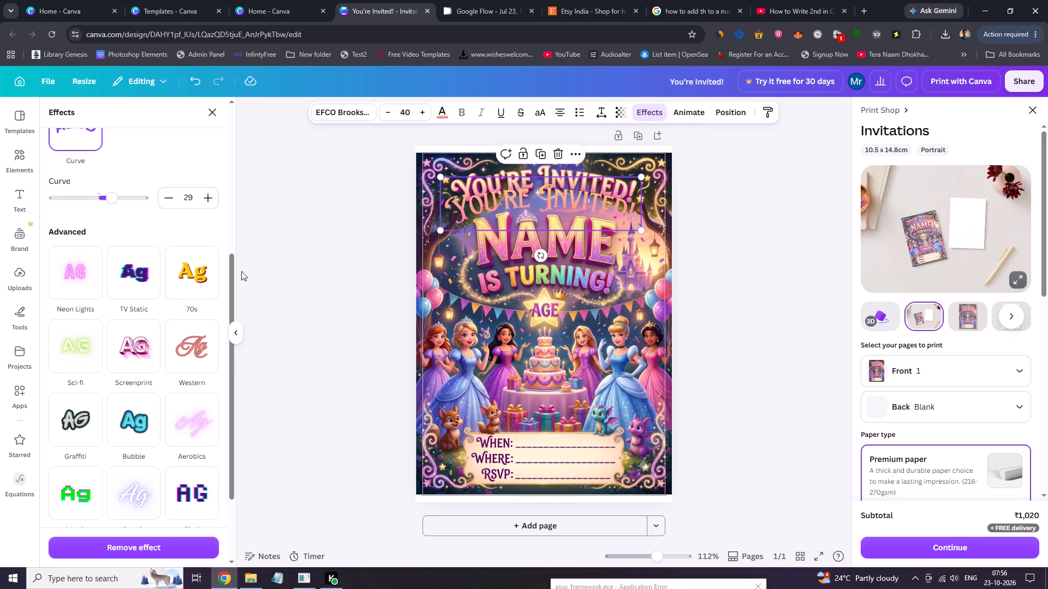
pyautogui.moveTo(234, 269); pyautogui.dragTo(256, 134)
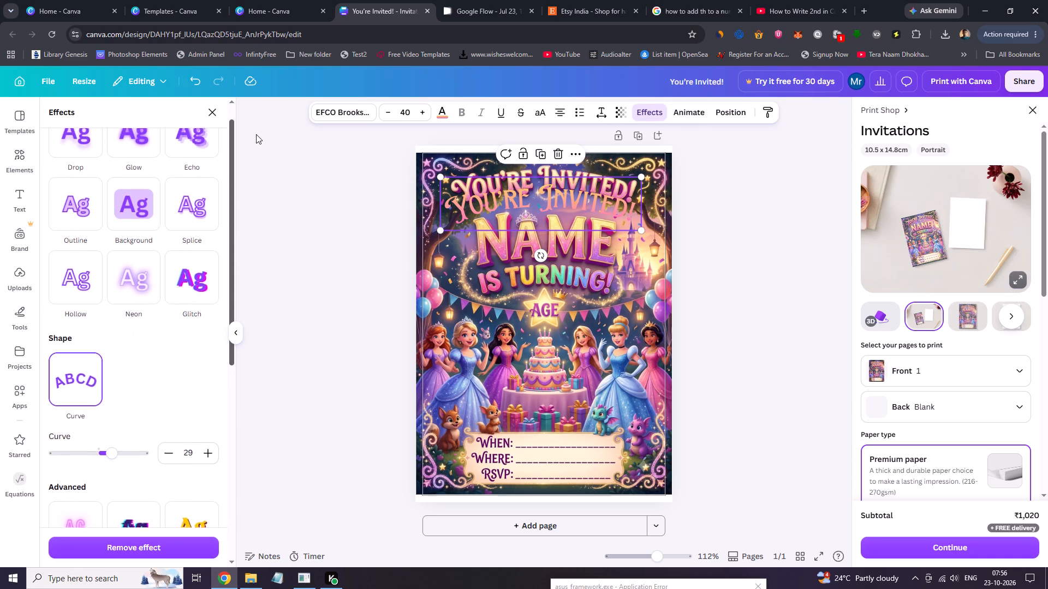
pyautogui.moveTo(256, 134); pyautogui.dragTo(259, 115)
pyautogui.click(259, 115)
pyautogui.moveTo(233, 218); pyautogui.dragTo(233, 208)
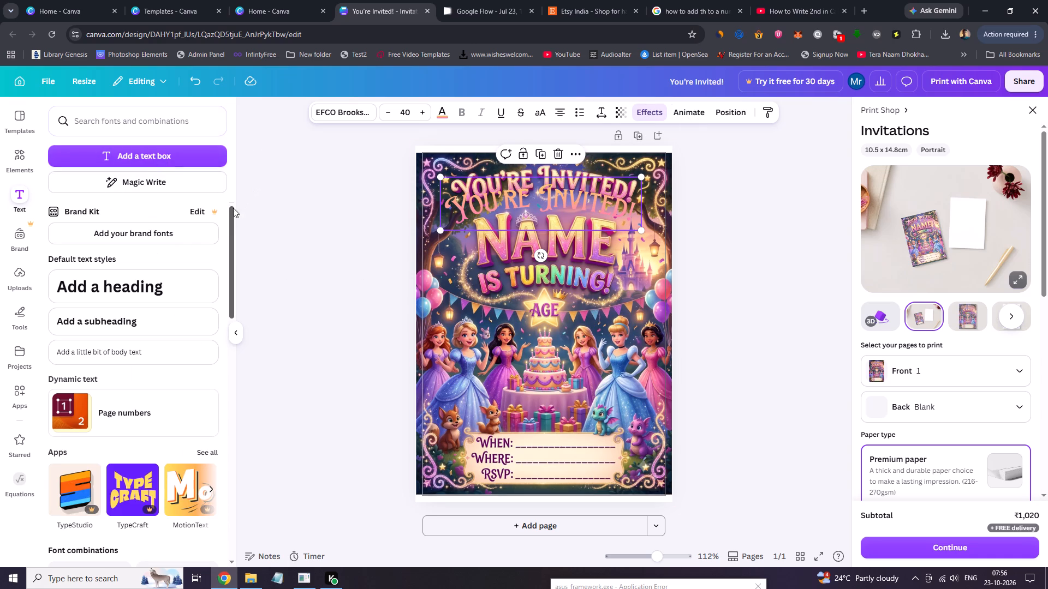
pyautogui.moveTo(233, 208); pyautogui.dragTo(248, 118)
pyautogui.click(639, 111)
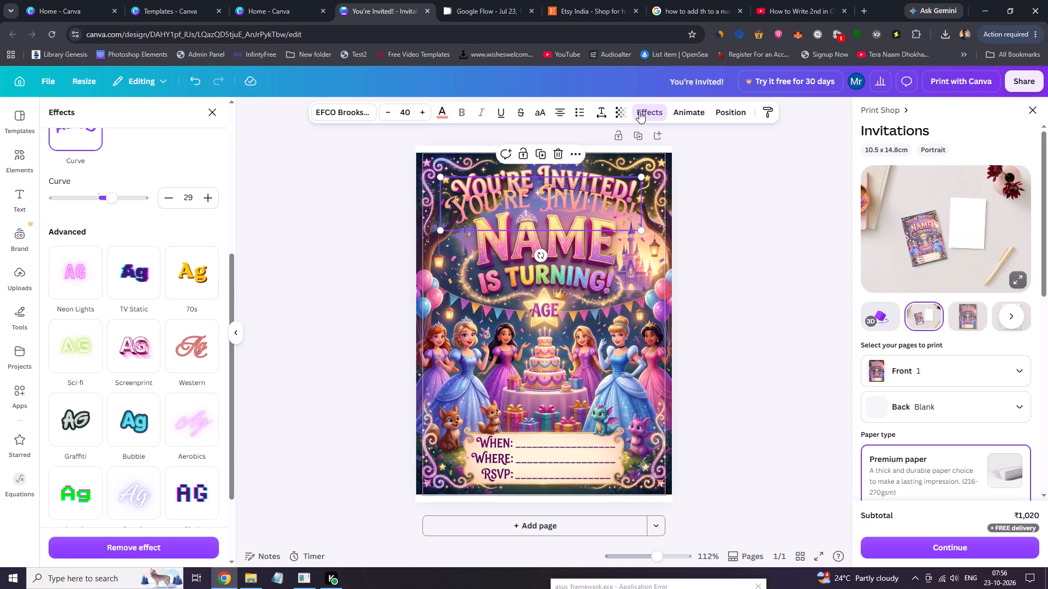
pyautogui.moveTo(230, 257); pyautogui.dragTo(237, 158)
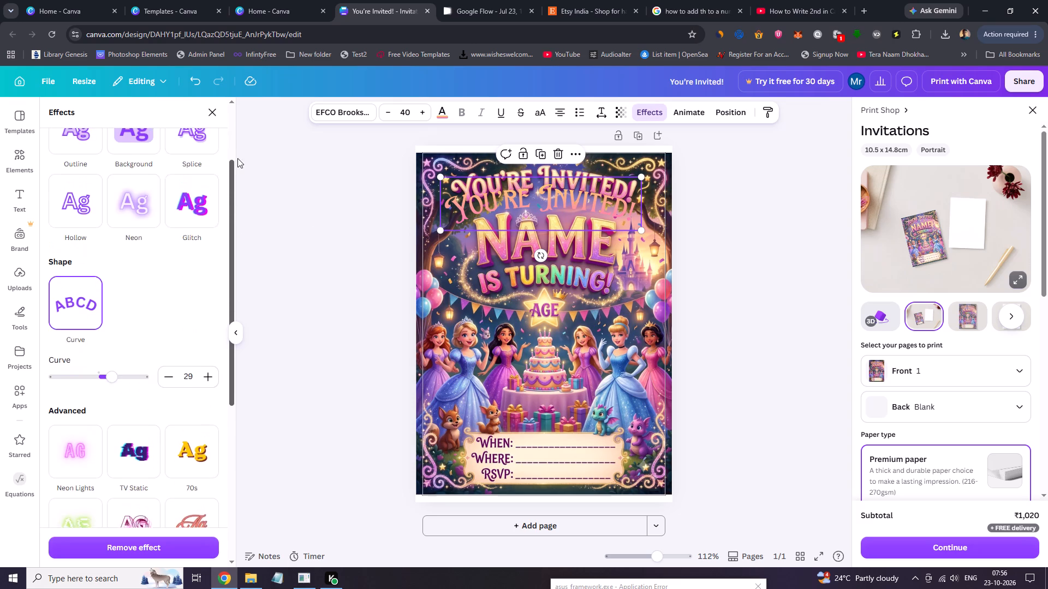
pyautogui.moveTo(237, 158); pyautogui.dragTo(246, 105)
pyautogui.click(70, 233)
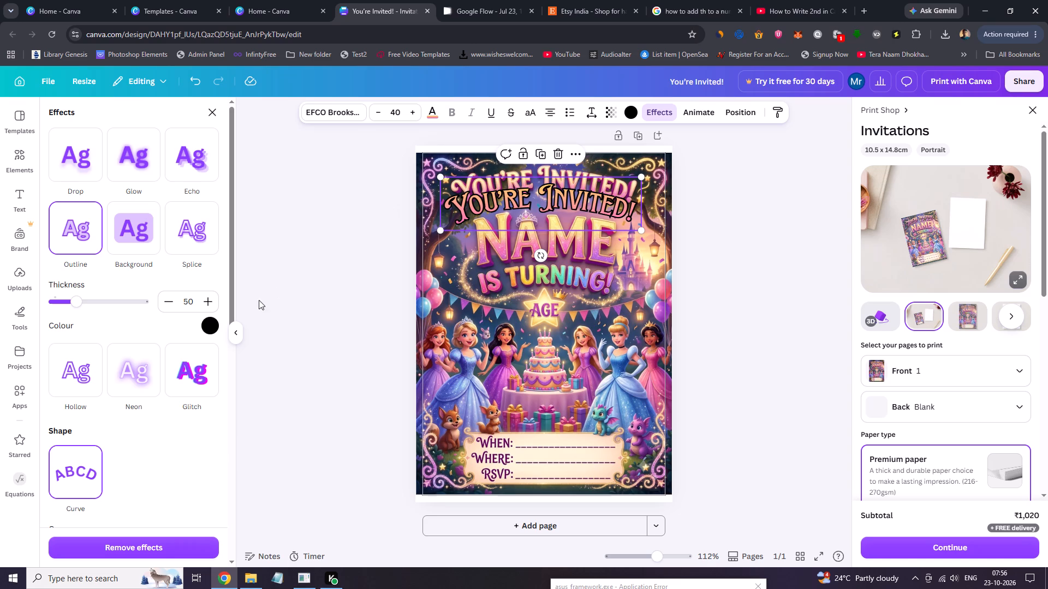
pyautogui.click(210, 324)
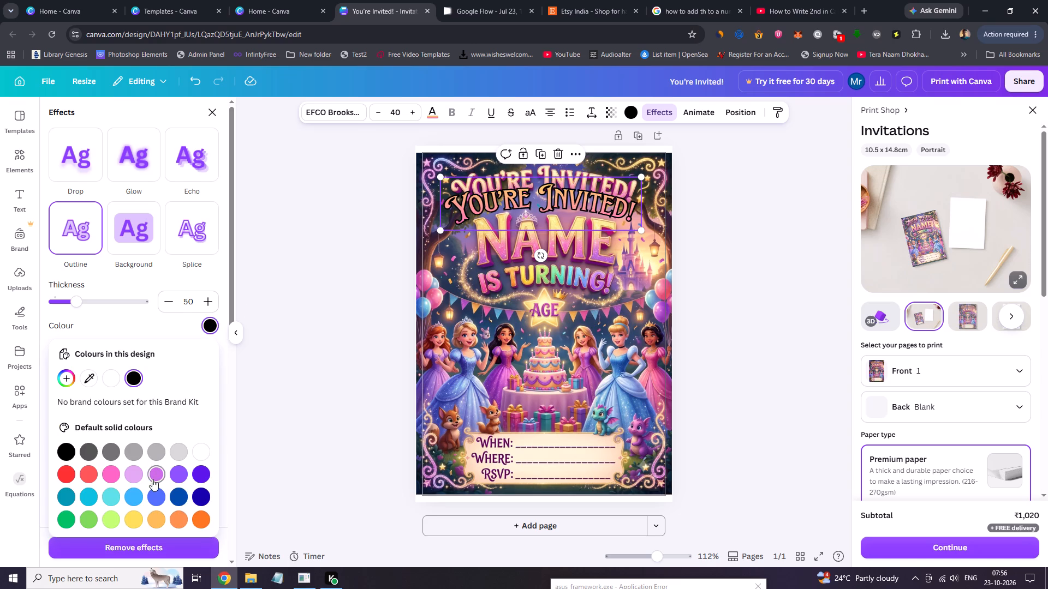
pyautogui.click(139, 517)
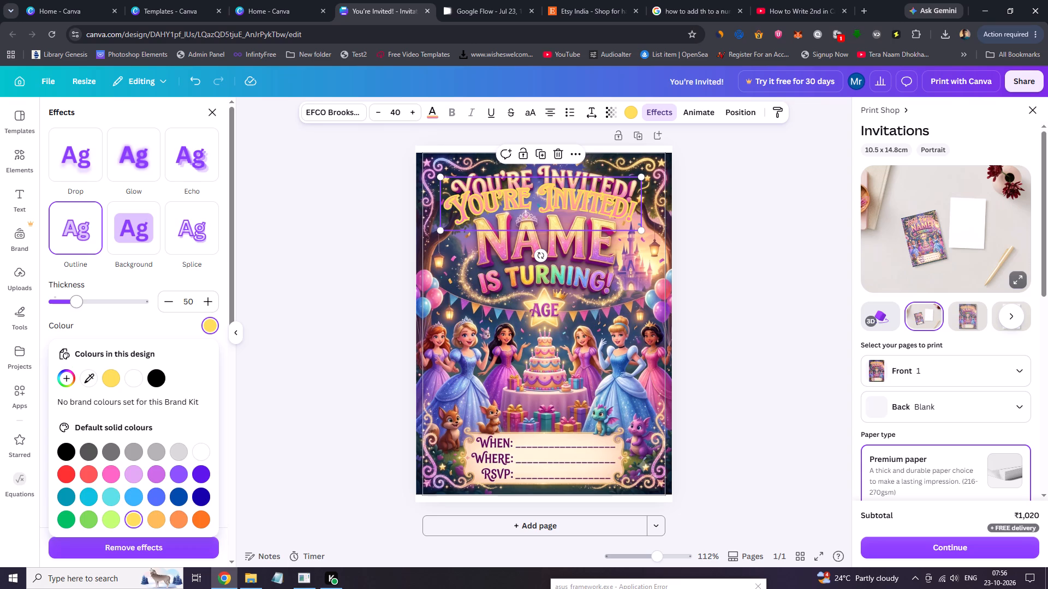
# Set the text outline's thickness to 2.
pyautogui.moveTo(75, 304); pyautogui.dragTo(47, 304)
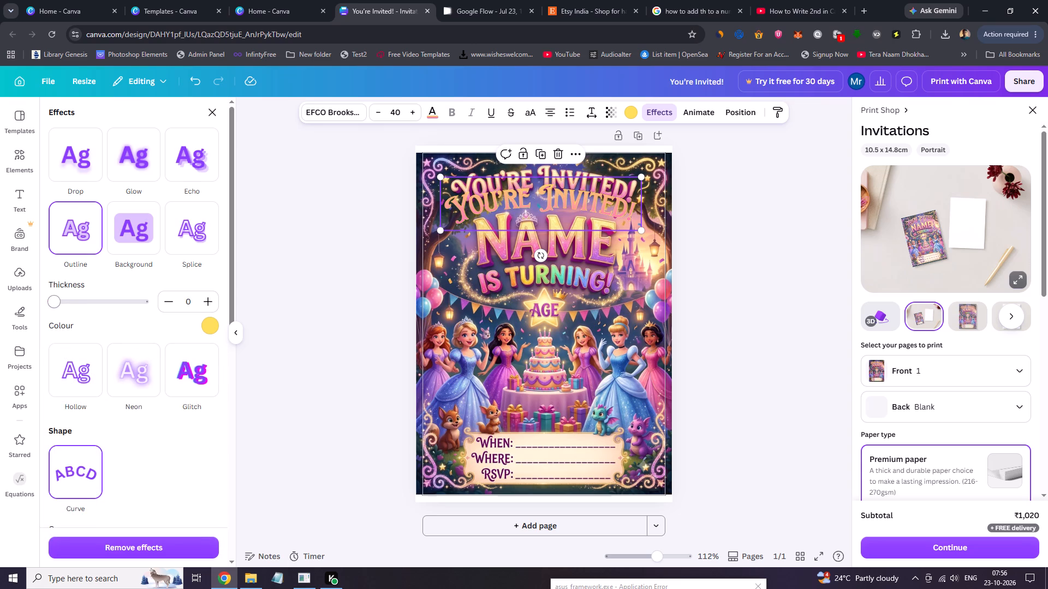
pyautogui.moveTo(47, 304); pyautogui.dragTo(40, 304)
pyautogui.moveTo(40, 304); pyautogui.dragTo(39, 303)
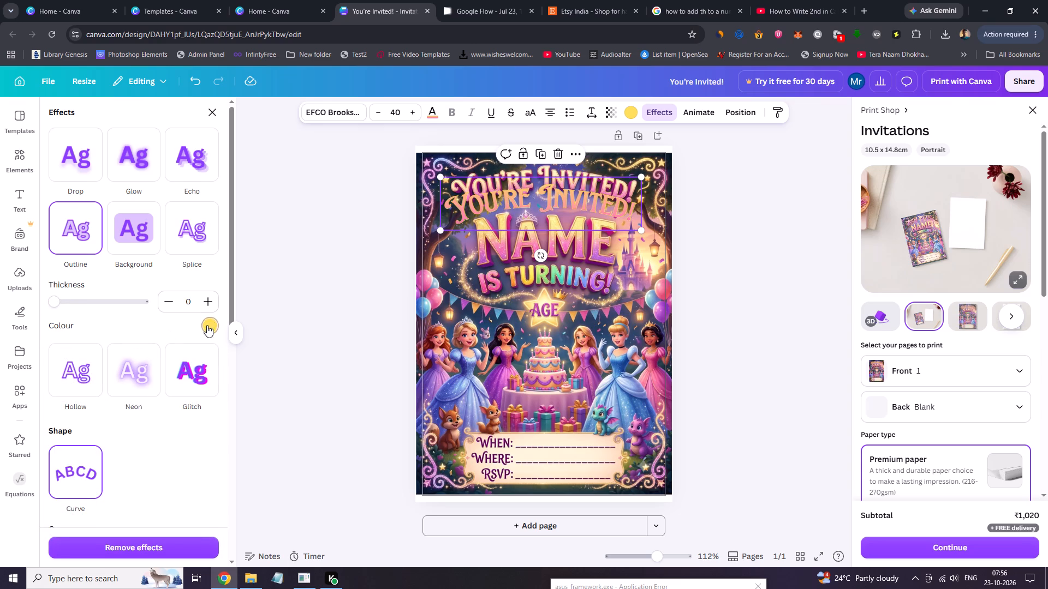
pyautogui.click(209, 303)
pyautogui.click(209, 302)
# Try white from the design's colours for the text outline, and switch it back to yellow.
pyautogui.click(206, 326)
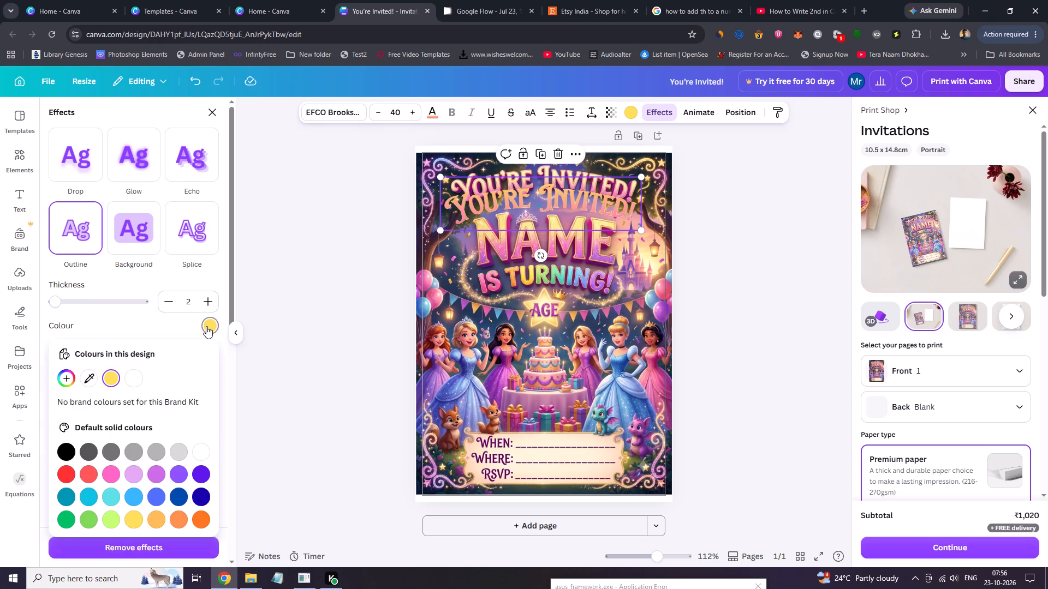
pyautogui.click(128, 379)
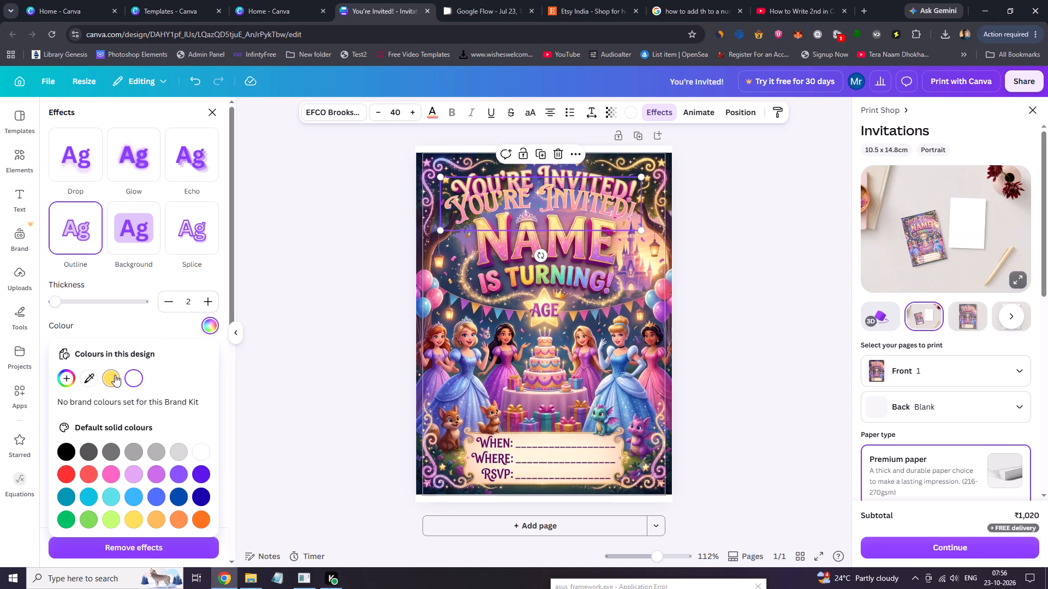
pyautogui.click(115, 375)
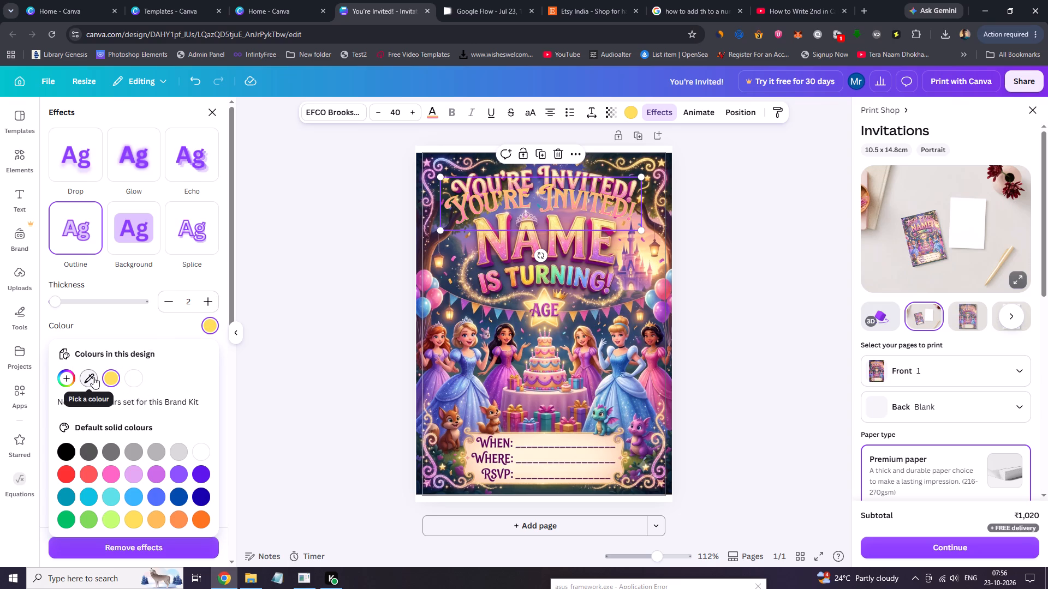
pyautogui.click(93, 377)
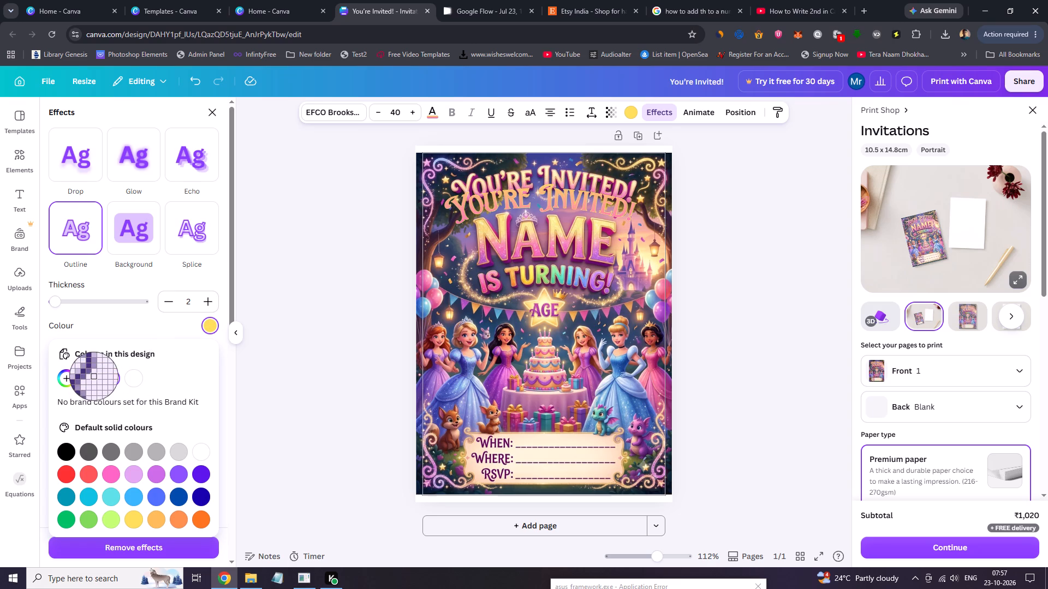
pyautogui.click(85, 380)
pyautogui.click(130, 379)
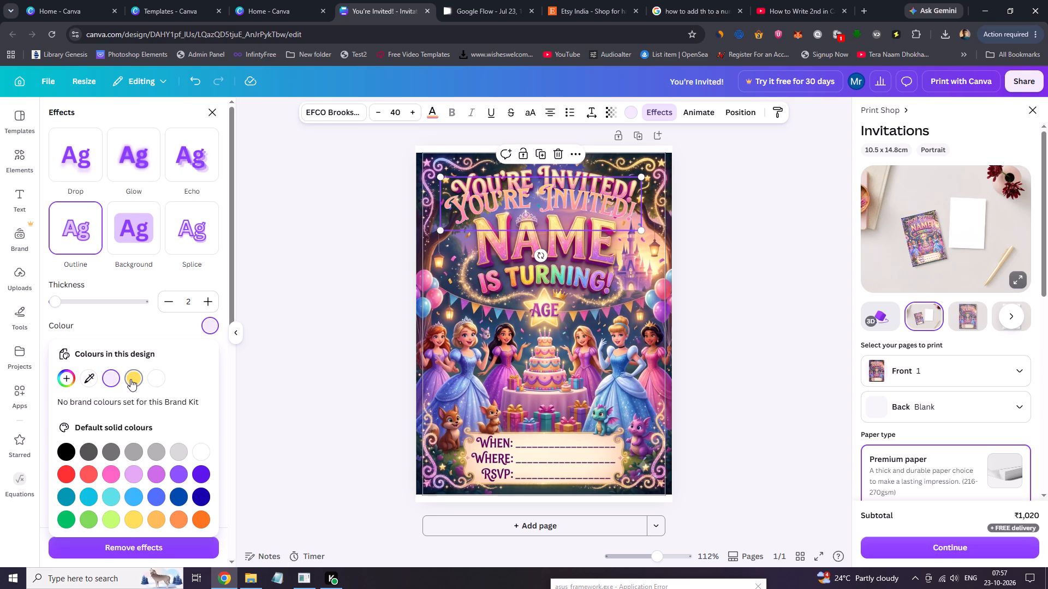
# Try lighter and stronger shades for the curved text's outline, settling on the custom gold #EFD364.
pyautogui.click(108, 381)
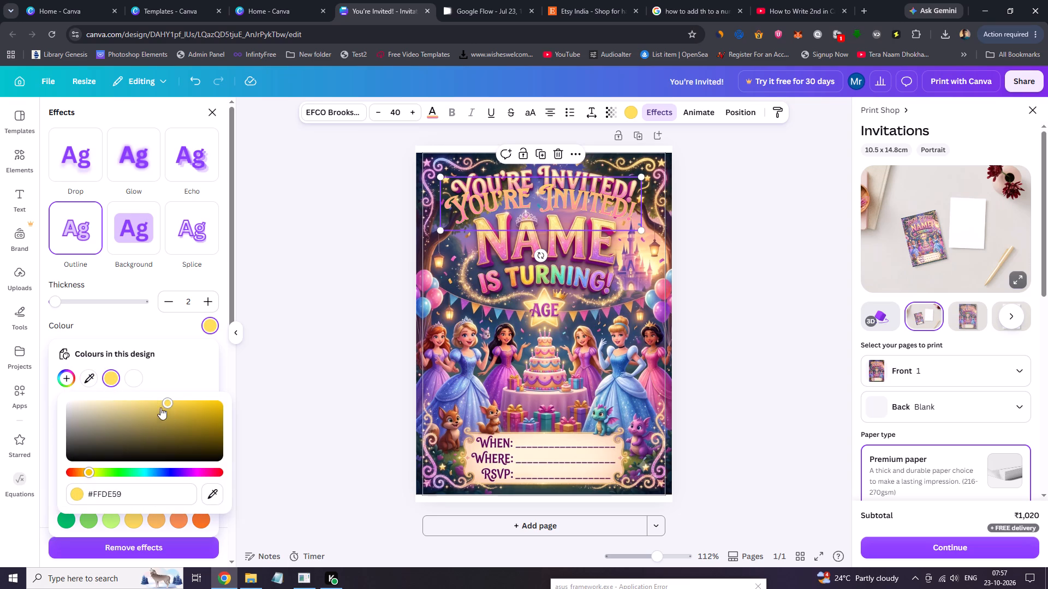
pyautogui.moveTo(153, 405); pyautogui.dragTo(134, 403)
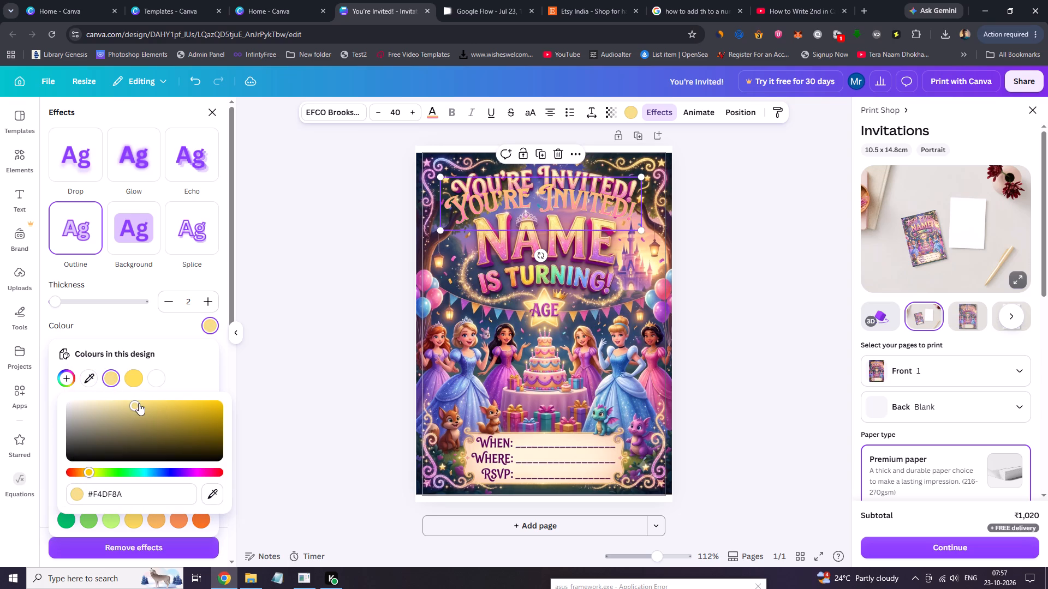
pyautogui.moveTo(141, 402); pyautogui.dragTo(209, 398)
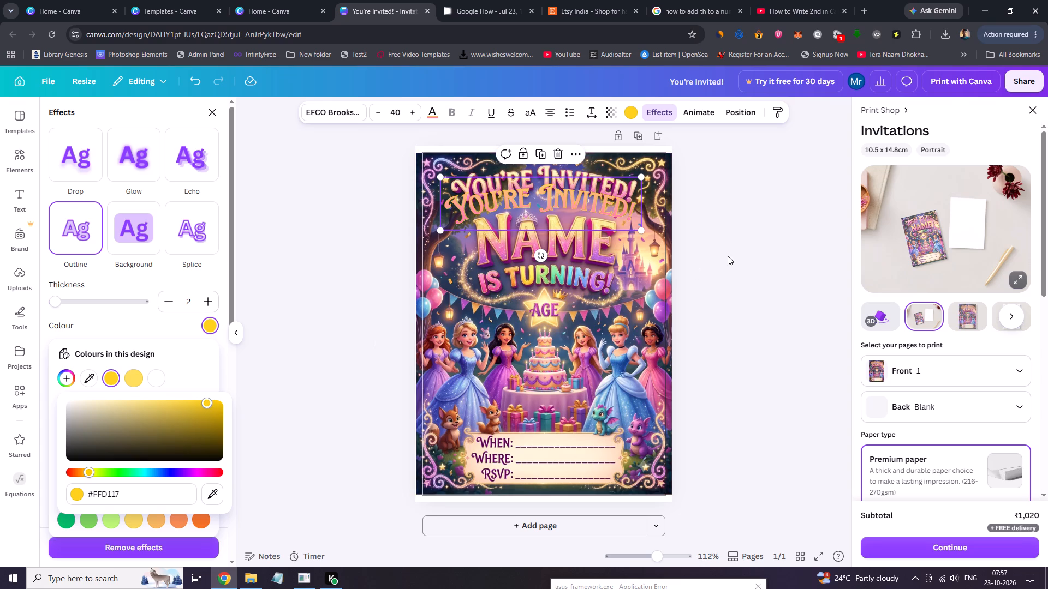
pyautogui.click(113, 404)
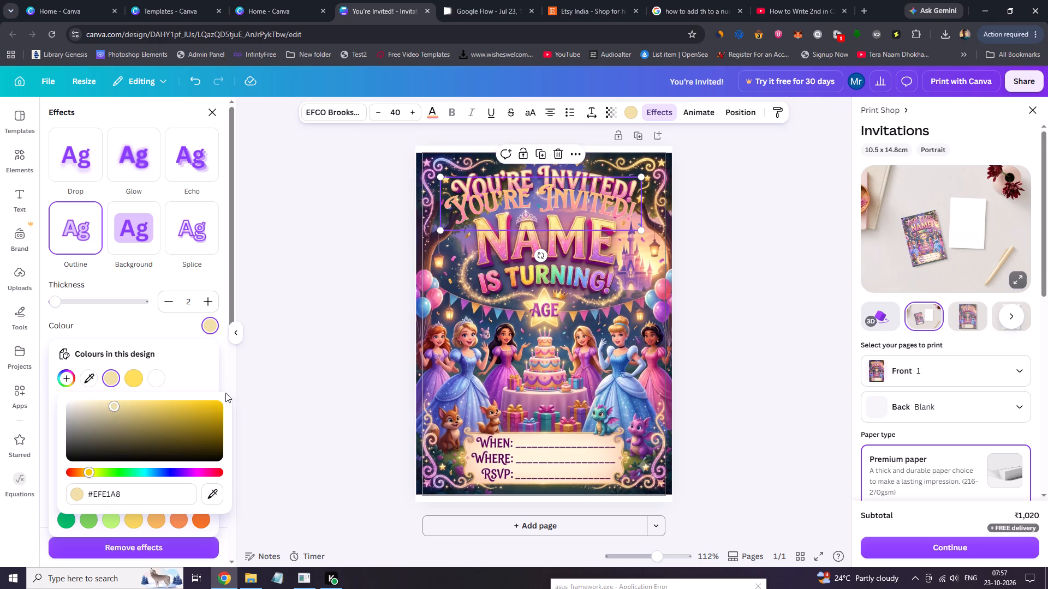
pyautogui.click(158, 404)
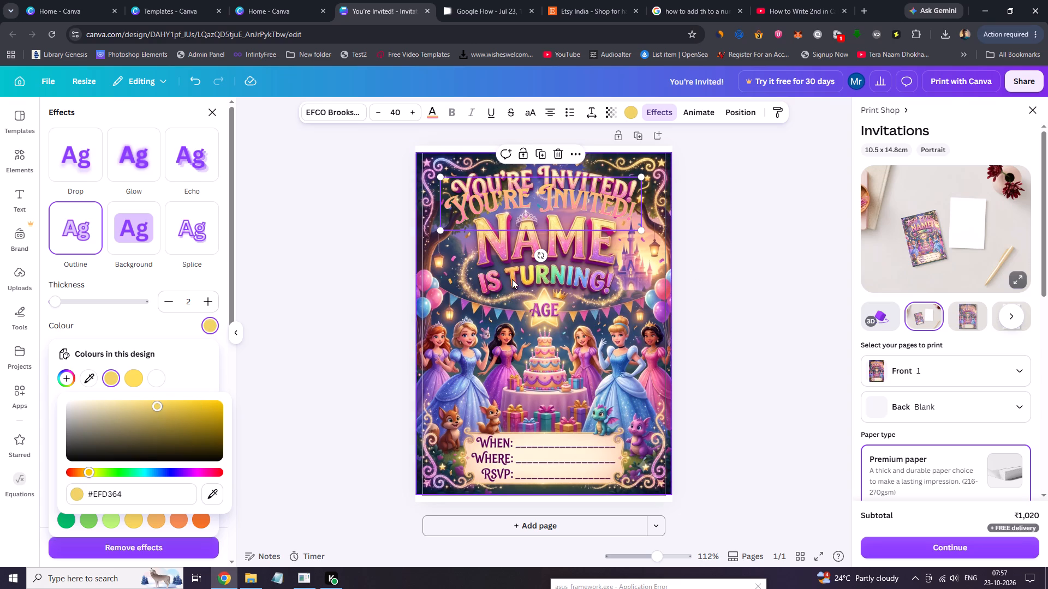
# Move the curved "You're Invited!" text up so it sits exactly over the image's original title lettering.
pyautogui.moveTo(543, 206); pyautogui.dragTo(543, 188)
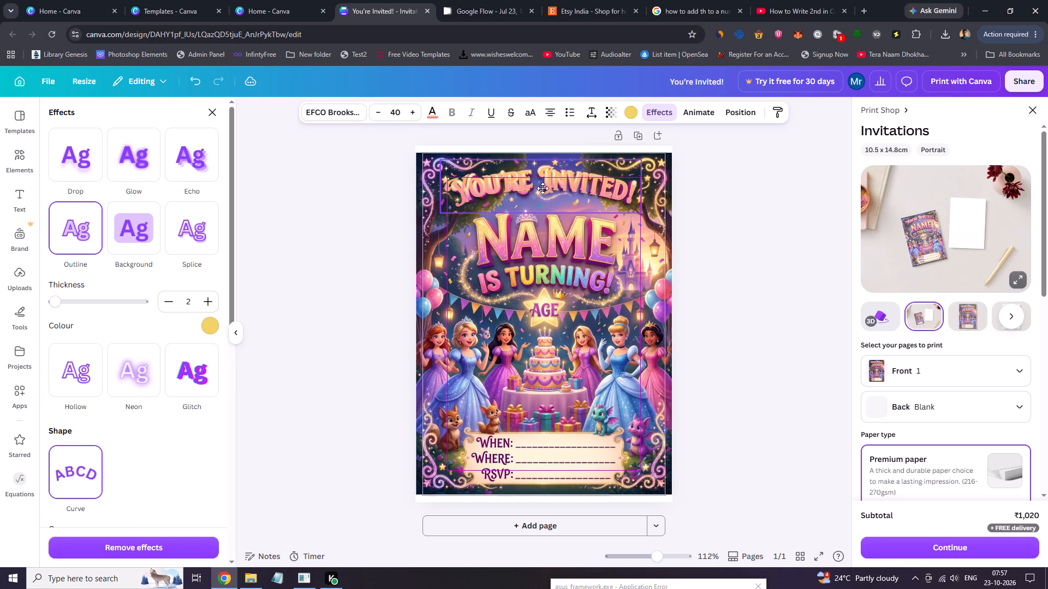
pyautogui.moveTo(543, 188); pyautogui.dragTo(541, 187)
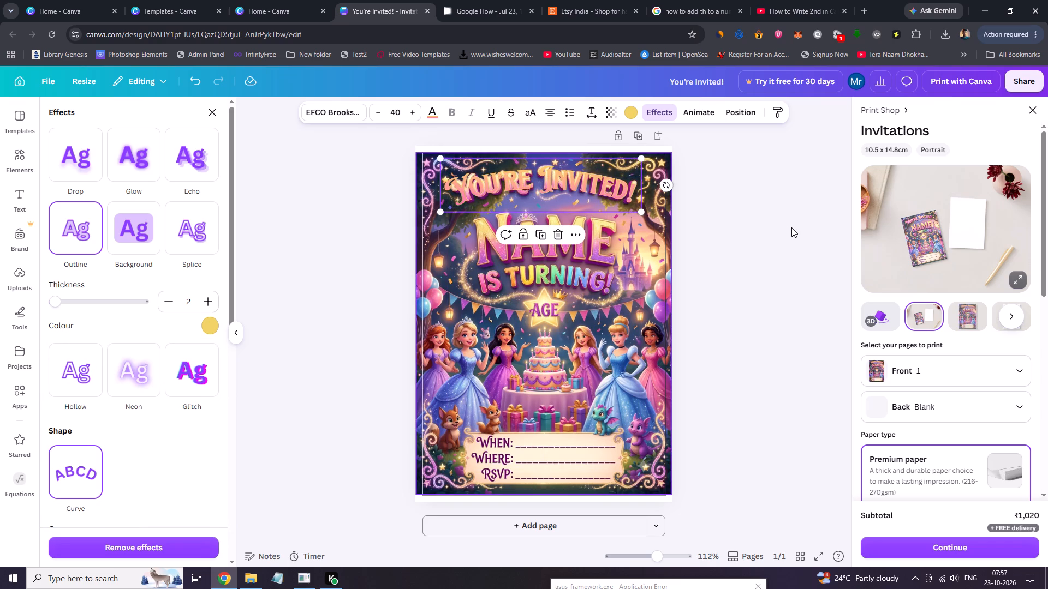
pyautogui.click(791, 227)
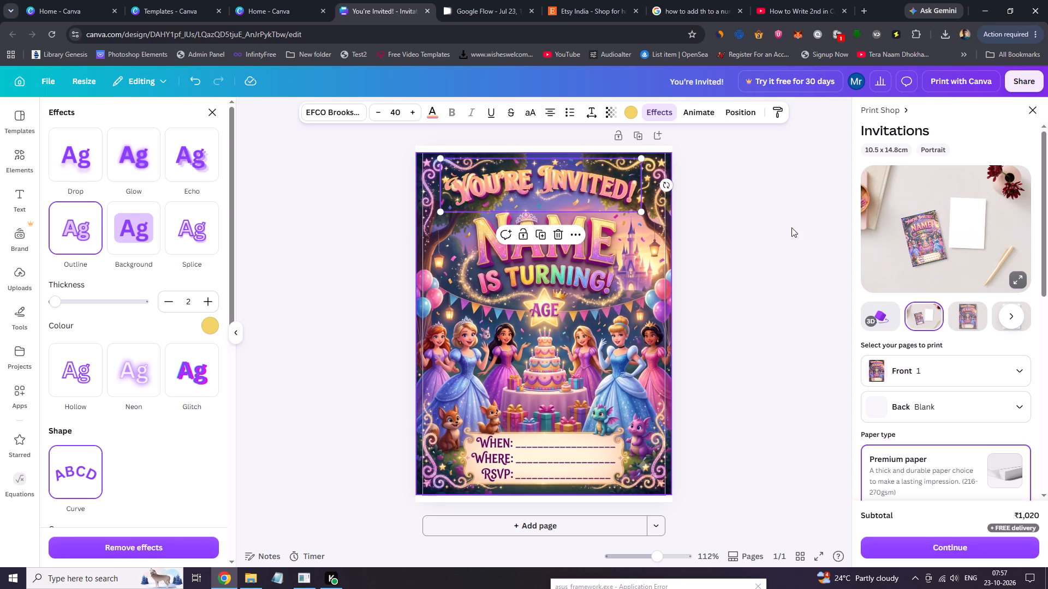
pyautogui.click(792, 228)
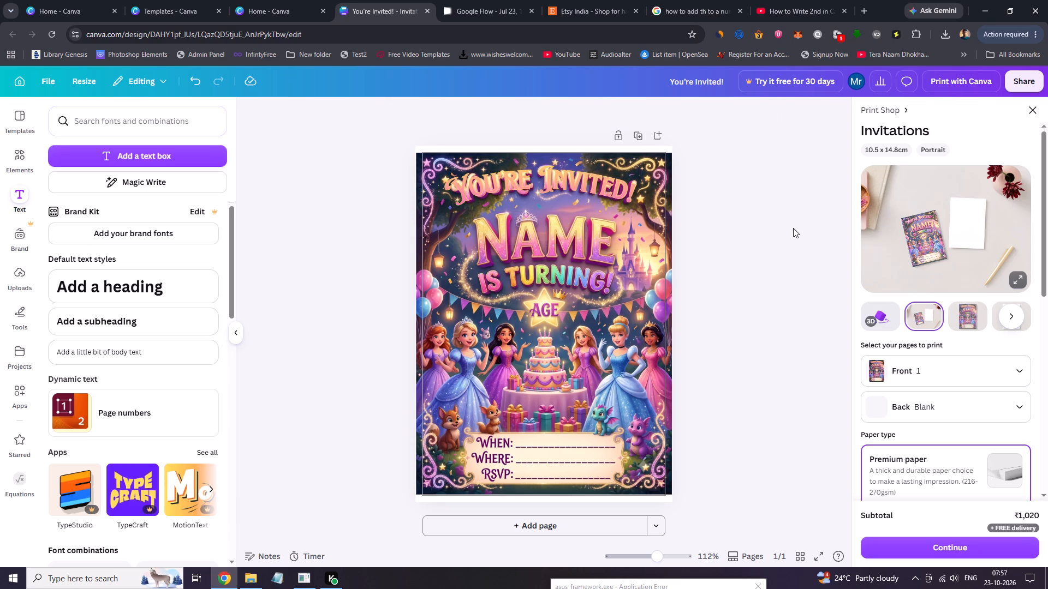
# Add a new text box in EFCO Brookshire and move it down to the lower edge of the "IS TURNING!" lettering.
pyautogui.click(599, 182)
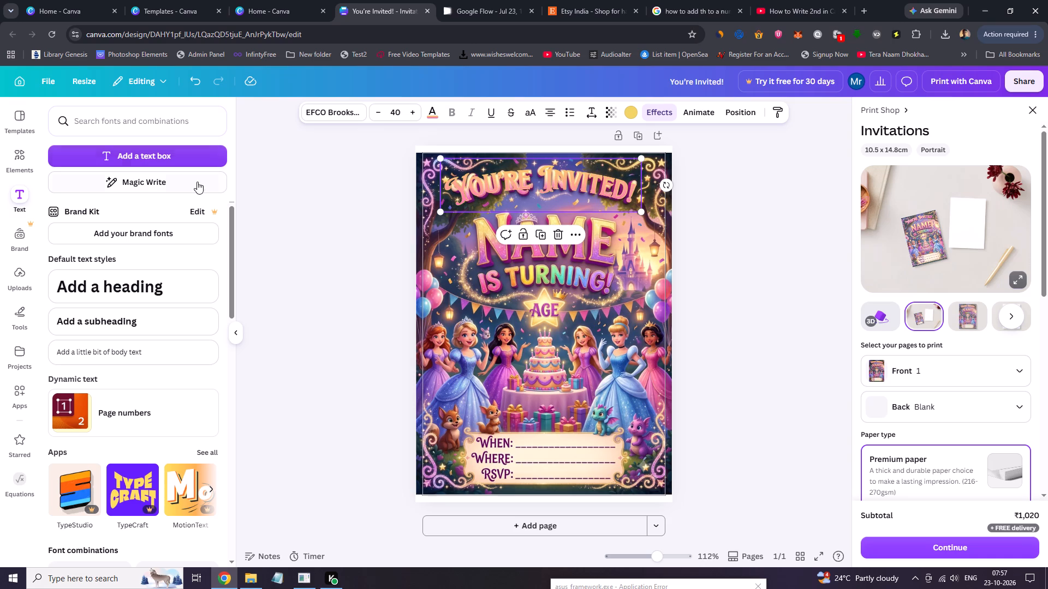
pyautogui.click(123, 157)
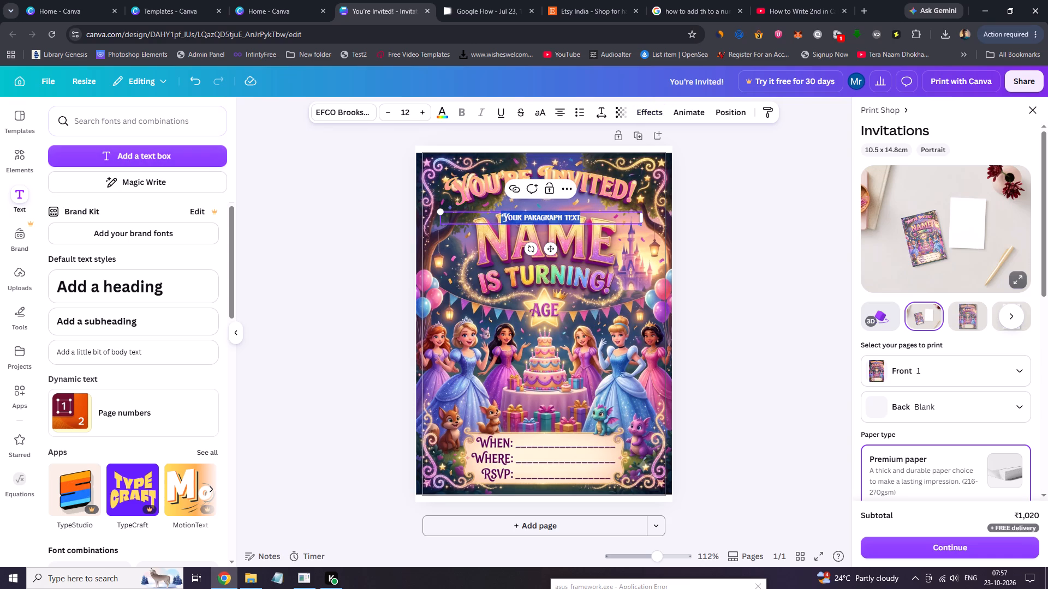
pyautogui.click(555, 249)
pyautogui.moveTo(554, 258); pyautogui.dragTo(552, 328)
pyautogui.click(552, 328)
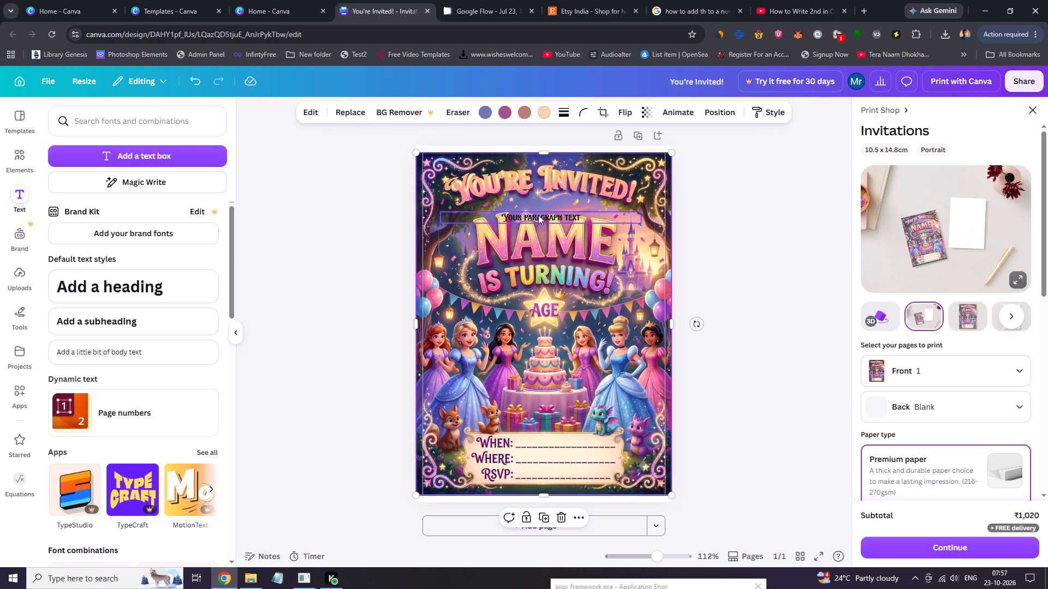
pyautogui.click(543, 225)
pyautogui.click(542, 221)
pyautogui.moveTo(551, 247); pyautogui.dragTo(568, 287)
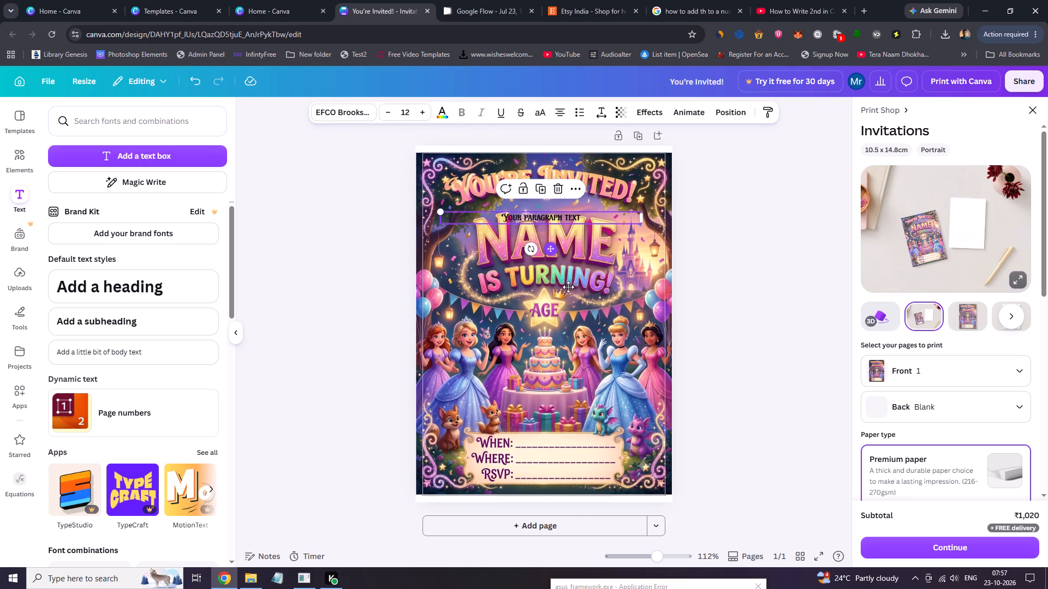
pyautogui.moveTo(568, 287); pyautogui.dragTo(555, 318)
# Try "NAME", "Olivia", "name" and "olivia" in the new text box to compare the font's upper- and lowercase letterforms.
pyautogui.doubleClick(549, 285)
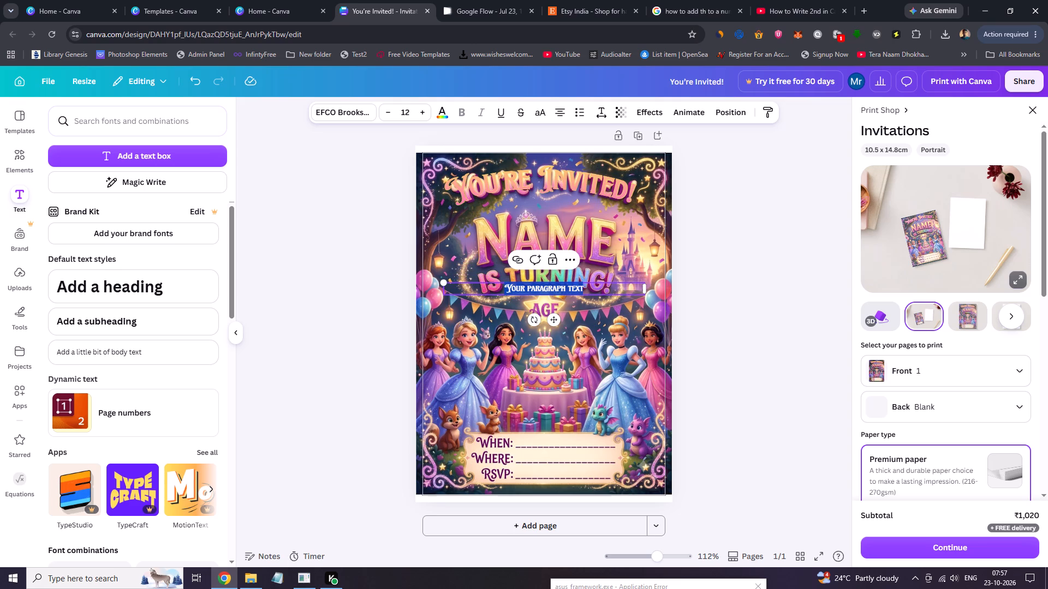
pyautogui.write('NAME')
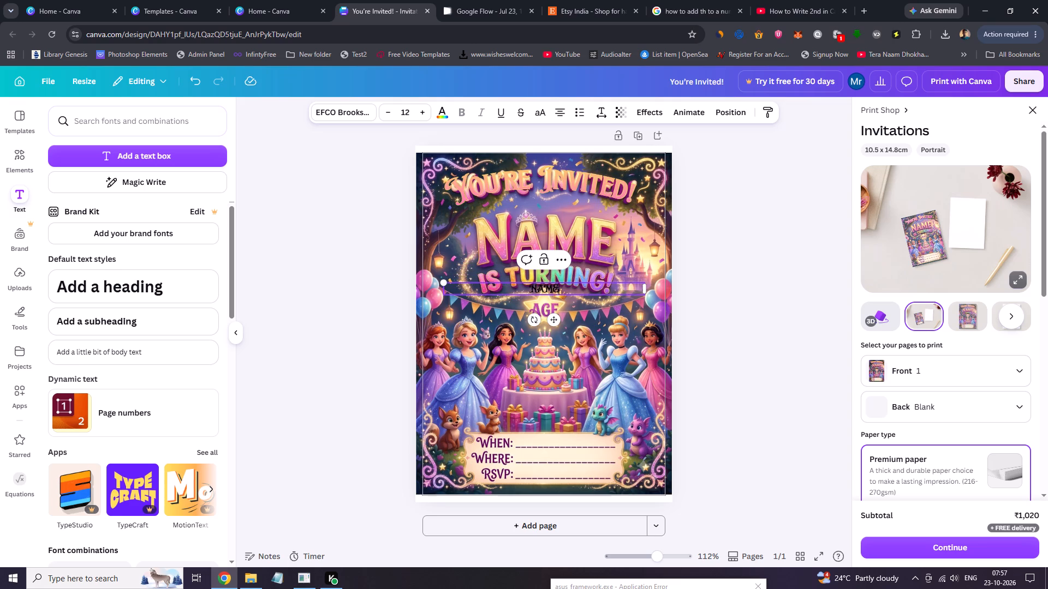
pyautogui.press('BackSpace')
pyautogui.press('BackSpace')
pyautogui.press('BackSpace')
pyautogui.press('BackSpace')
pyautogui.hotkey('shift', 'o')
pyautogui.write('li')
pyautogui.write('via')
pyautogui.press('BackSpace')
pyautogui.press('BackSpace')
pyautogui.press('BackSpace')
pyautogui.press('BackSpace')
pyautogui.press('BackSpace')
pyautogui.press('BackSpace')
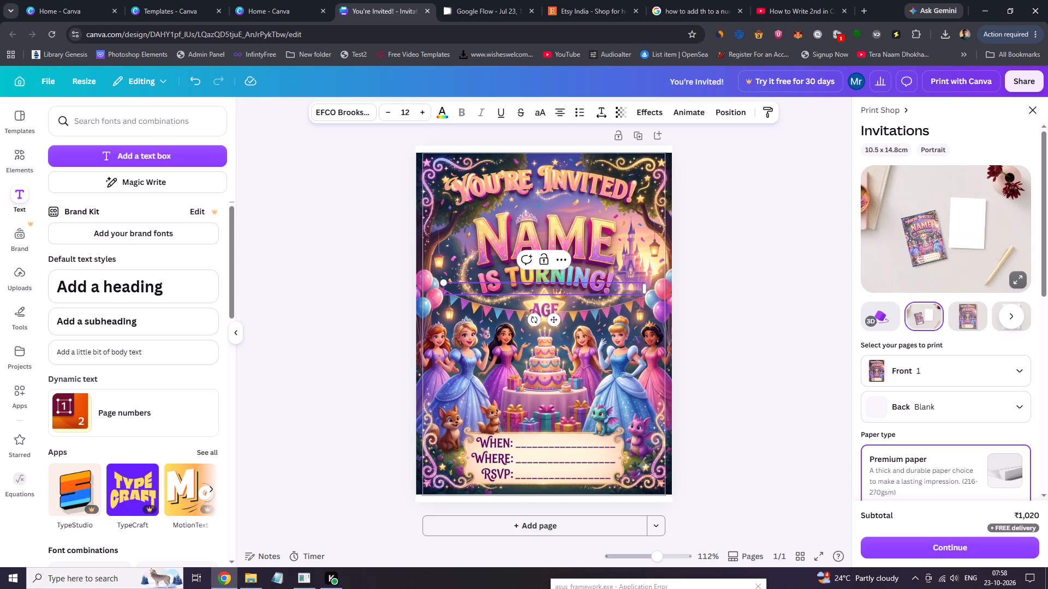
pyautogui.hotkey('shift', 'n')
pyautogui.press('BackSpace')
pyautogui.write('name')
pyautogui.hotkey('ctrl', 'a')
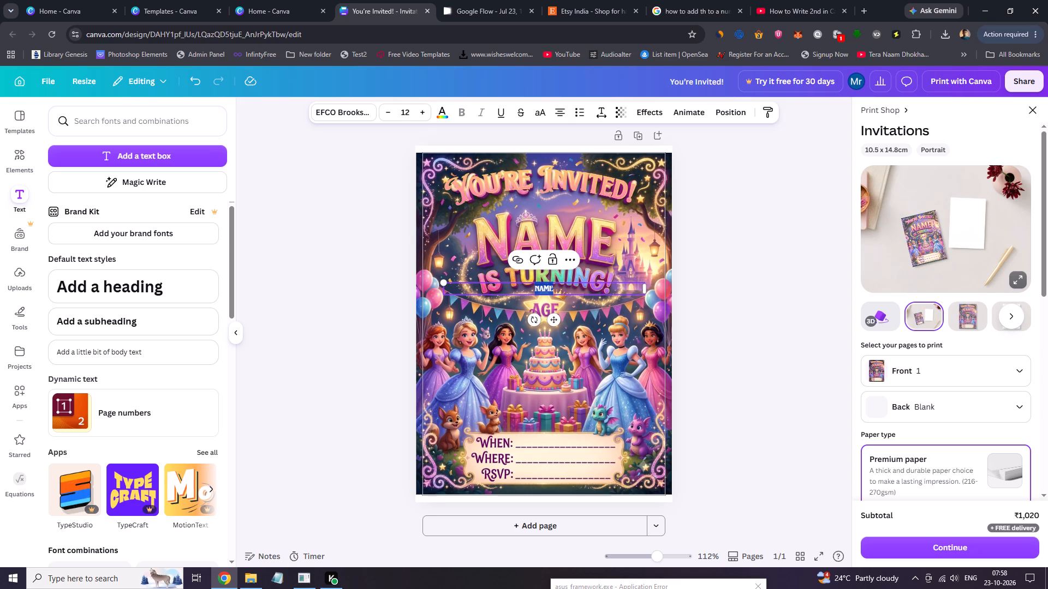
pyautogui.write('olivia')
# Replace the new text box's content with the sample name "Olivia", with a capital O.
pyautogui.hotkey('ctrl', 'a')
pyautogui.write('O;ivia')
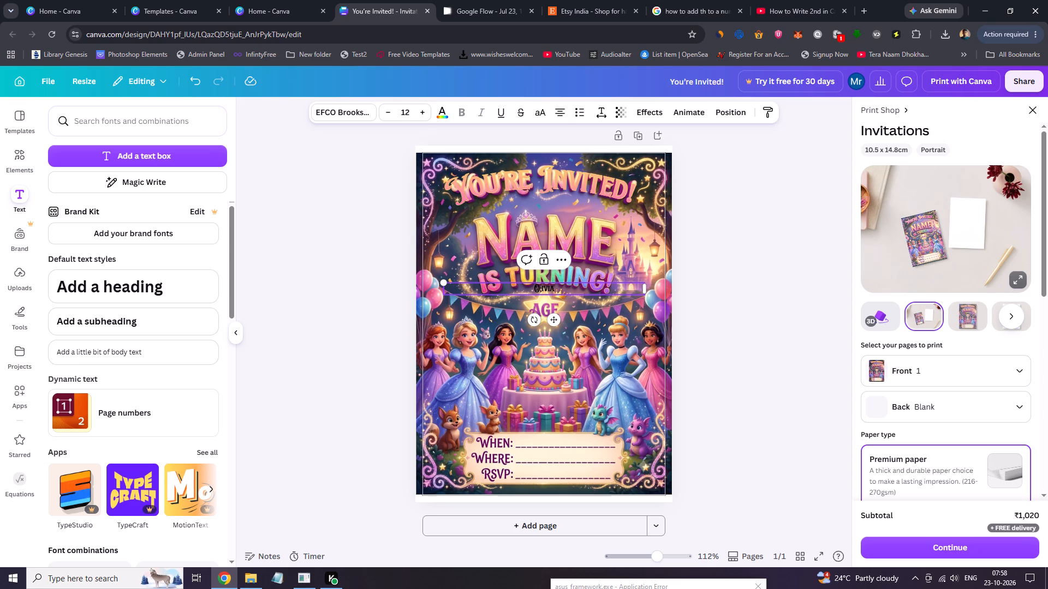
pyautogui.press('BackSpace')
pyautogui.press('BackSpace')
pyautogui.press('BackSpace')
pyautogui.press('BackSpace')
pyautogui.press('BackSpace')
pyautogui.write('livia')
# Increase the "Olivia" text's font size to 46.
pyautogui.click(424, 109)
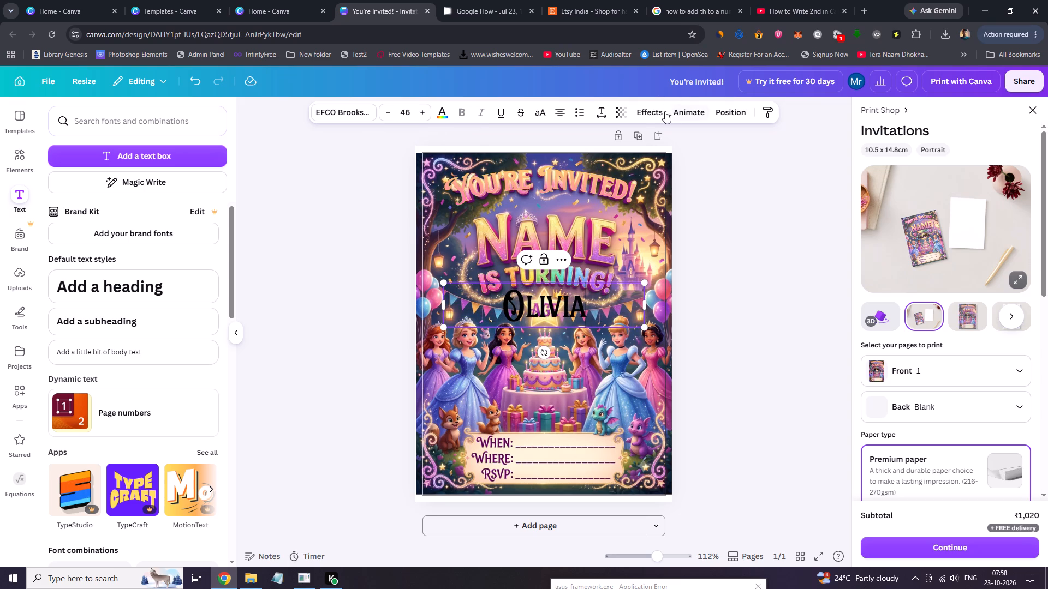
# Set the letter spacing of the "Olivia" text to 76.
pyautogui.click(603, 116)
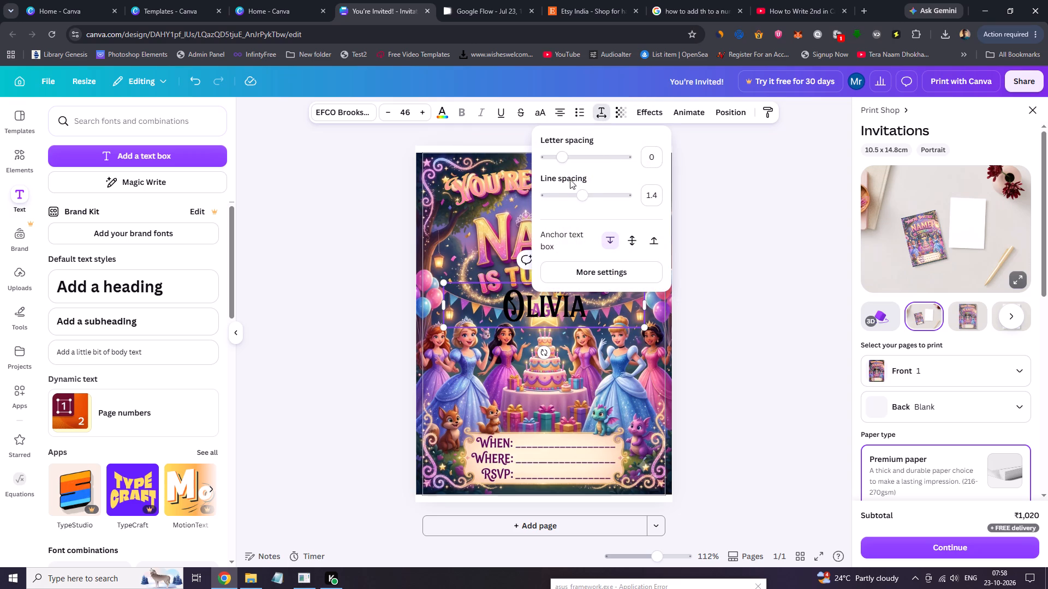
pyautogui.click(564, 159)
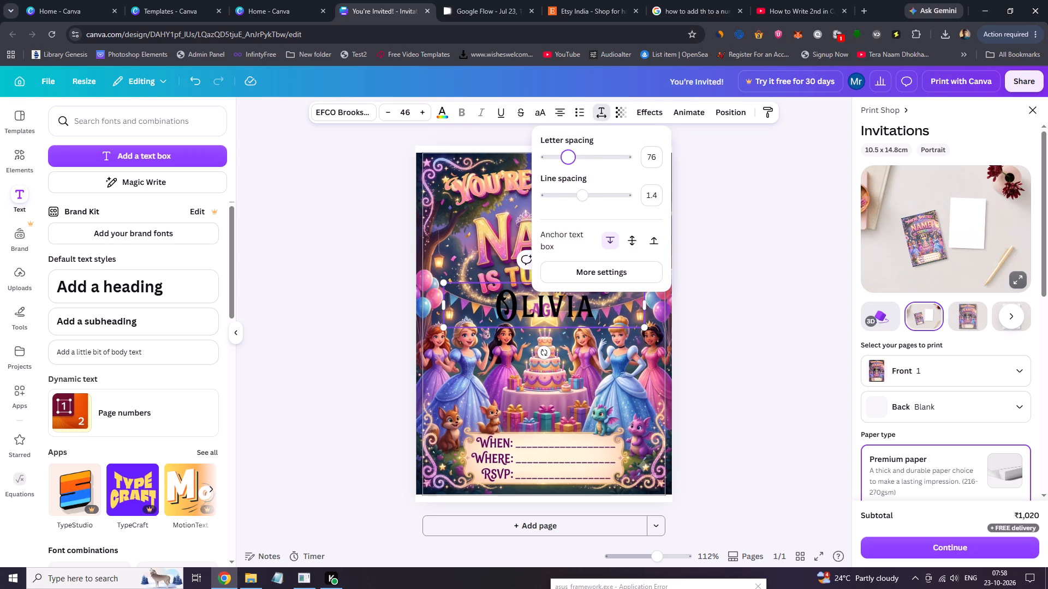
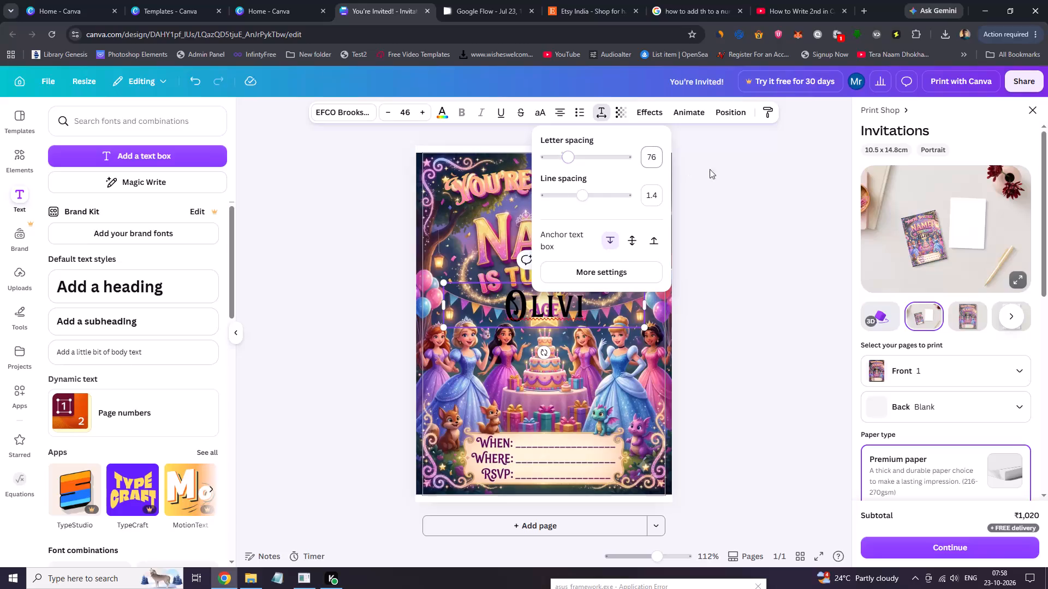
# Undo the letter-spacing changes on the "Olivia" text.
pyautogui.click(725, 171)
pyautogui.hotkey('ctrl', 'z')
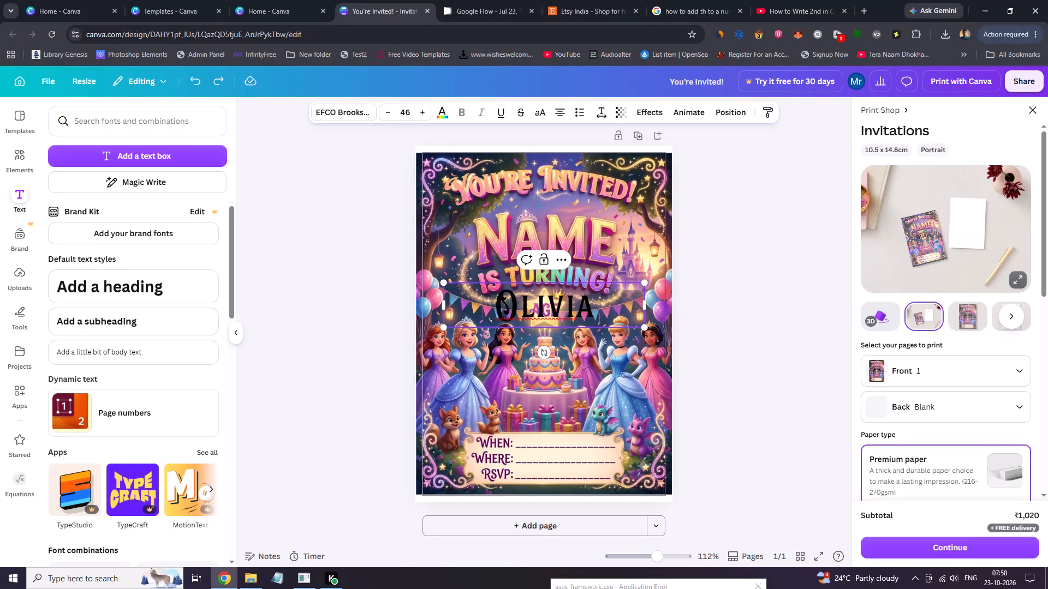
pyautogui.hotkey('ctrl', 'z')
pyautogui.click(739, 257)
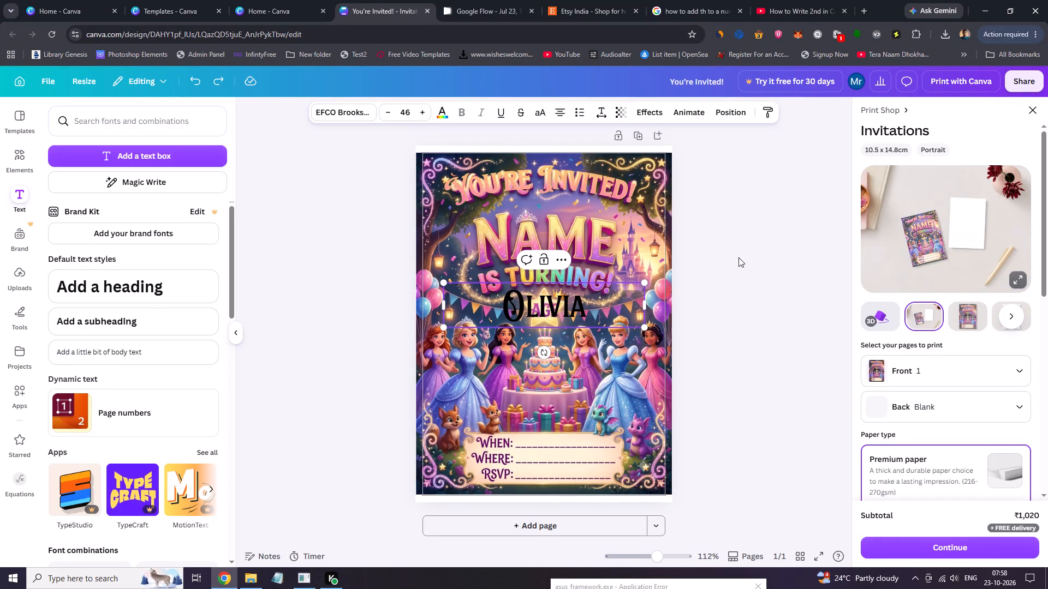
# Apply the Curve shape effect to the "Olivia" text with a curve value of 27.
pyautogui.click(577, 310)
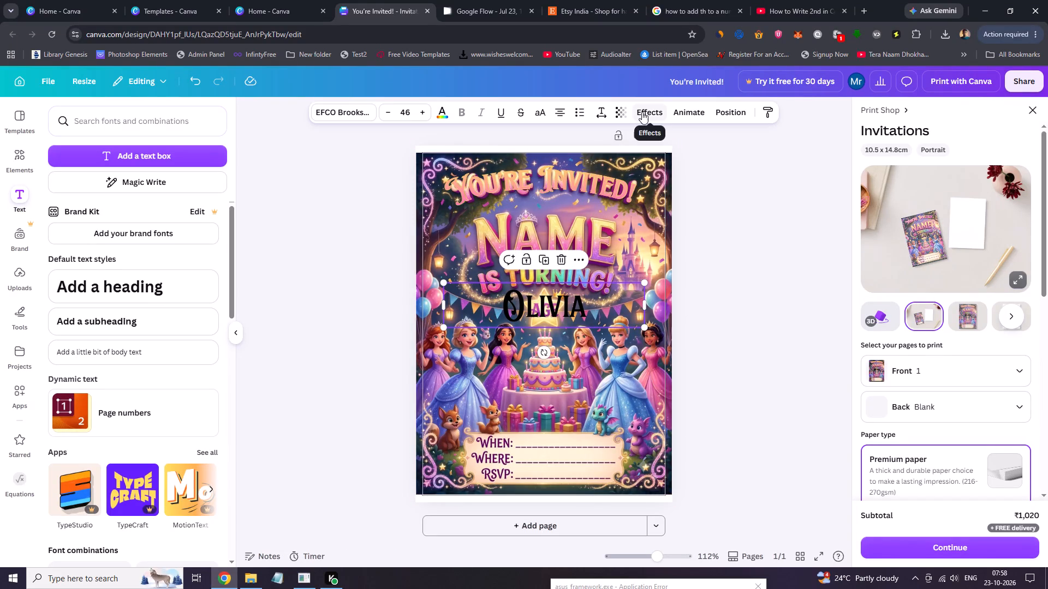
pyautogui.click(642, 112)
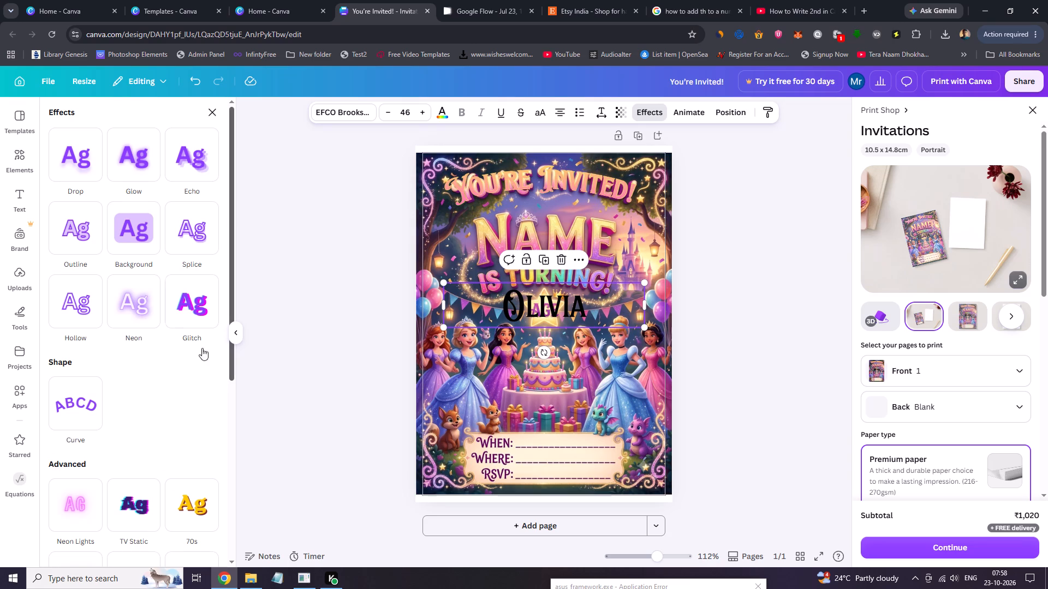
pyautogui.click(66, 407)
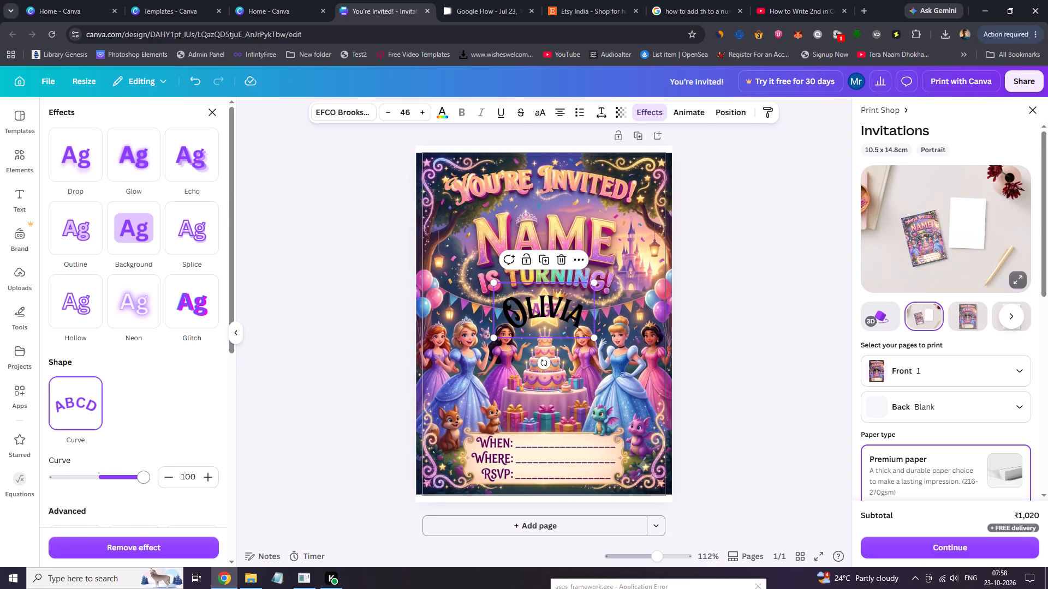
pyautogui.moveTo(138, 477); pyautogui.dragTo(120, 477)
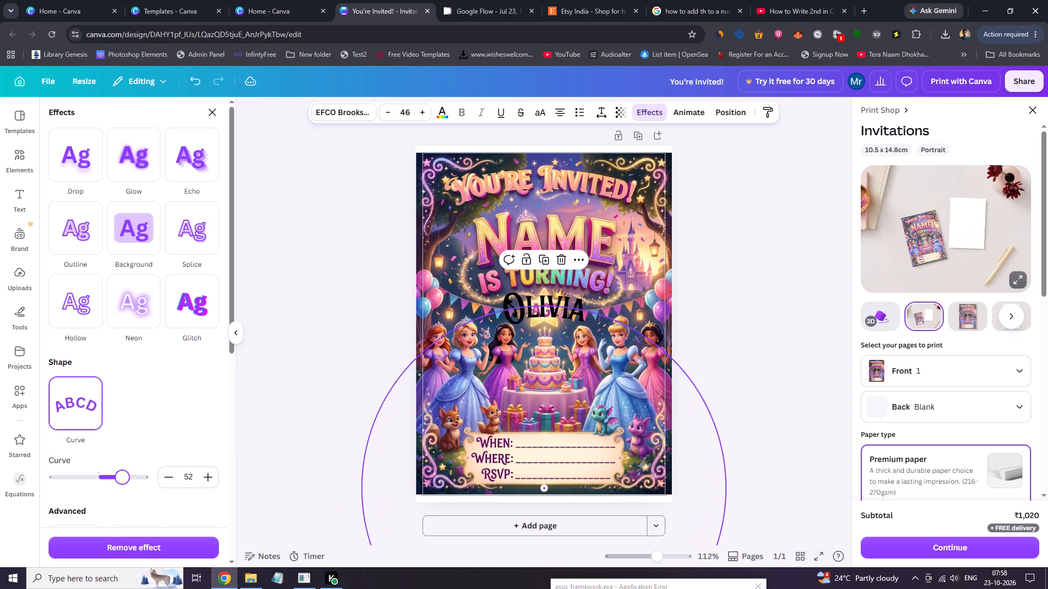
pyautogui.moveTo(120, 477); pyautogui.dragTo(115, 477)
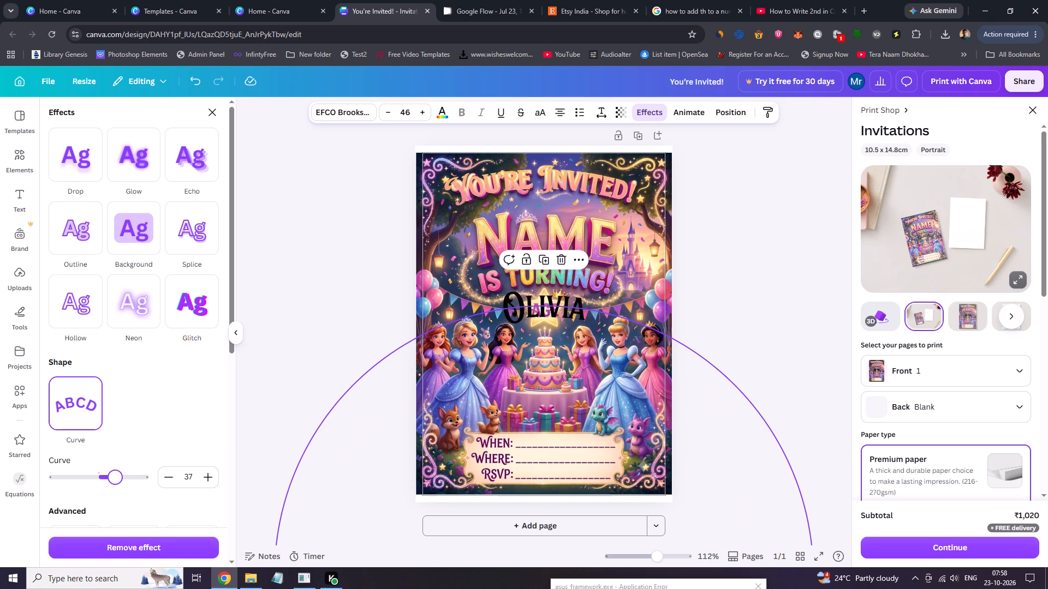
pyautogui.moveTo(115, 477); pyautogui.dragTo(113, 477)
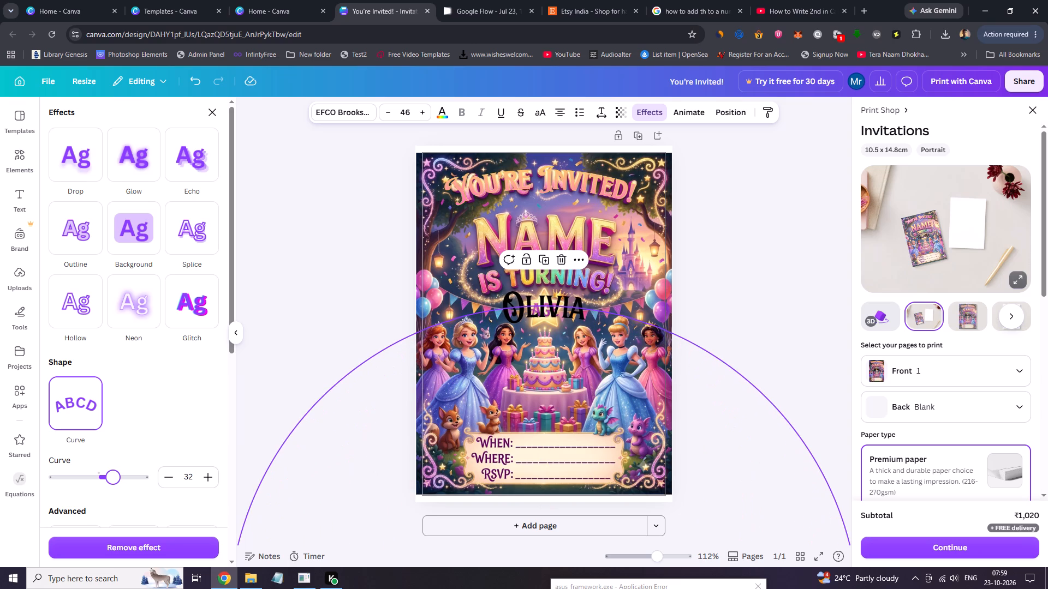
pyautogui.moveTo(113, 477); pyautogui.dragTo(111, 477)
# Enlarge the curved "Olivia" text to size 64, fitting it over the image's NAME lettering.
pyautogui.moveTo(557, 310); pyautogui.dragTo(552, 238)
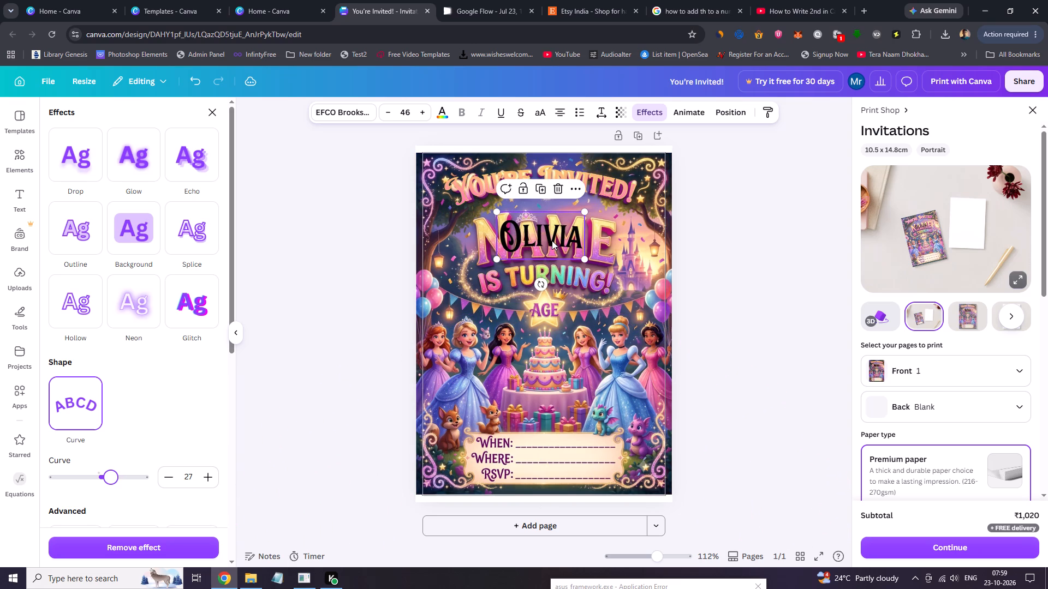
pyautogui.click(424, 115)
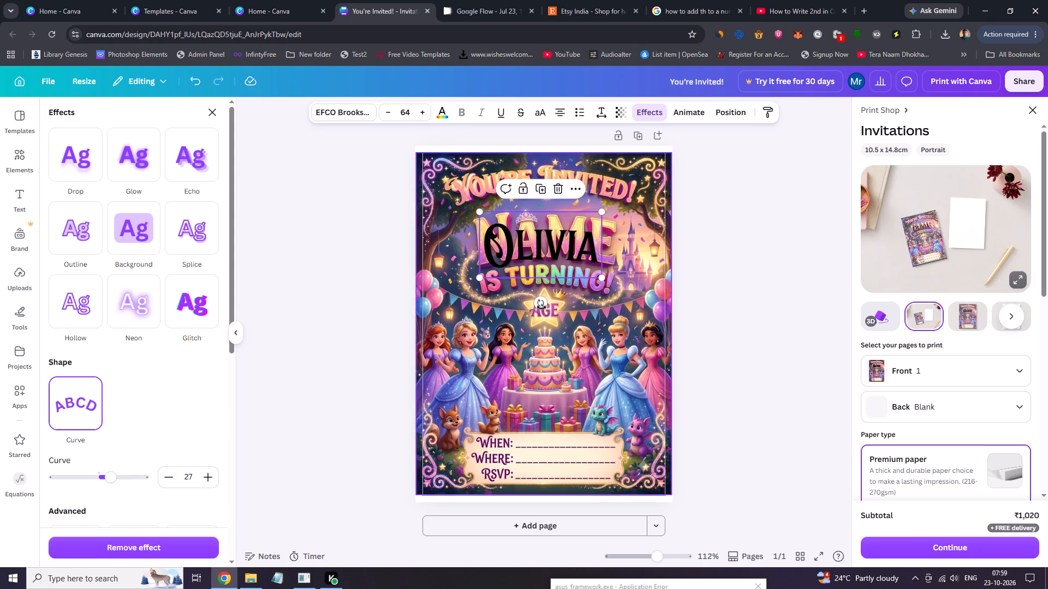
pyautogui.moveTo(540, 259); pyautogui.dragTo(543, 249)
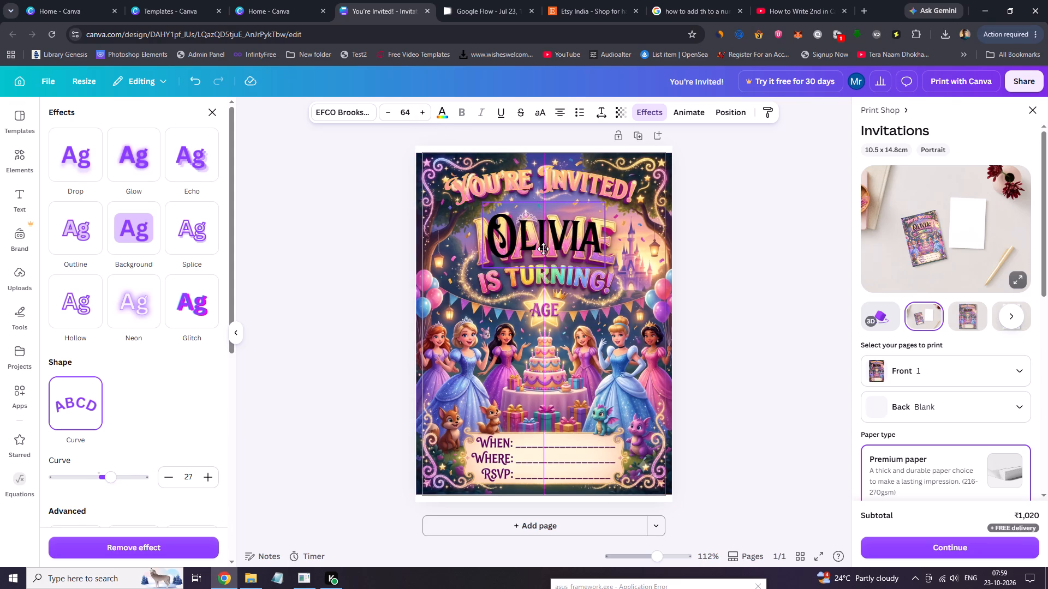
pyautogui.moveTo(543, 249); pyautogui.dragTo(543, 250)
# Move the "Olivia" text down off the NAME lettering, centred over the birthday cake.
pyautogui.moveTo(543, 248); pyautogui.dragTo(534, 367)
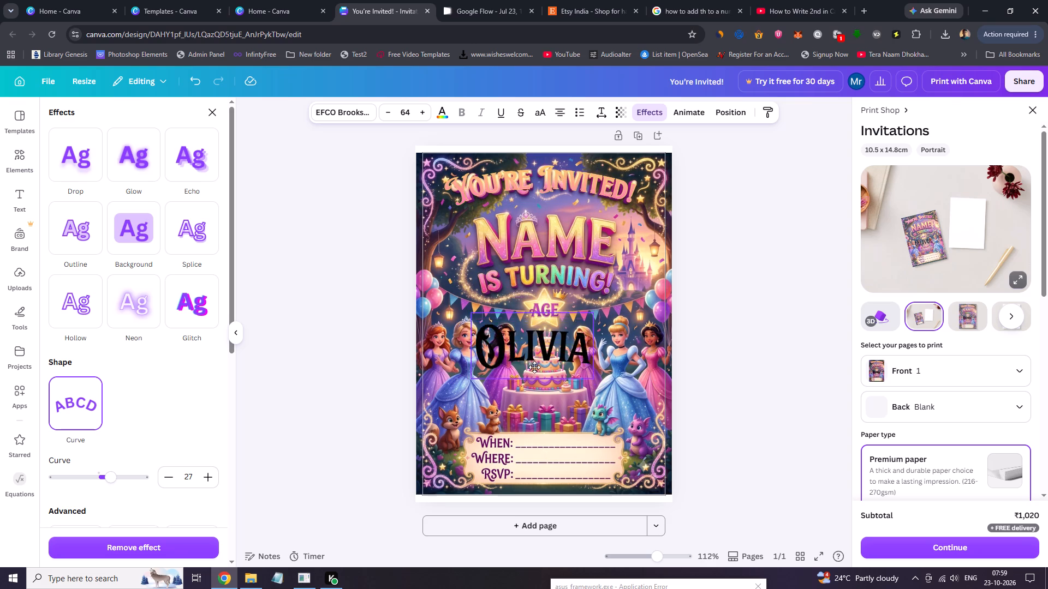
pyautogui.moveTo(534, 367); pyautogui.dragTo(544, 377)
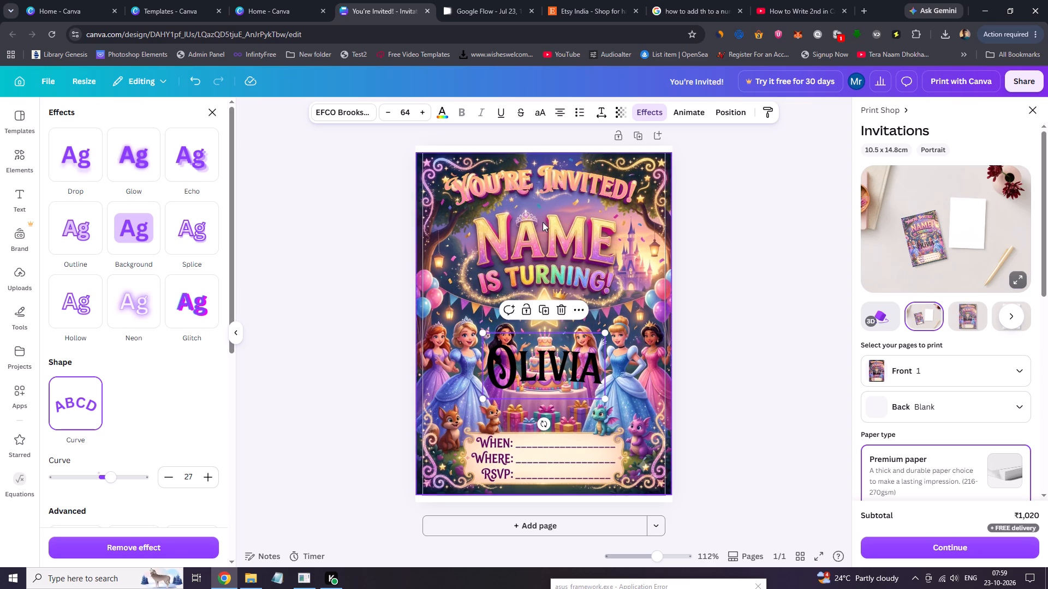
# Colour the "Olivia" text with the design's existing 180° linear gradient of #ffde59 and #ff66c4.
pyautogui.click(440, 115)
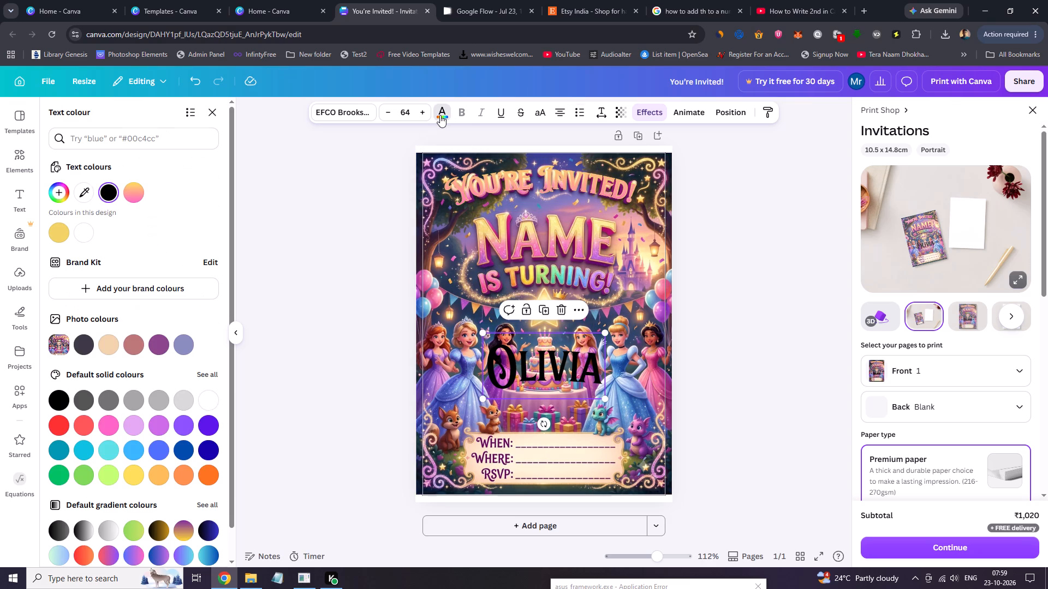
pyautogui.click(135, 197)
# Add a third colour, purple #B500FF, to the gradient of the "Olivia" text.
pyautogui.click(135, 185)
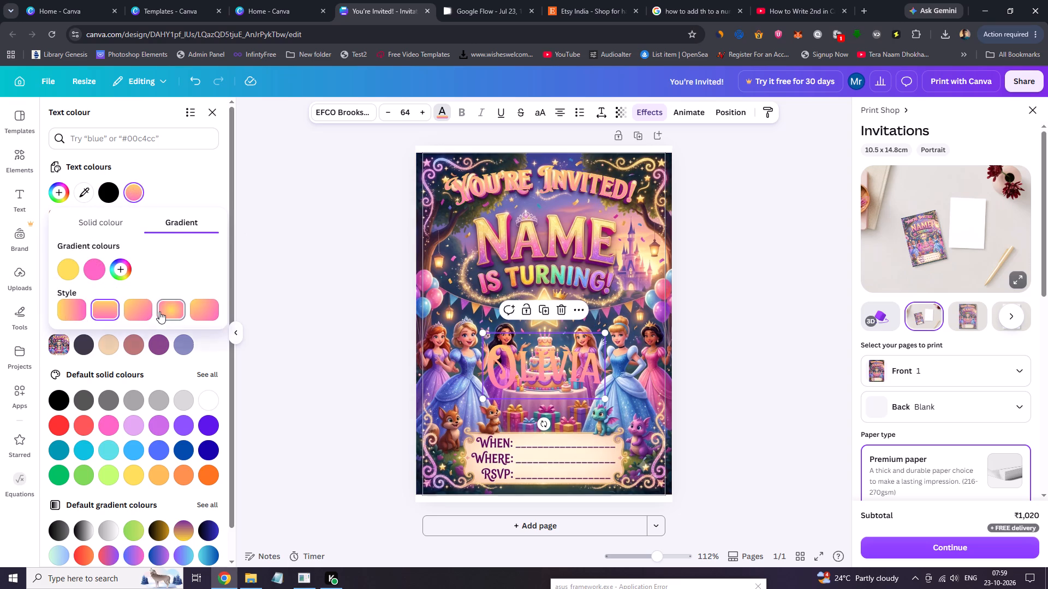
pyautogui.click(118, 276)
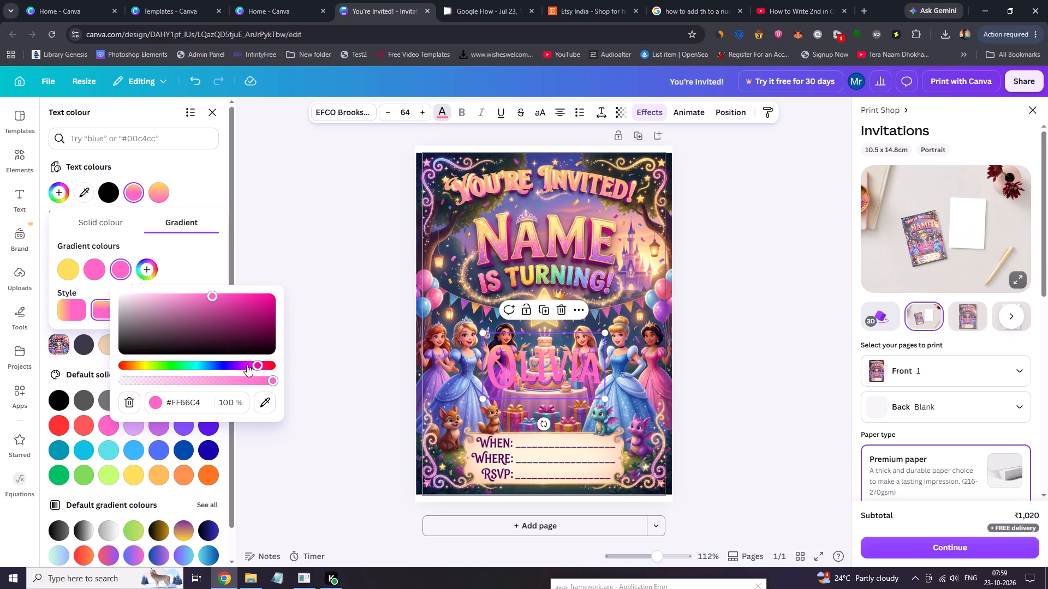
pyautogui.moveTo(254, 365); pyautogui.dragTo(243, 367)
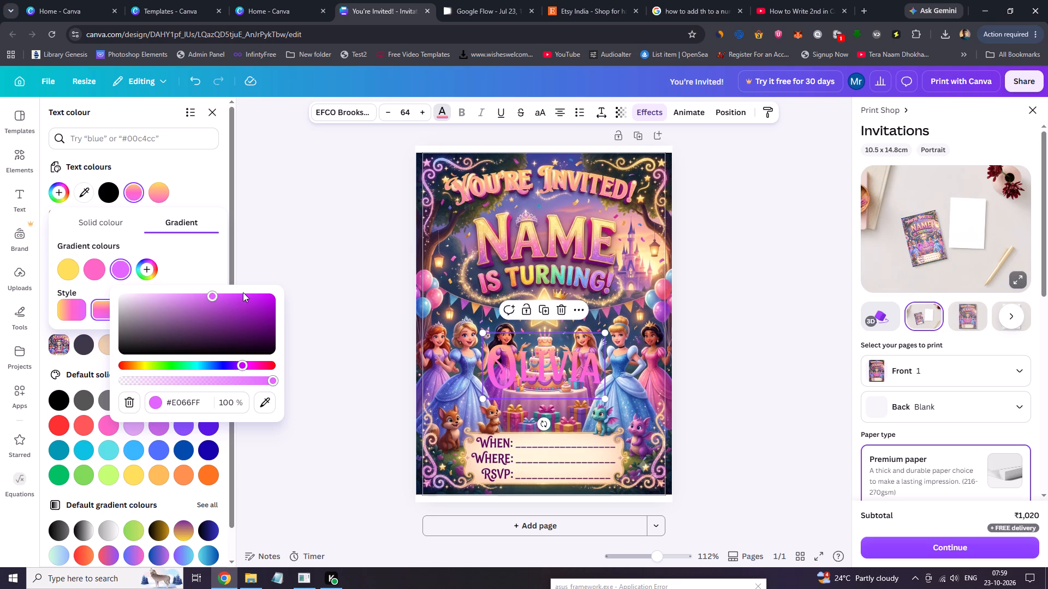
pyautogui.moveTo(241, 365); pyautogui.dragTo(233, 365)
pyautogui.moveTo(233, 365); pyautogui.dragTo(242, 366)
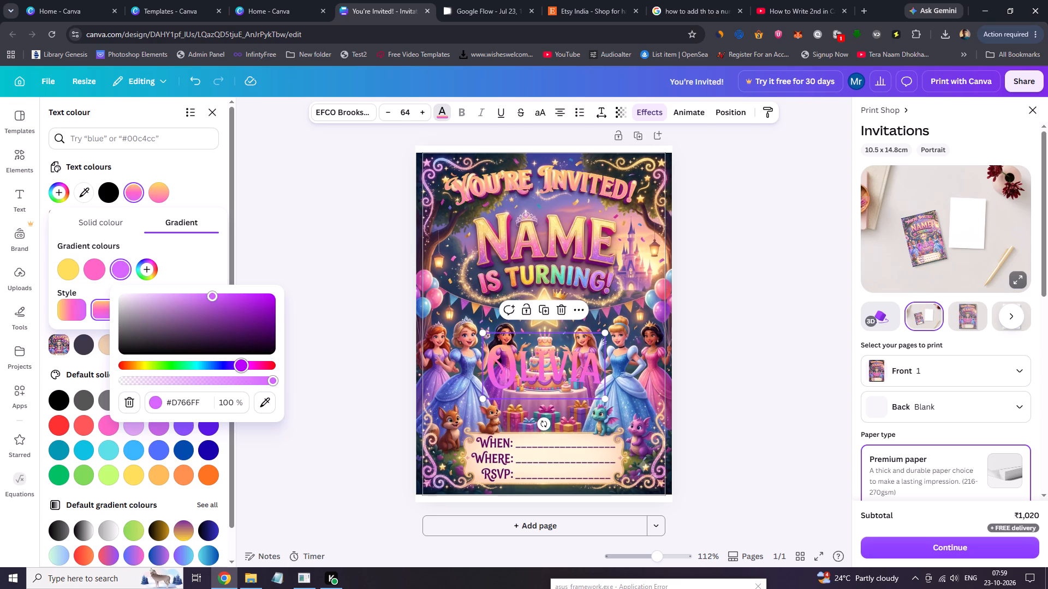
pyautogui.moveTo(242, 366); pyautogui.dragTo(246, 366)
pyautogui.click(246, 366)
pyautogui.click(241, 366)
pyautogui.click(203, 299)
pyautogui.moveTo(203, 299); pyautogui.dragTo(191, 297)
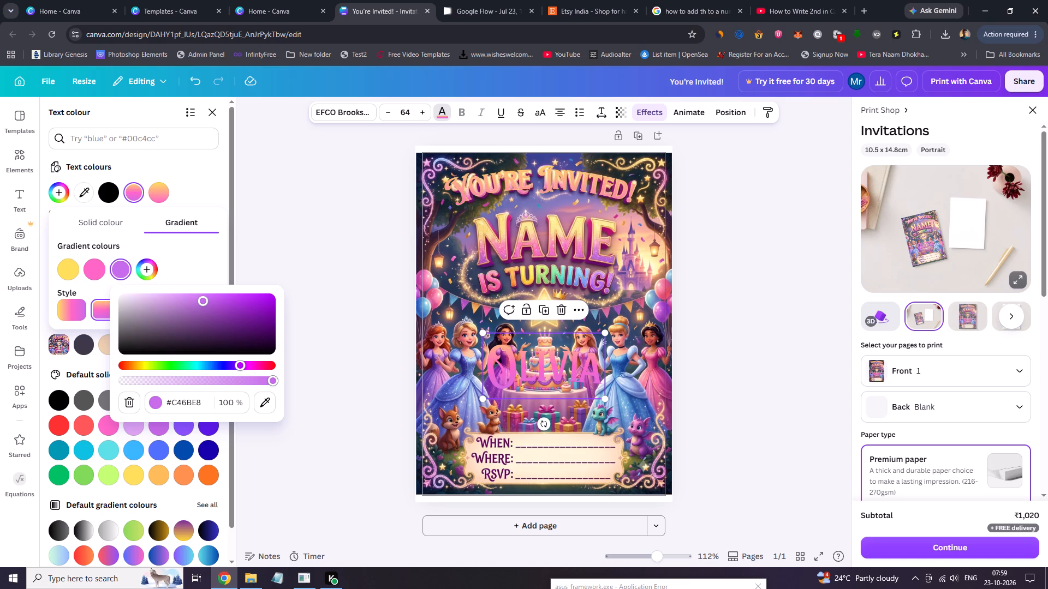
pyautogui.moveTo(191, 297); pyautogui.dragTo(183, 297)
pyautogui.moveTo(183, 296); pyautogui.dragTo(177, 295)
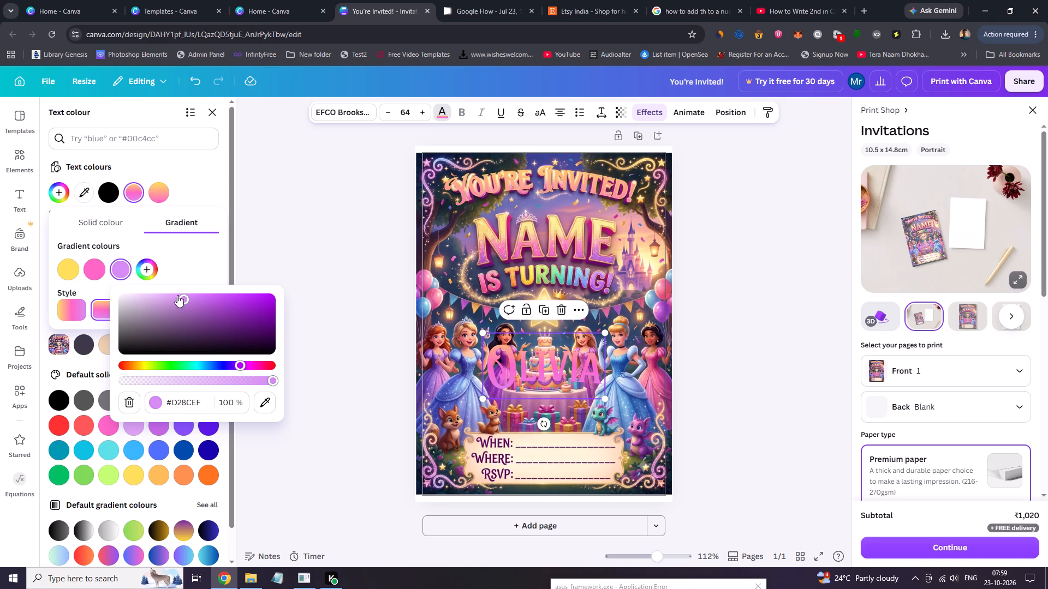
pyautogui.moveTo(177, 295); pyautogui.dragTo(159, 294)
pyautogui.moveTo(159, 297); pyautogui.dragTo(147, 297)
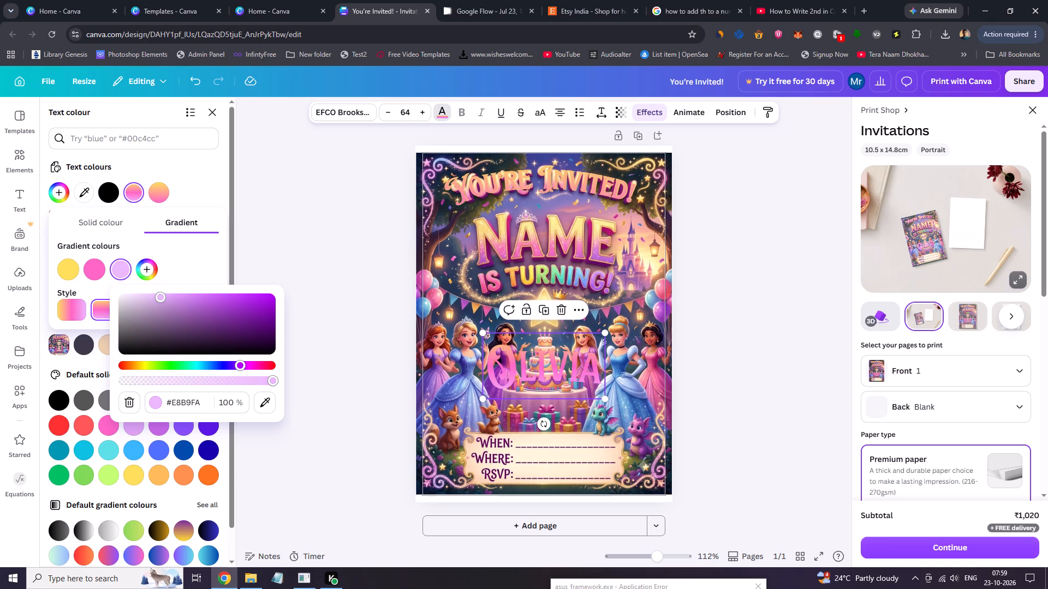
pyautogui.moveTo(147, 297); pyautogui.dragTo(146, 297)
pyautogui.click(168, 294)
pyautogui.moveTo(177, 295); pyautogui.dragTo(196, 295)
pyautogui.moveTo(196, 295); pyautogui.dragTo(196, 295)
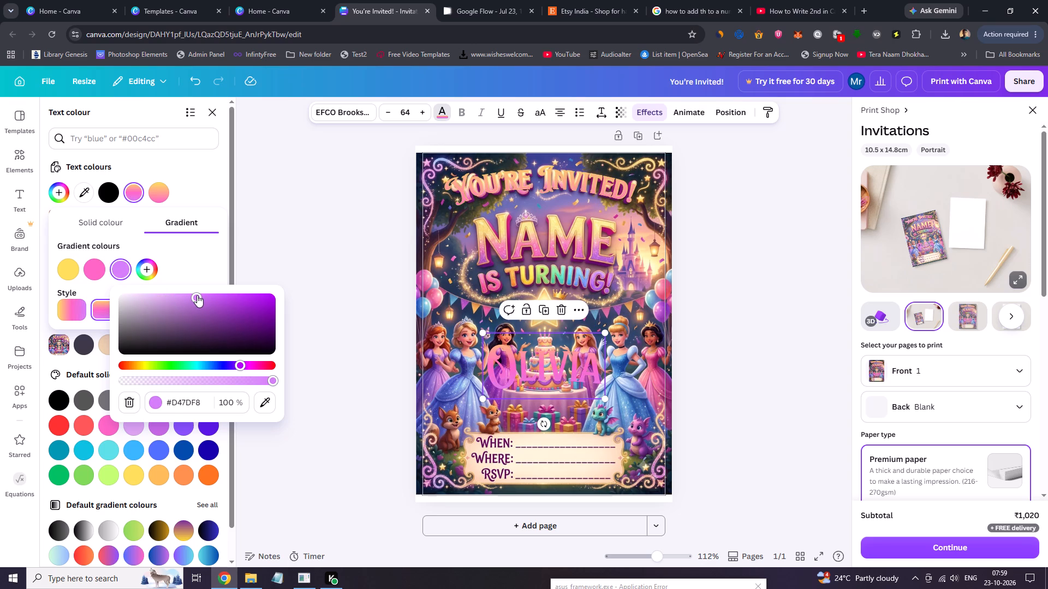
pyautogui.moveTo(198, 295); pyautogui.dragTo(290, 300)
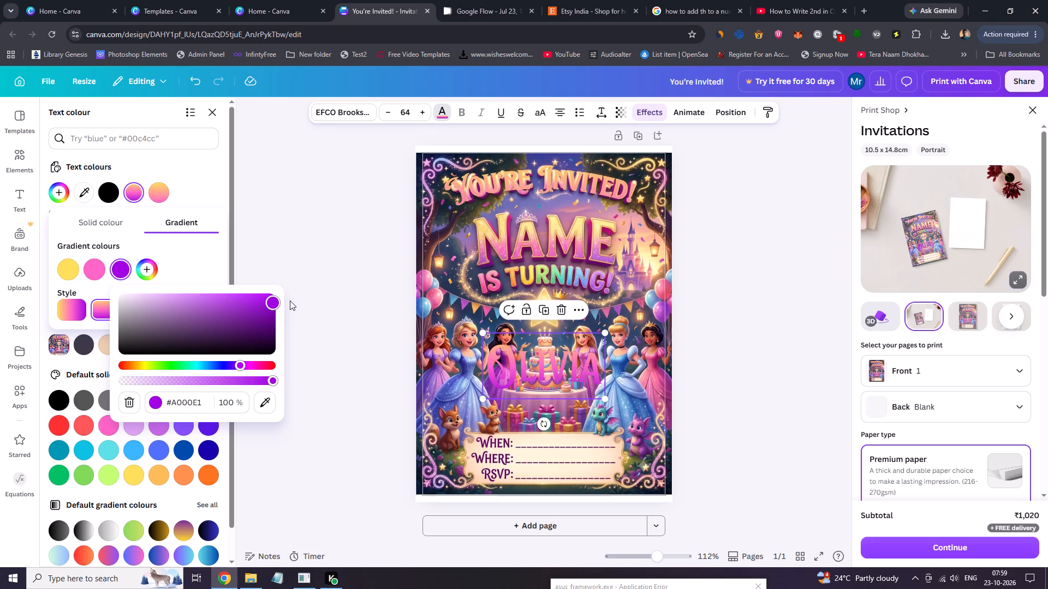
pyautogui.moveTo(290, 300); pyautogui.dragTo(301, 283)
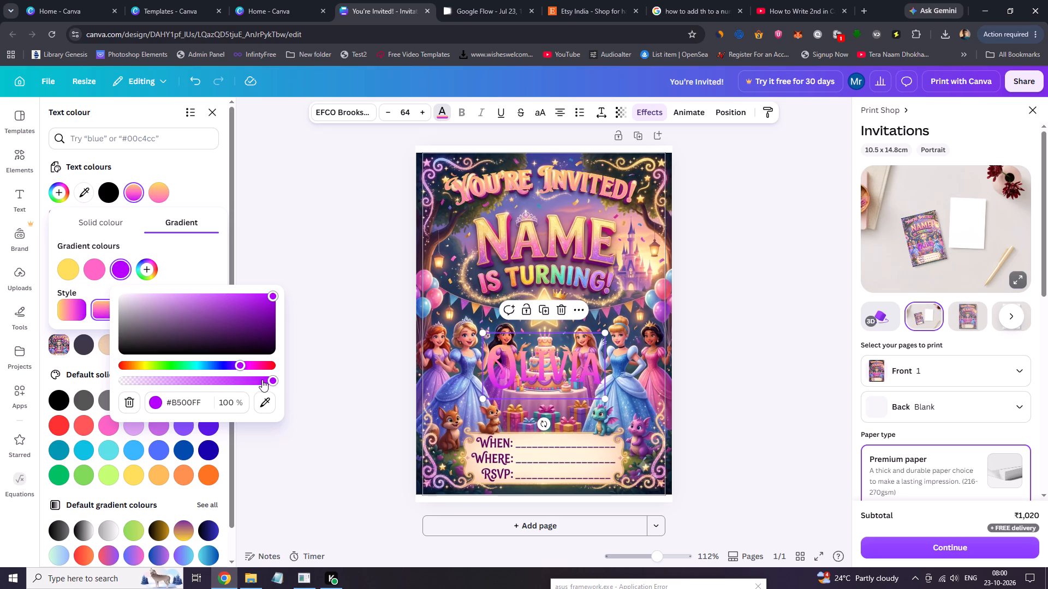
# Reduce the opacity of the gradient's purple #B500FF colour to 18%.
pyautogui.moveTo(270, 380); pyautogui.dragTo(261, 381)
pyautogui.click(245, 381)
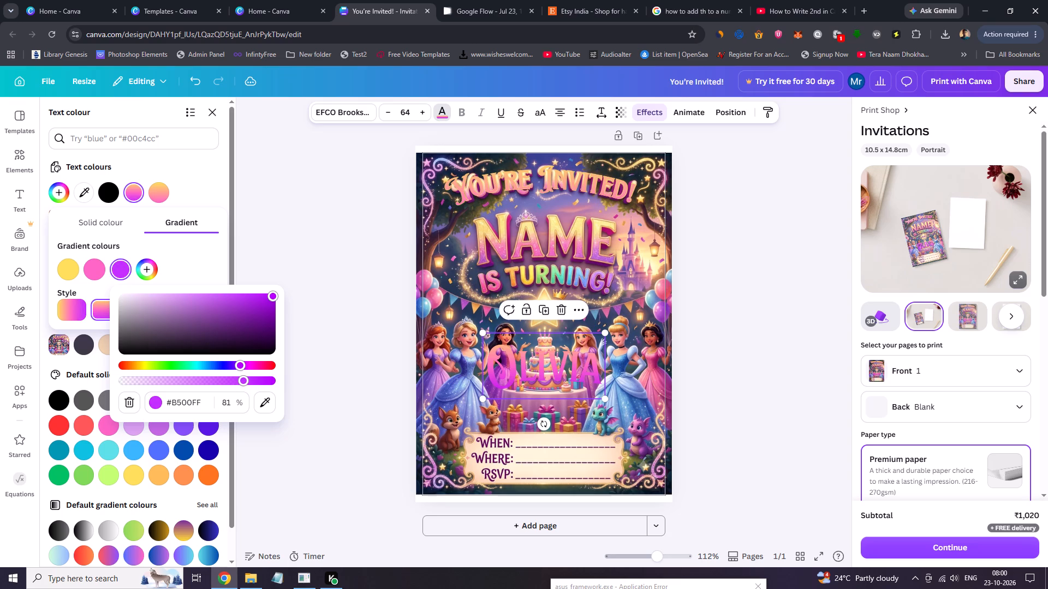
pyautogui.moveTo(241, 380); pyautogui.dragTo(211, 379)
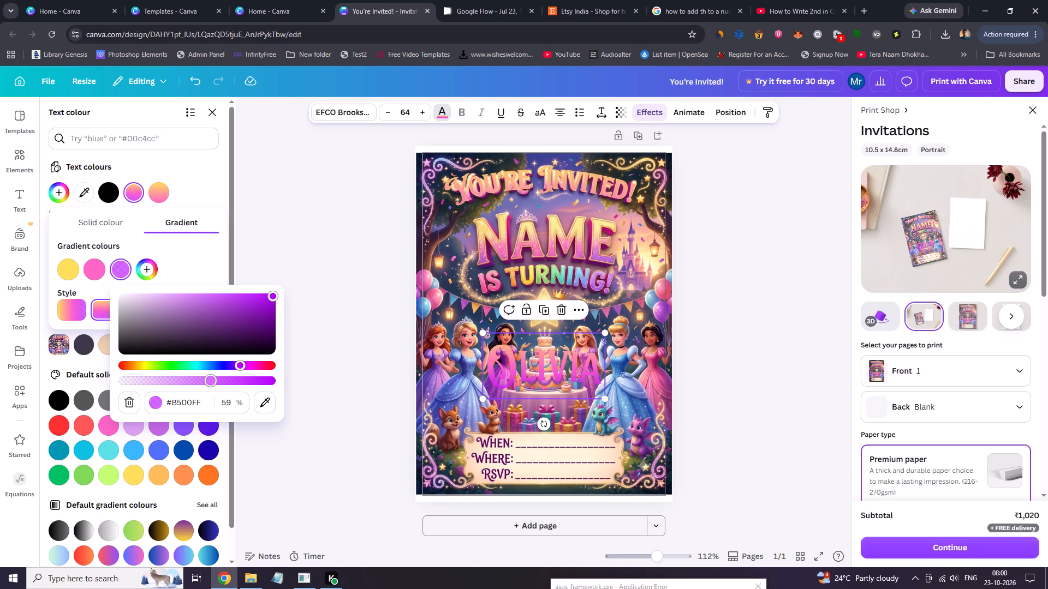
pyautogui.click(216, 379)
pyautogui.moveTo(210, 379); pyautogui.dragTo(175, 378)
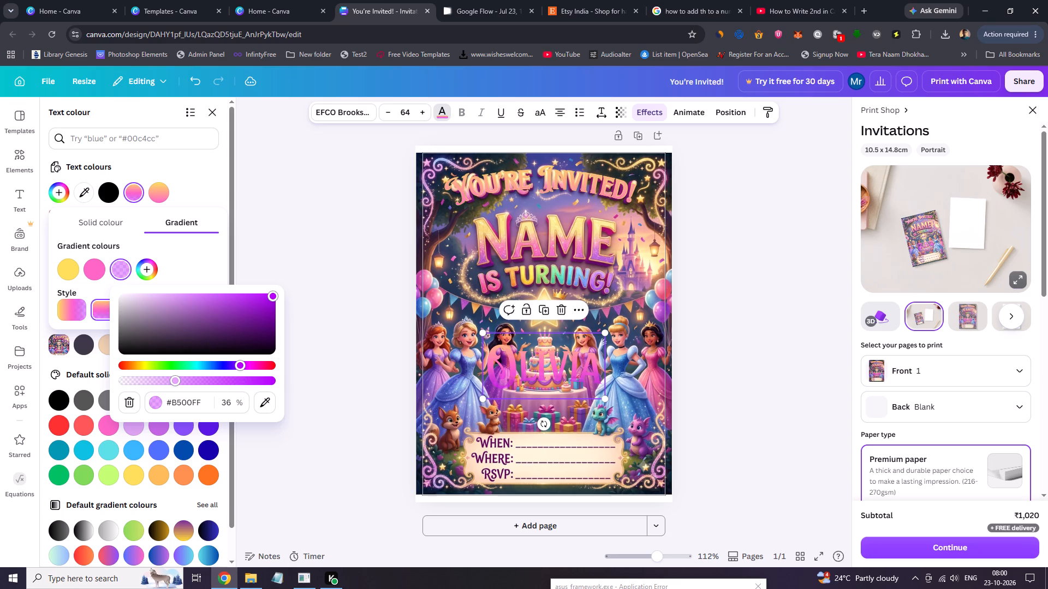
pyautogui.moveTo(176, 383); pyautogui.dragTo(147, 380)
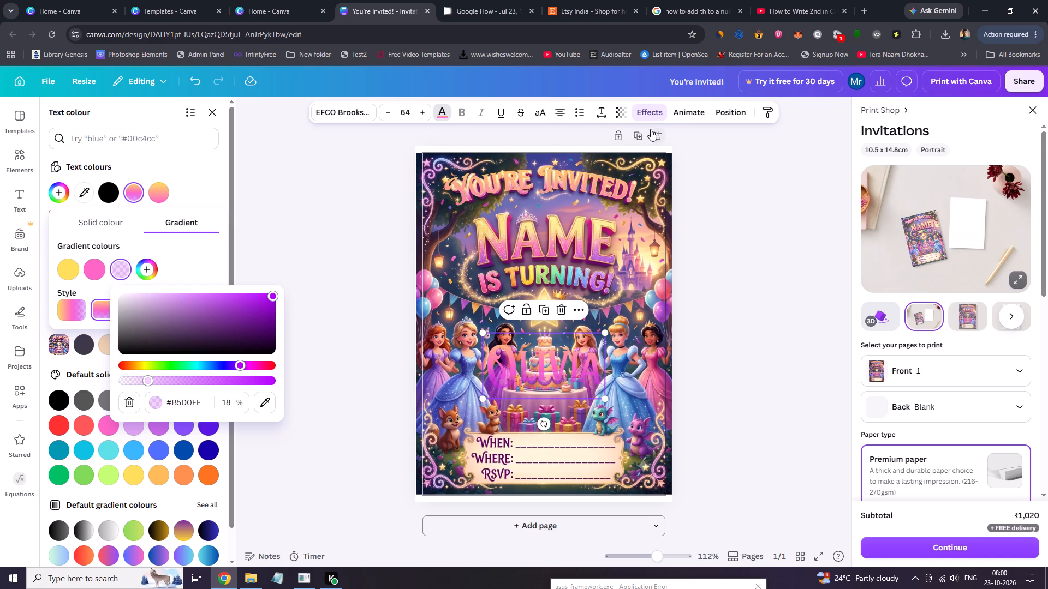
# Add a black Outline effect with thickness 50 to the "Olivia" text.
pyautogui.click(641, 115)
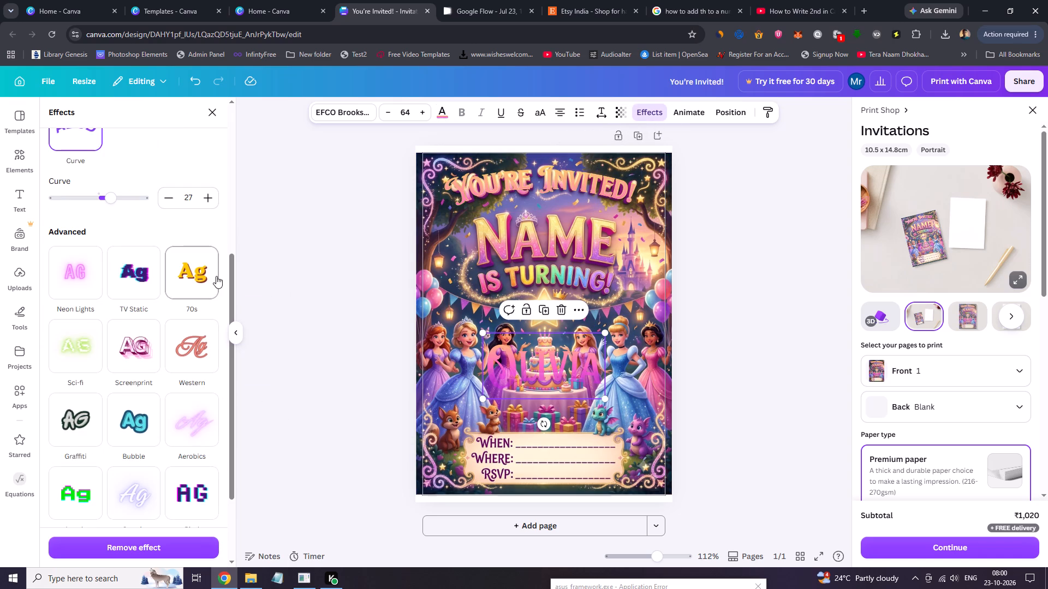
pyautogui.moveTo(230, 277); pyautogui.dragTo(257, 137)
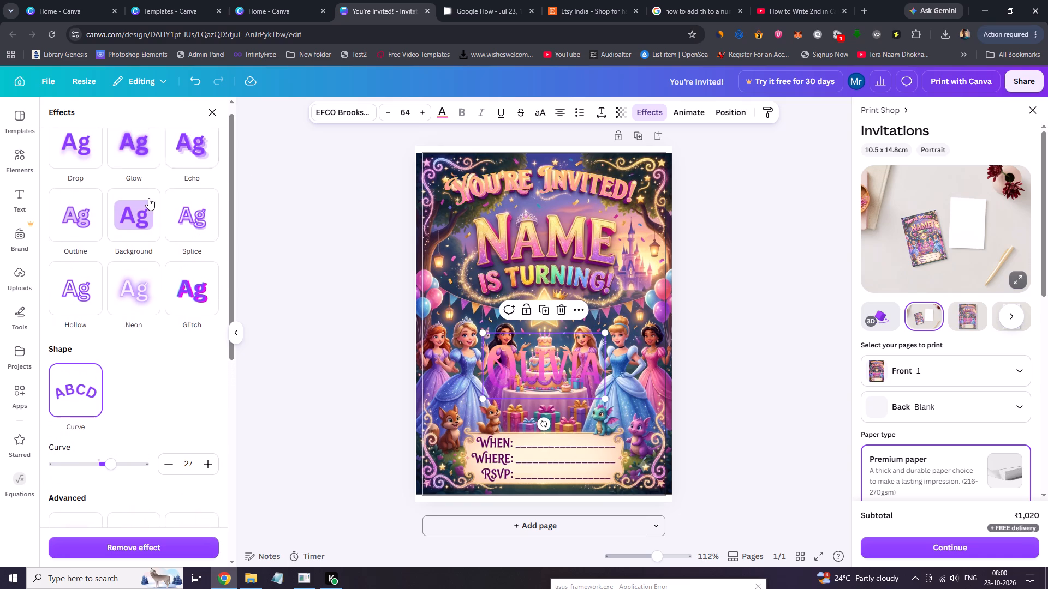
pyautogui.click(71, 208)
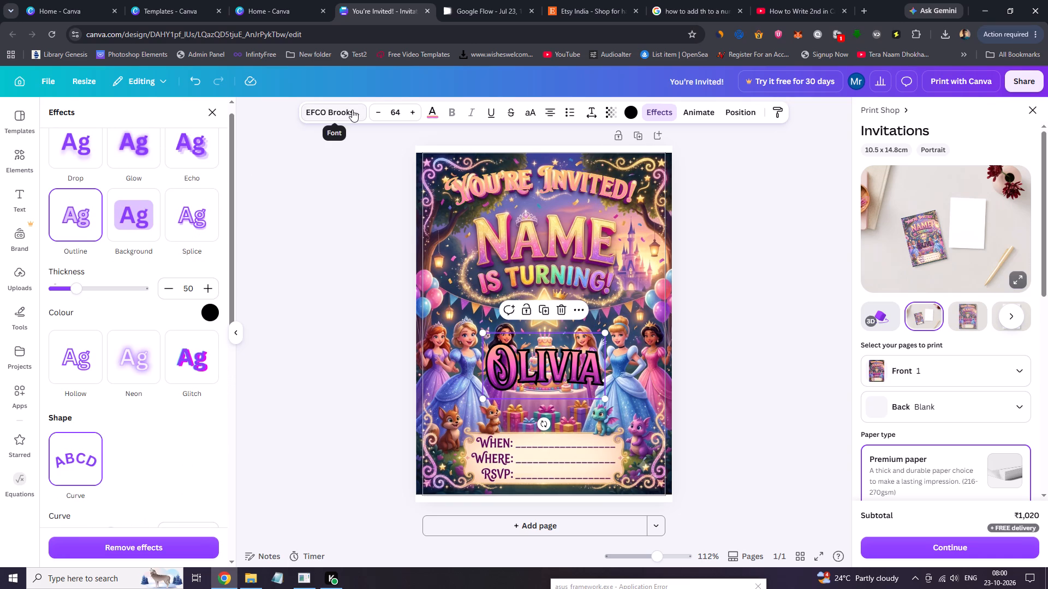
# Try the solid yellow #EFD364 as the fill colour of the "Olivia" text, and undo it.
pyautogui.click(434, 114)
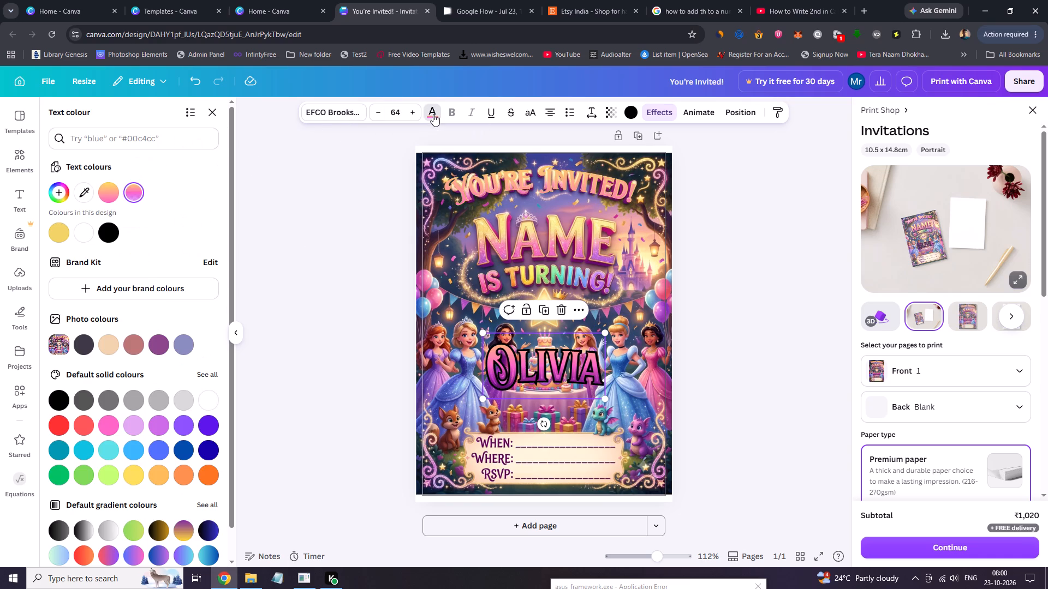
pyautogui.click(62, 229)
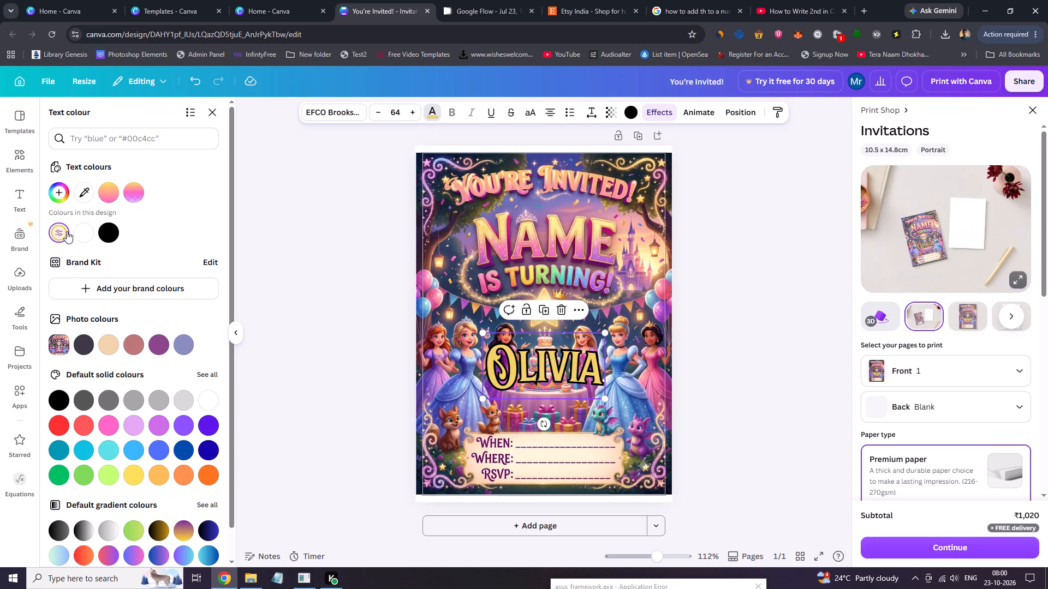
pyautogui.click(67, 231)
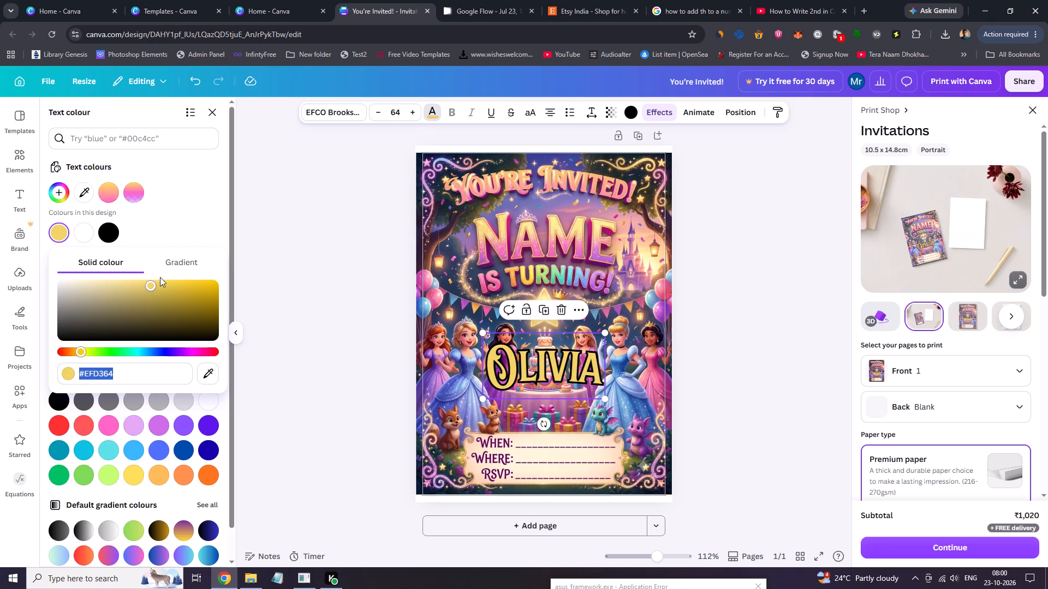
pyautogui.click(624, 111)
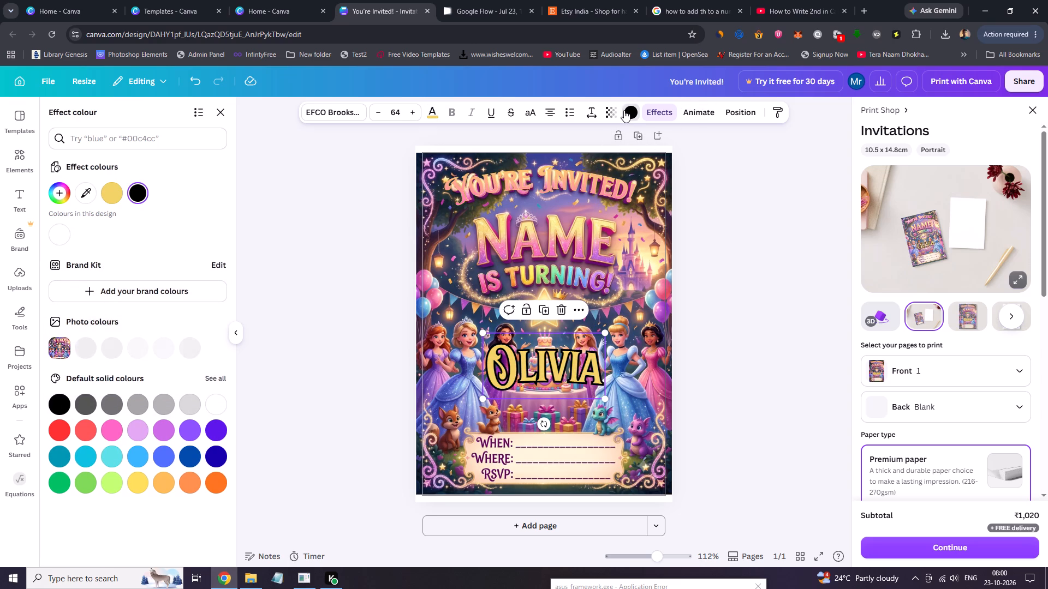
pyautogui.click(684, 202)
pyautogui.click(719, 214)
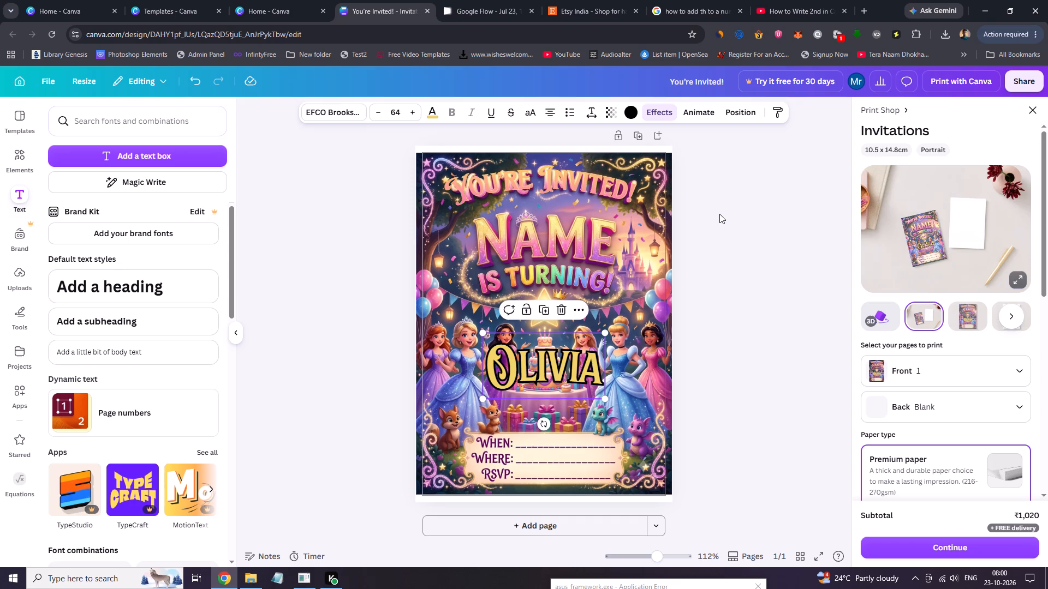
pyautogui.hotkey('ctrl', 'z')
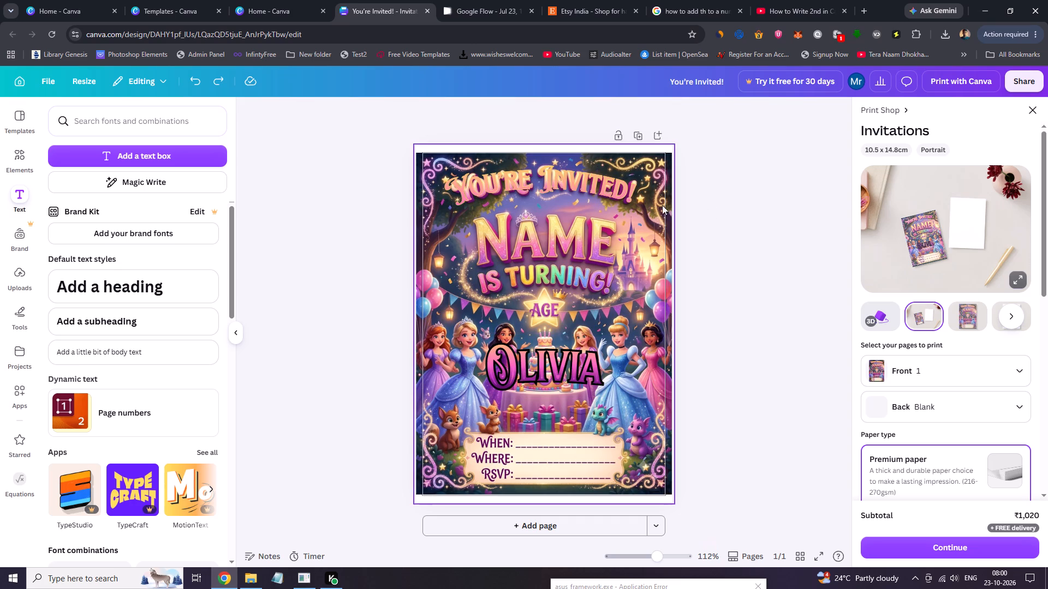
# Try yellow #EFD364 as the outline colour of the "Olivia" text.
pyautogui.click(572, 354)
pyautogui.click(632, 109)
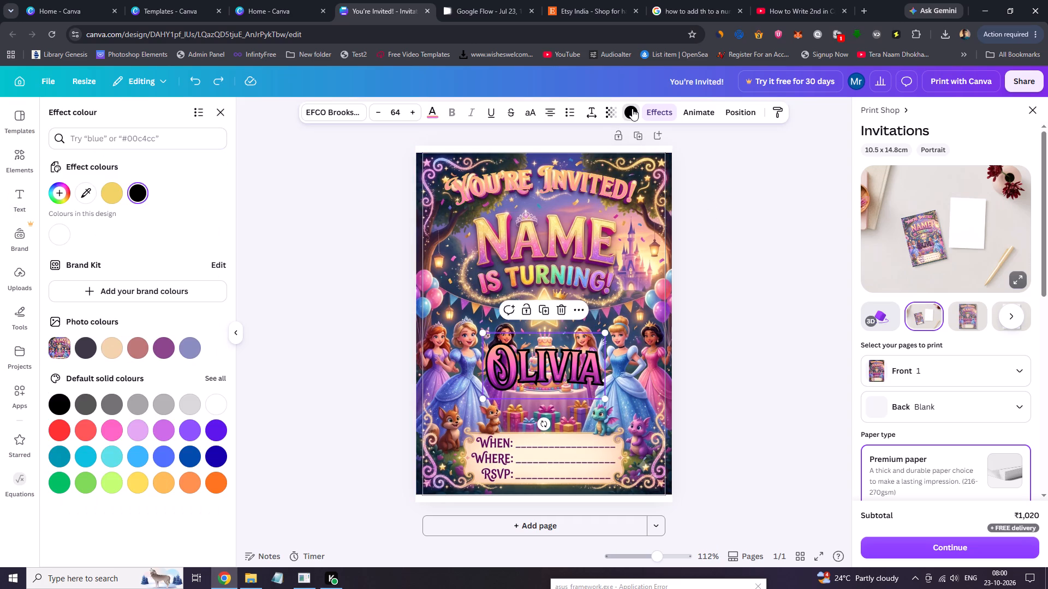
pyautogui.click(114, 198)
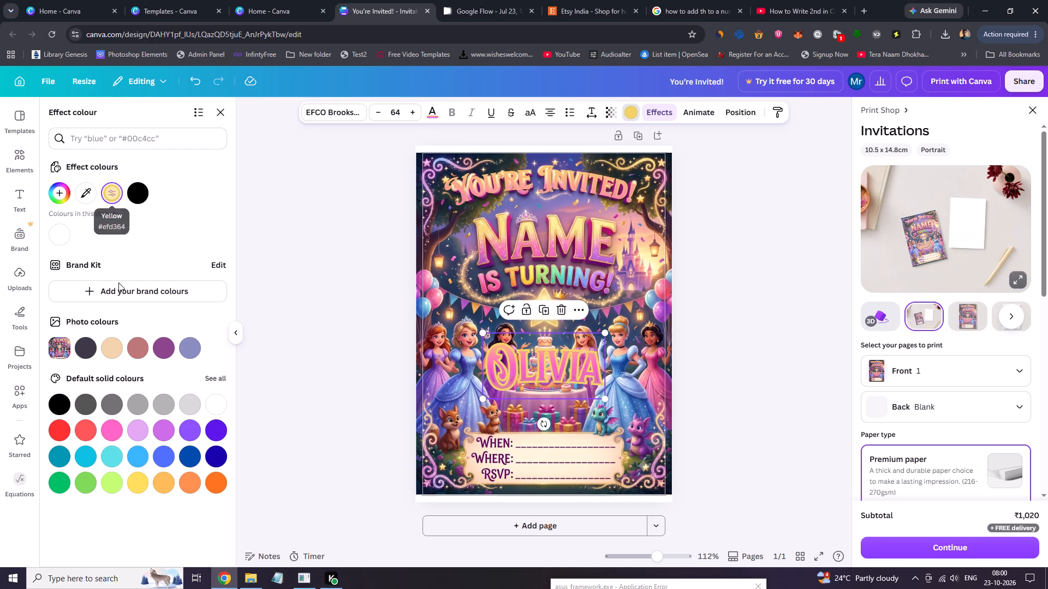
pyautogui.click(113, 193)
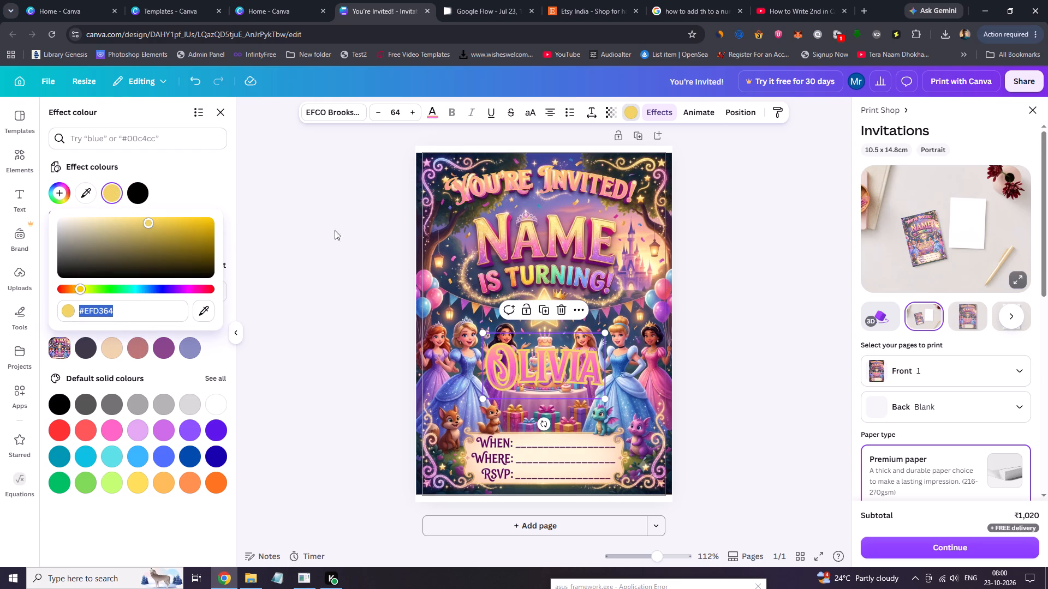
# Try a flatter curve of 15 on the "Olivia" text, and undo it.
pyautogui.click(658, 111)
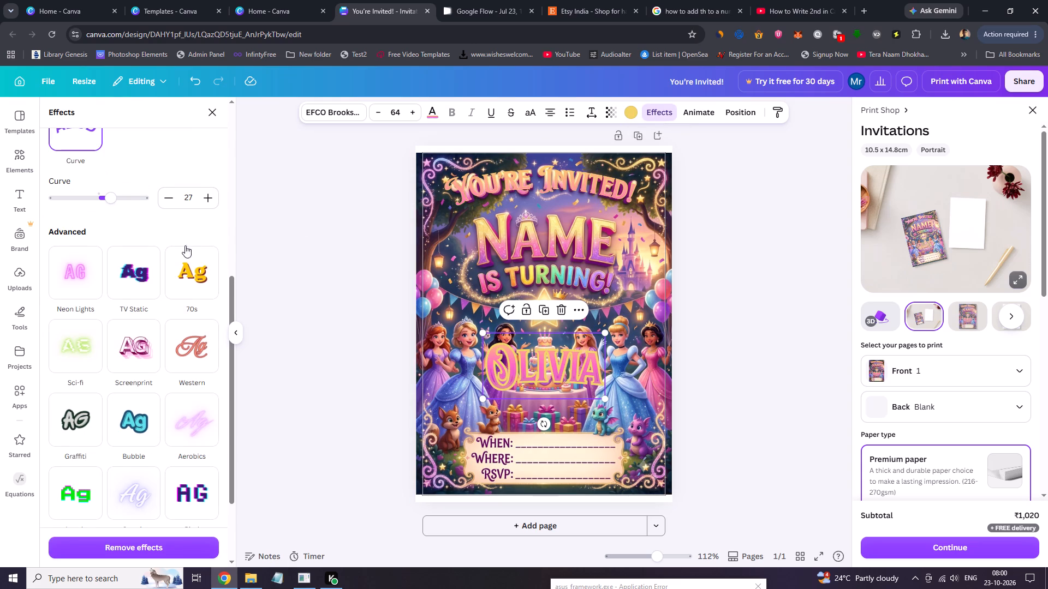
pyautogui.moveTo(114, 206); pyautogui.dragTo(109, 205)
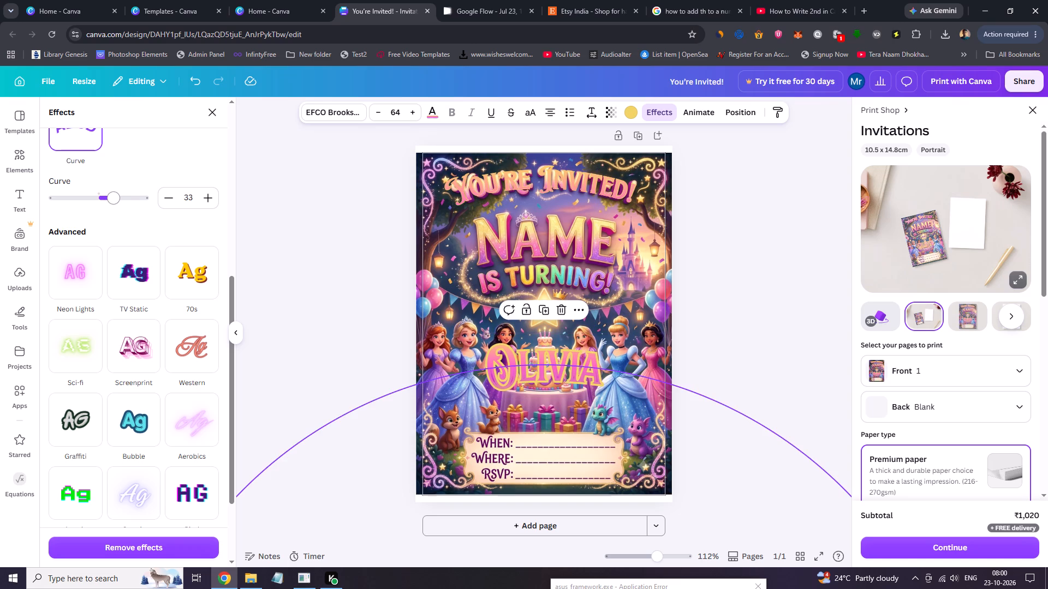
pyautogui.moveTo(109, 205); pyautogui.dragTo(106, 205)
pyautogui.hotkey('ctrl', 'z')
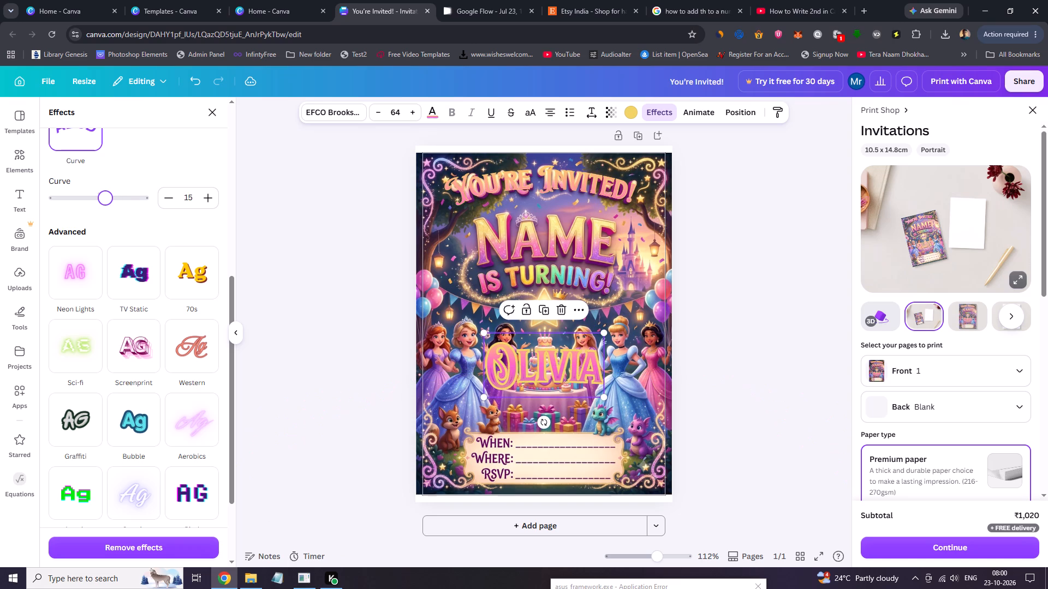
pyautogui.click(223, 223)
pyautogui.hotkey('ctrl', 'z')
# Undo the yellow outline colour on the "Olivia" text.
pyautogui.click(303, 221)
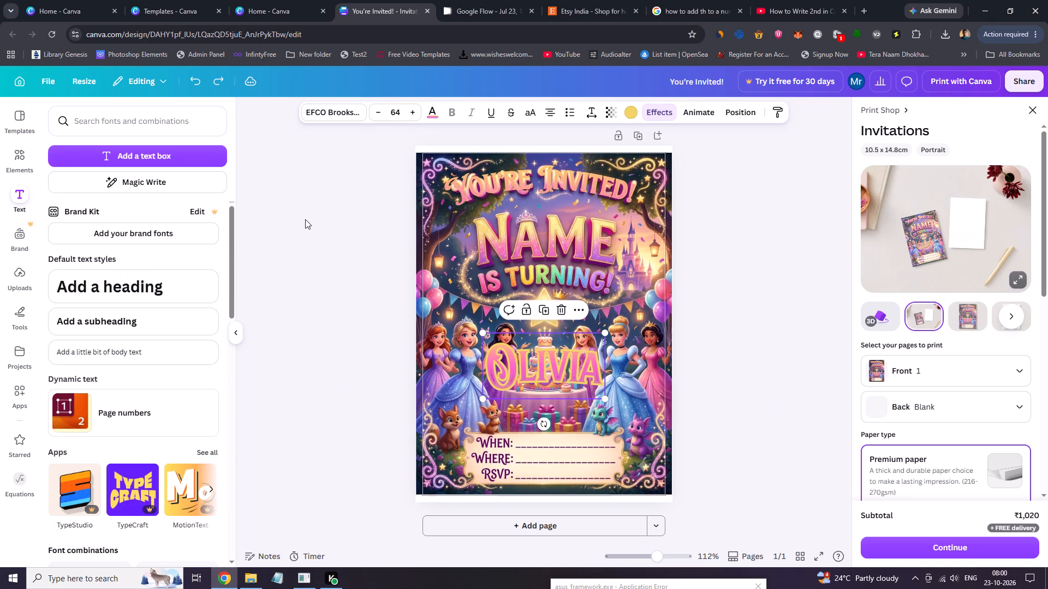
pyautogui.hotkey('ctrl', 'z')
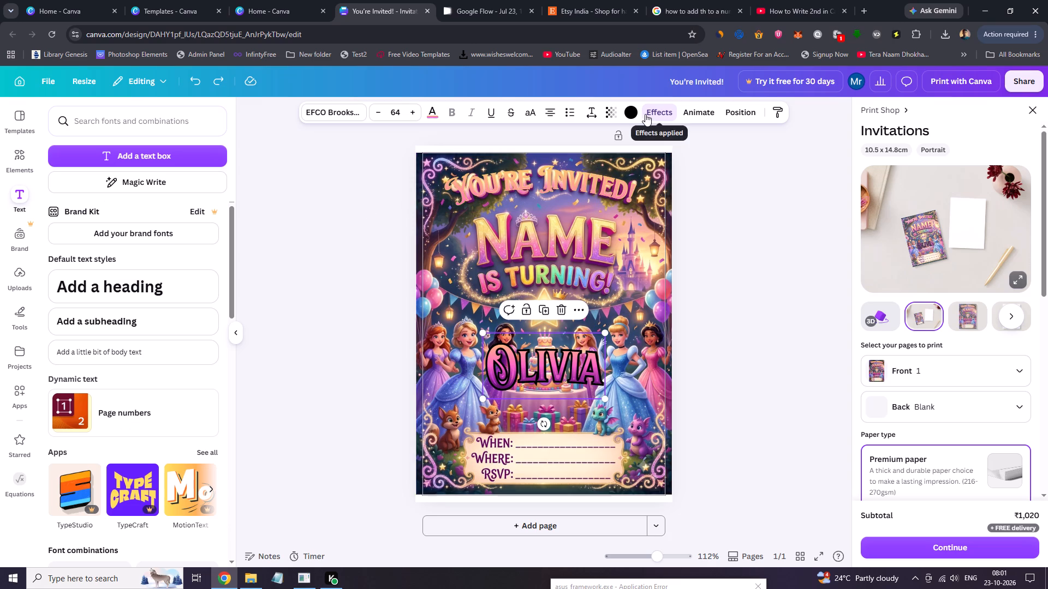
# Change the outline colour of the "Olivia" text to the design's yellow #EFD364.
pyautogui.click(646, 113)
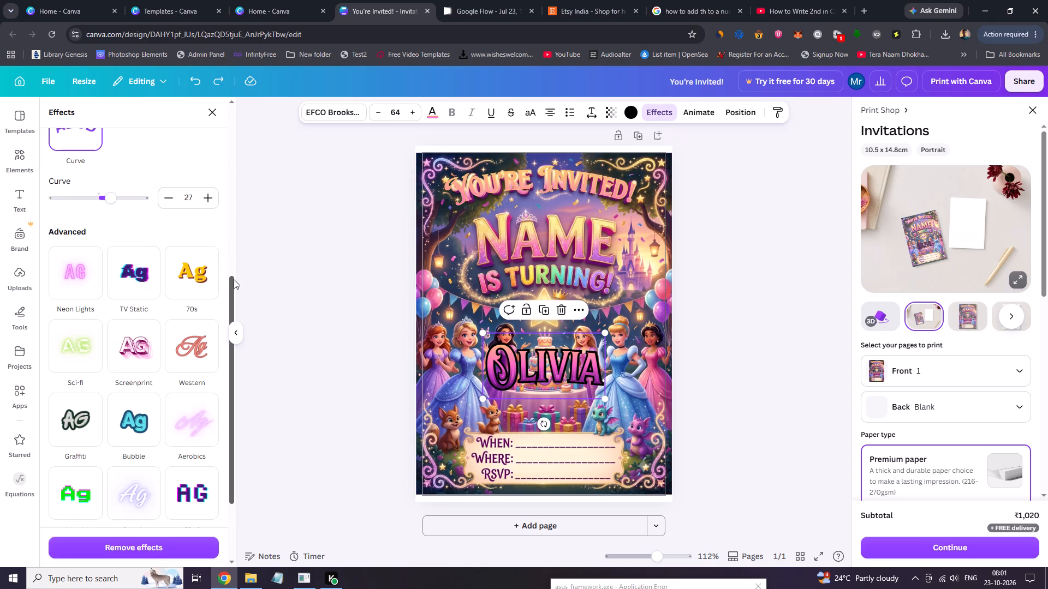
pyautogui.moveTo(234, 279); pyautogui.dragTo(234, 181)
pyautogui.moveTo(234, 179); pyautogui.dragTo(248, 118)
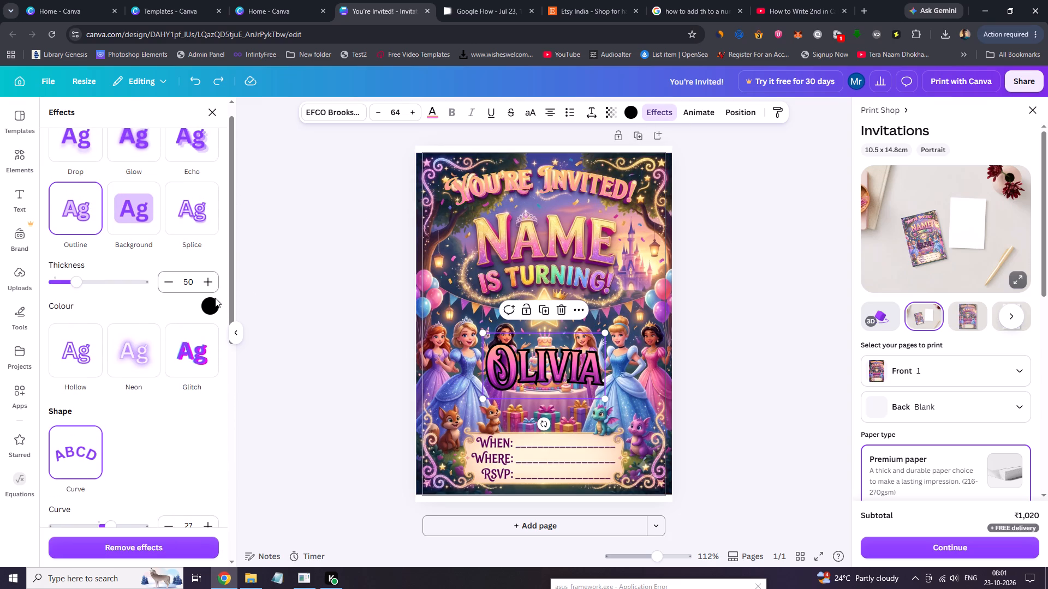
pyautogui.click(214, 300)
pyautogui.click(115, 352)
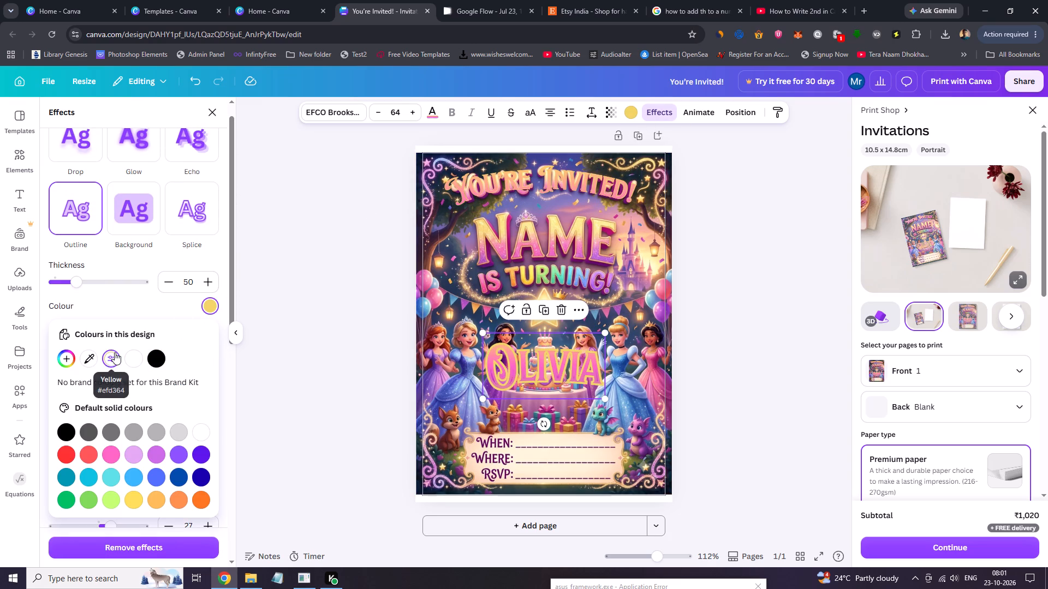
# Reduce the outline thickness of the "Olivia" text to 17.
pyautogui.click(77, 285)
pyautogui.moveTo(74, 285); pyautogui.dragTo(63, 285)
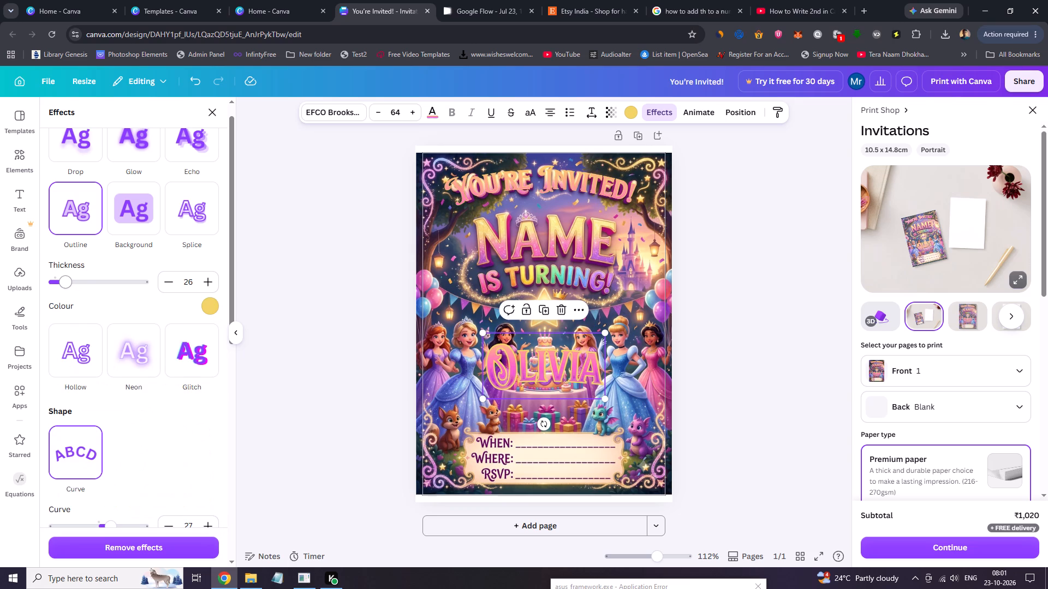
pyautogui.moveTo(63, 285); pyautogui.dragTo(61, 285)
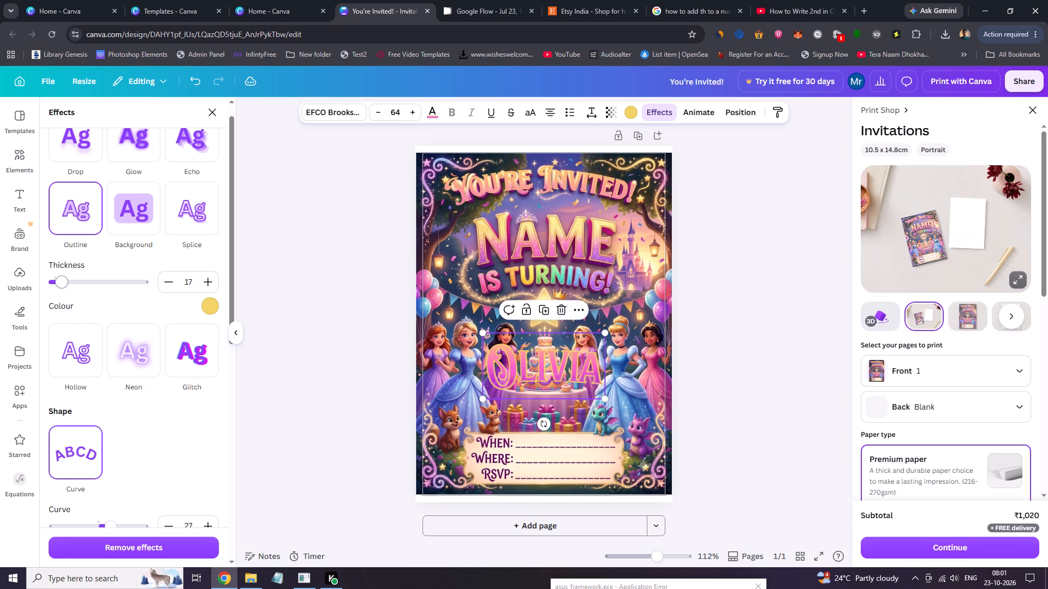
pyautogui.moveTo(61, 285); pyautogui.dragTo(57, 285)
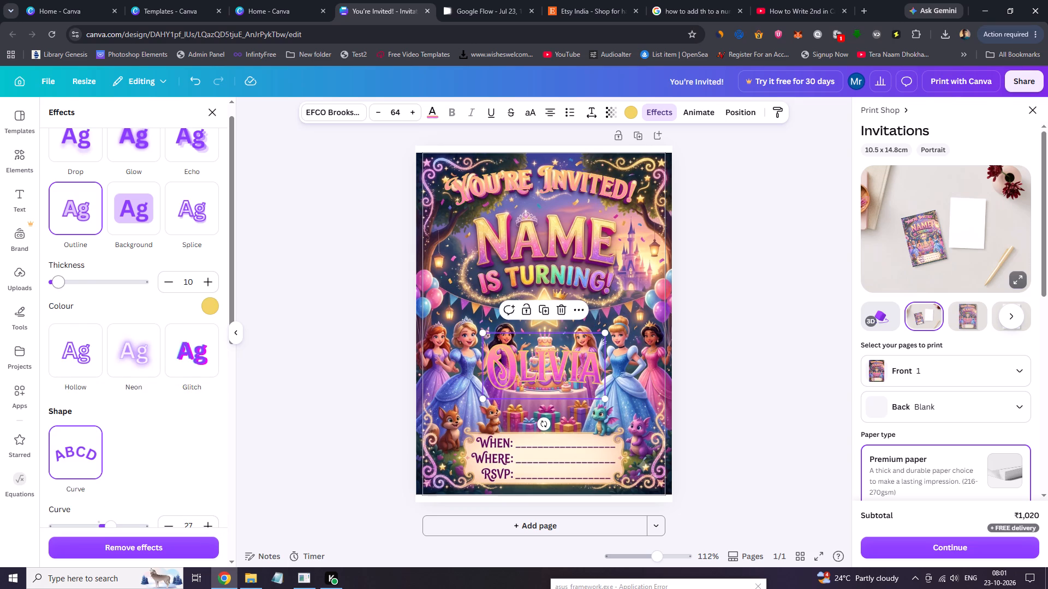
pyautogui.moveTo(57, 285); pyautogui.dragTo(59, 285)
pyautogui.moveTo(59, 285); pyautogui.dragTo(61, 285)
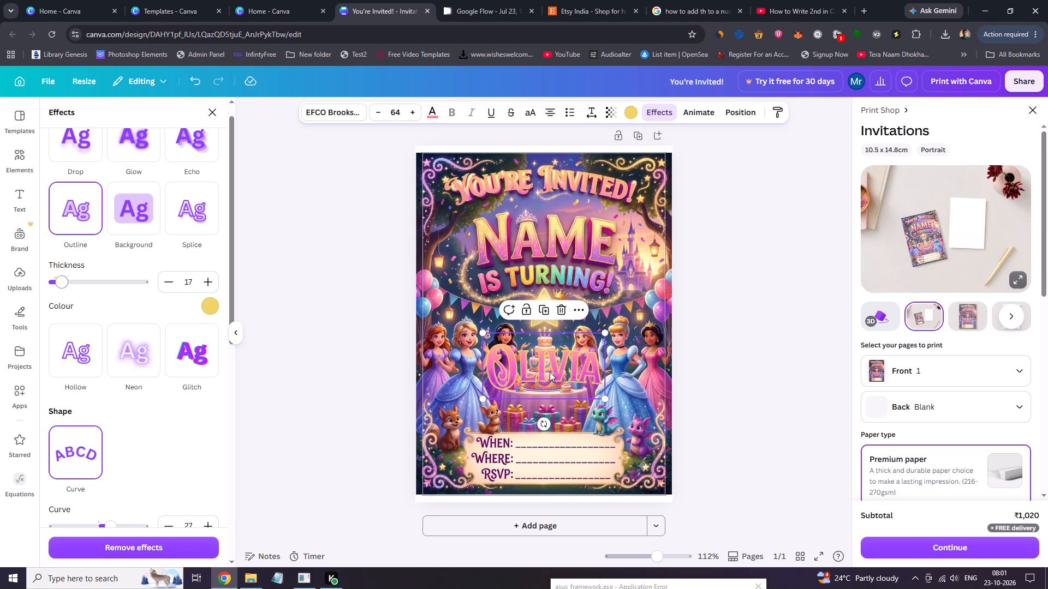
# Move the "Olivia" text up over the image's "NAME" lettering, centred horizontally on the page.
pyautogui.click(549, 368)
pyautogui.moveTo(544, 359); pyautogui.dragTo(539, 274)
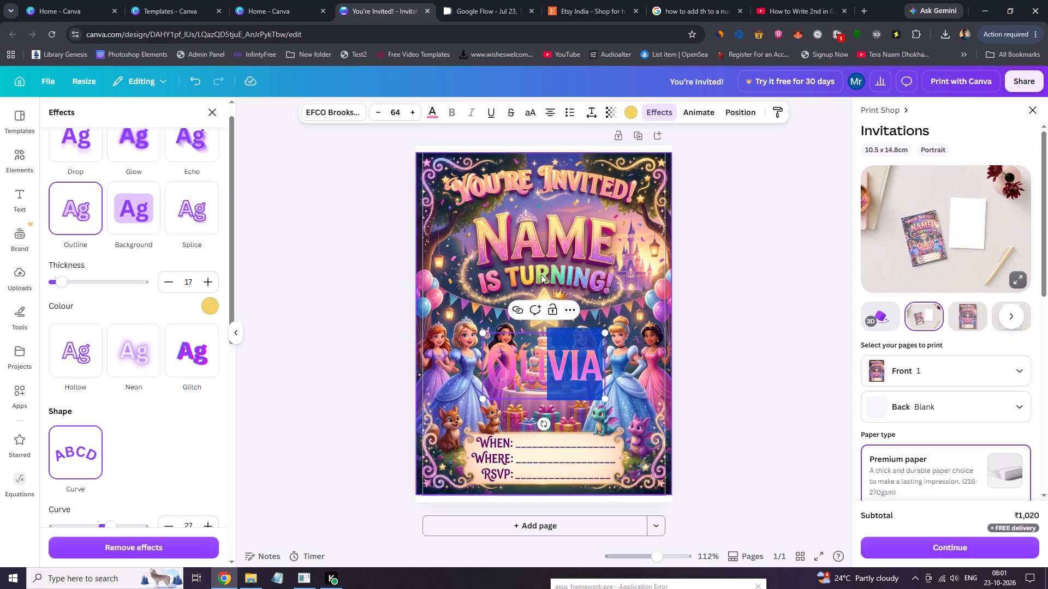
pyautogui.click(833, 346)
pyautogui.click(807, 363)
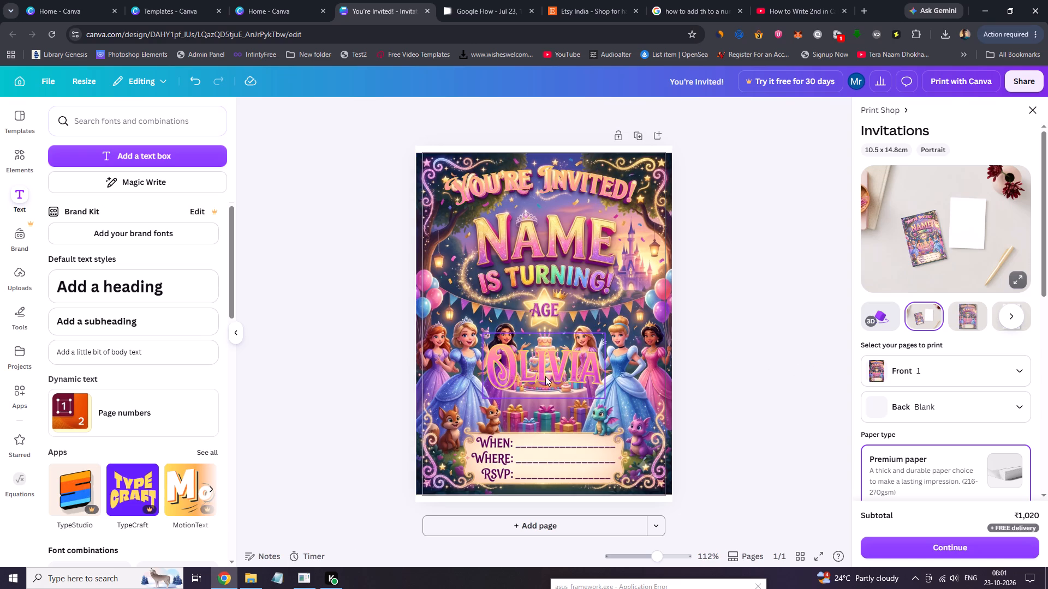
pyautogui.moveTo(546, 376); pyautogui.dragTo(540, 245)
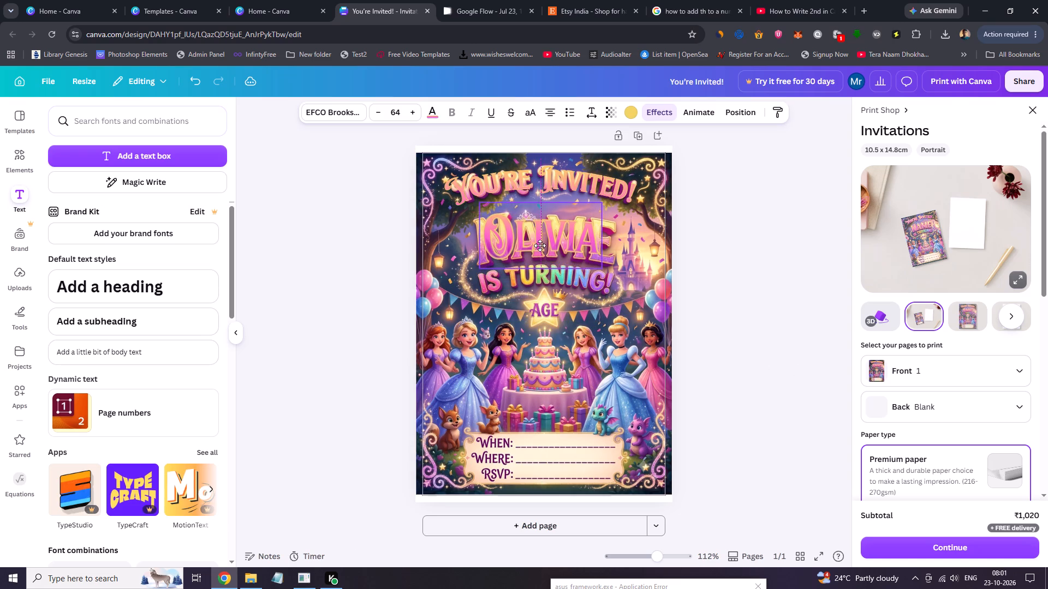
pyautogui.moveTo(540, 245); pyautogui.dragTo(546, 245)
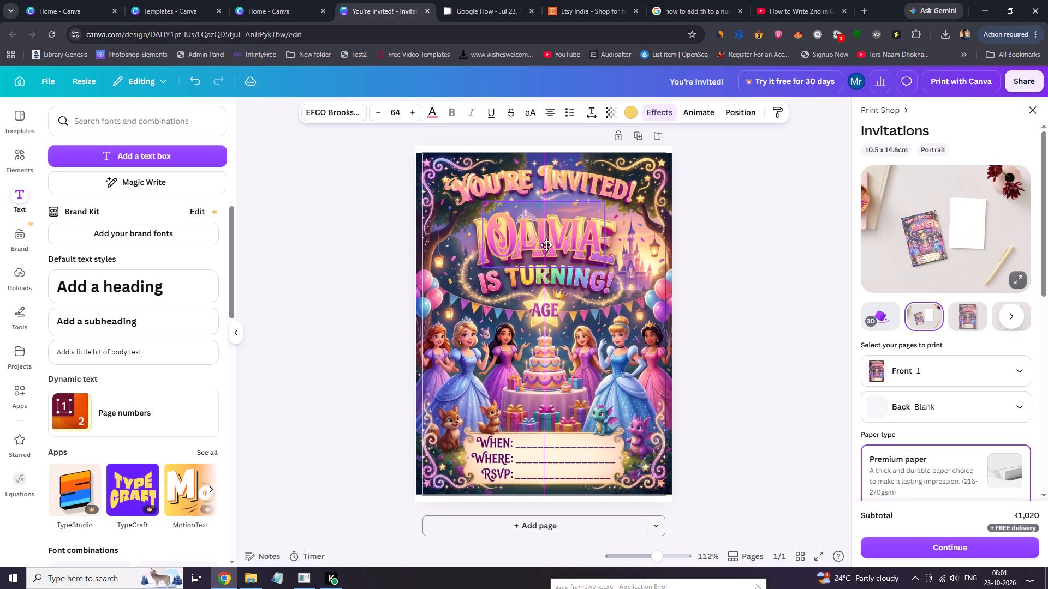
pyautogui.moveTo(546, 245); pyautogui.dragTo(546, 248)
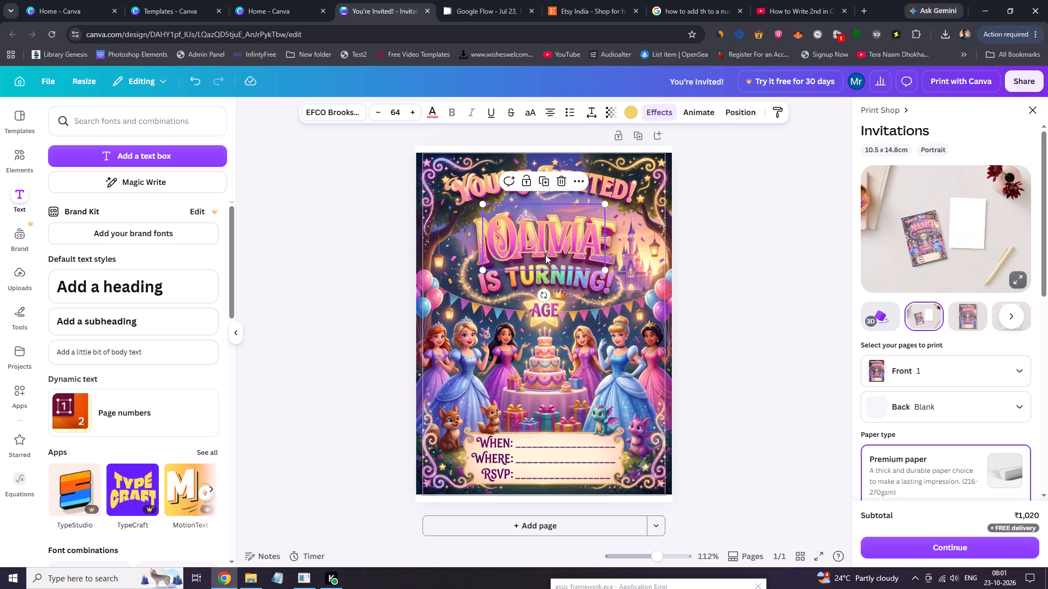
# Enlarge the "Olivia" text to font size 73 to match the width of the "NAME" lettering.
pyautogui.tripleClick(409, 113)
pyautogui.doubleClick(409, 113)
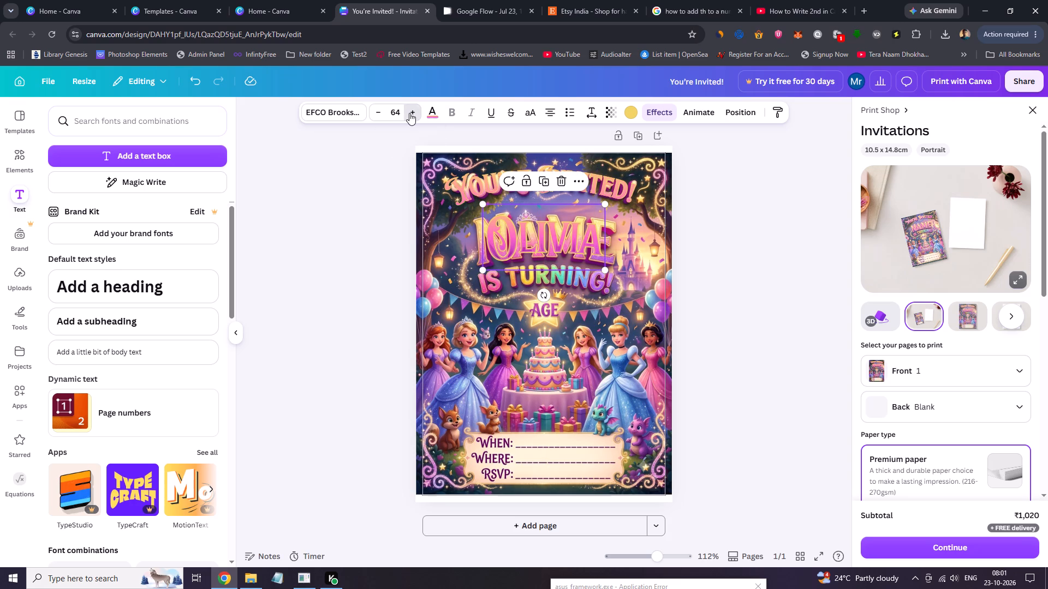
pyautogui.tripleClick(409, 113)
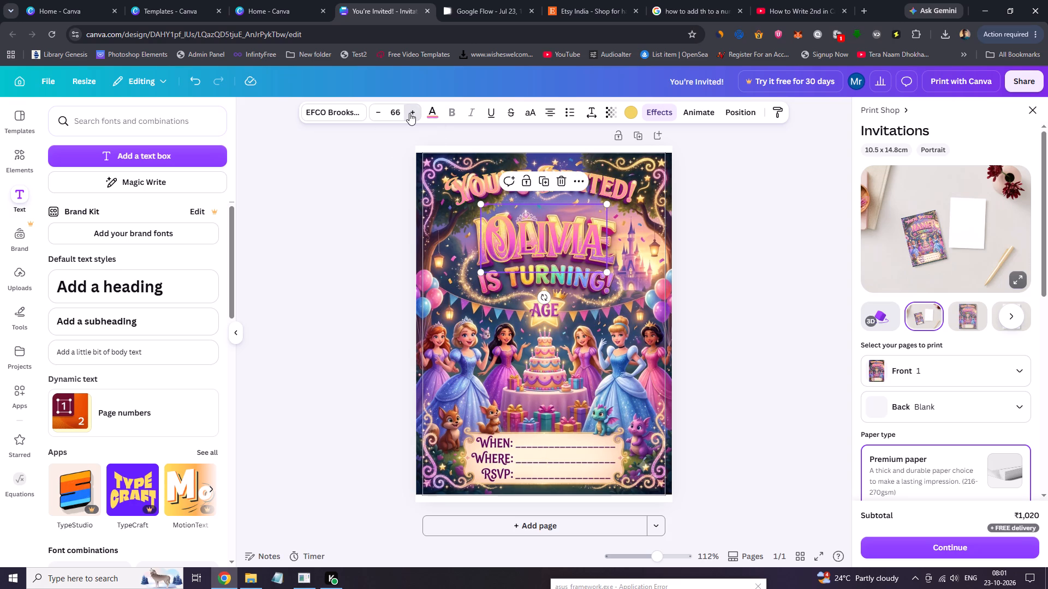
pyautogui.doubleClick(409, 113)
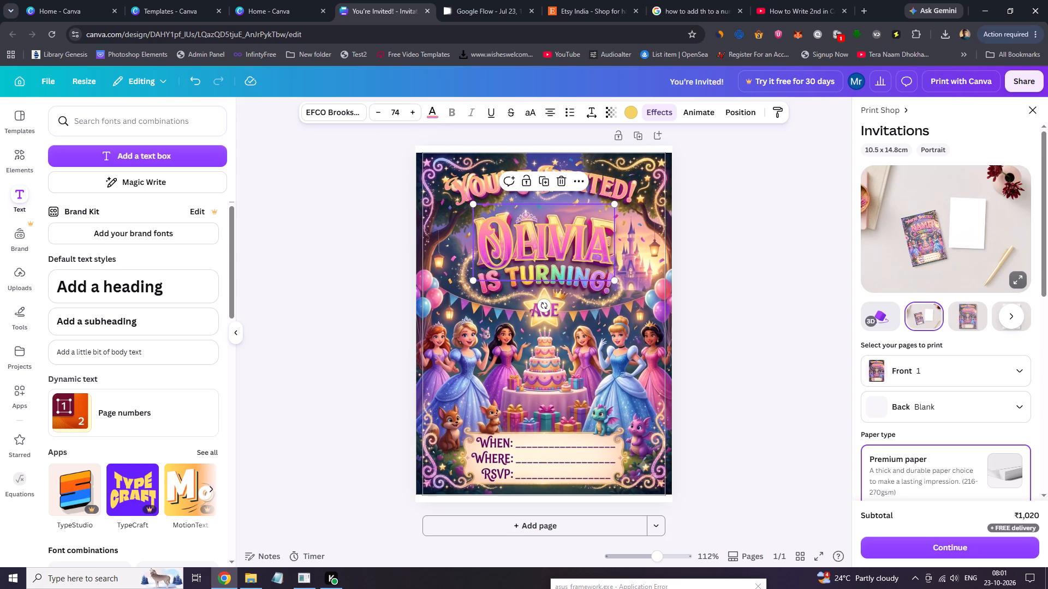
pyautogui.click(376, 112)
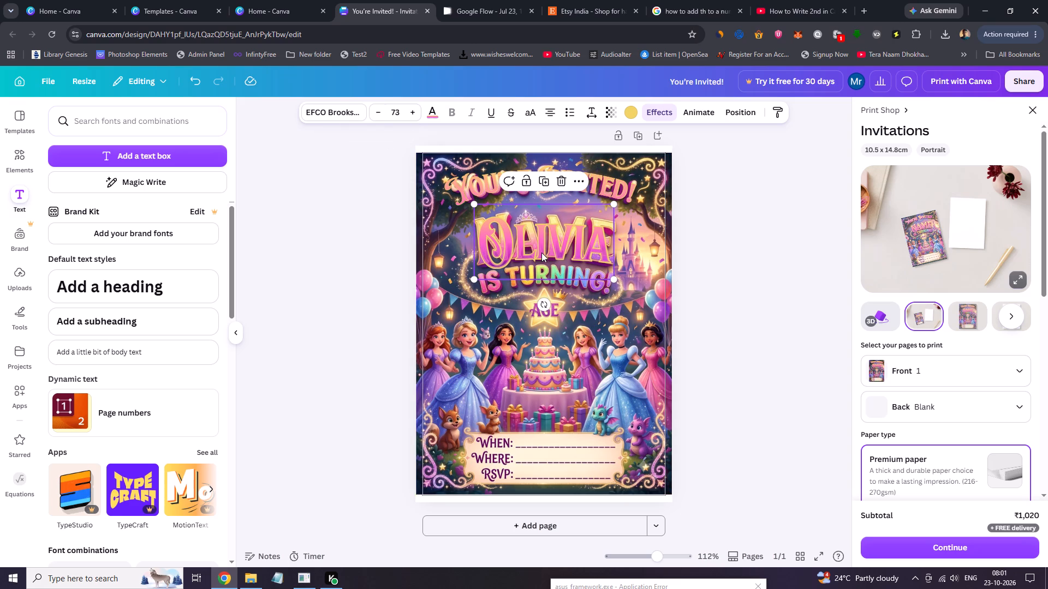
# Nudge the "Olivia" text slightly upward over the "NAME" lettering and check its placement deselected.
pyautogui.moveTo(541, 253); pyautogui.dragTo(541, 248)
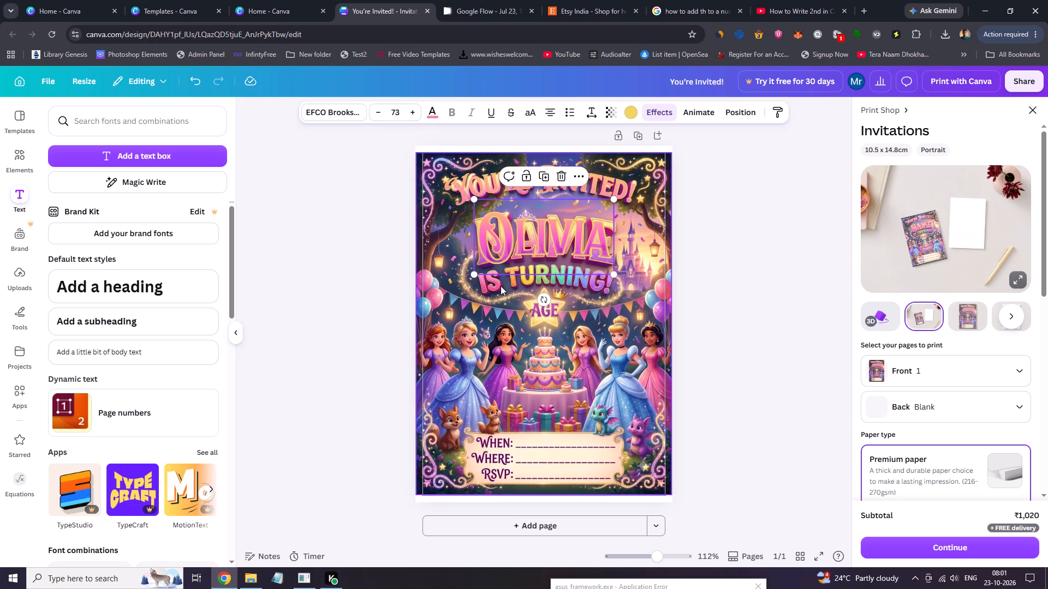
pyautogui.click(699, 285)
pyautogui.click(553, 248)
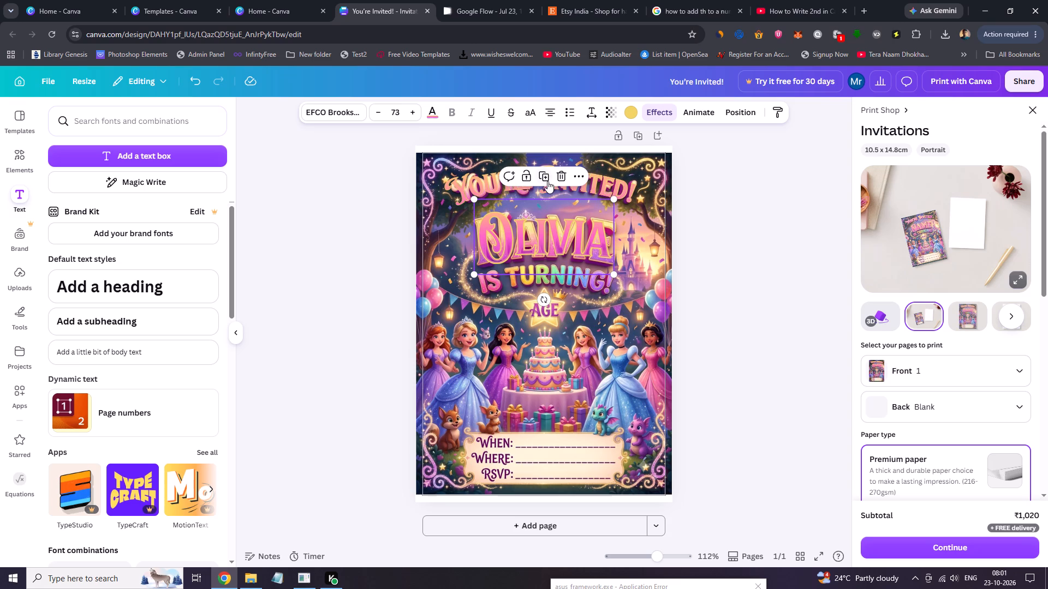
pyautogui.click(724, 261)
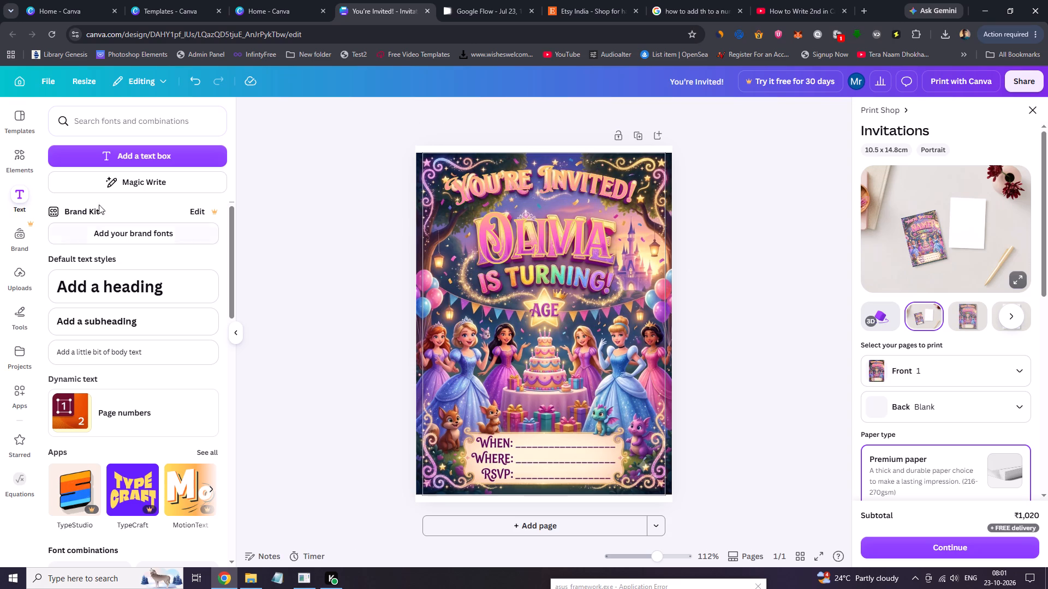
# Add a new text box to the invitation and set its font to League Spartan.
pyautogui.click(122, 164)
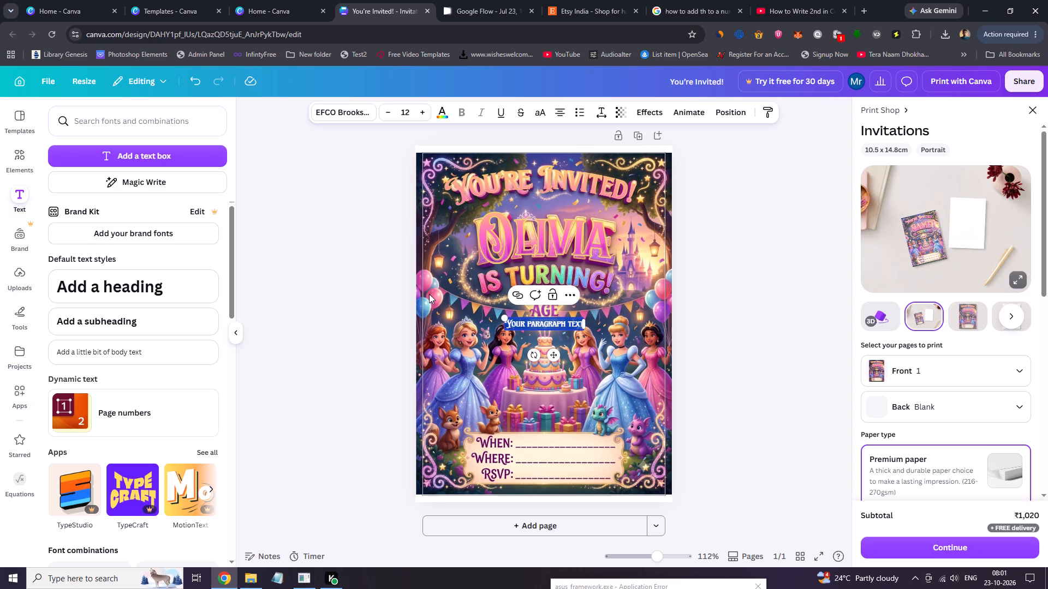
pyautogui.click(338, 111)
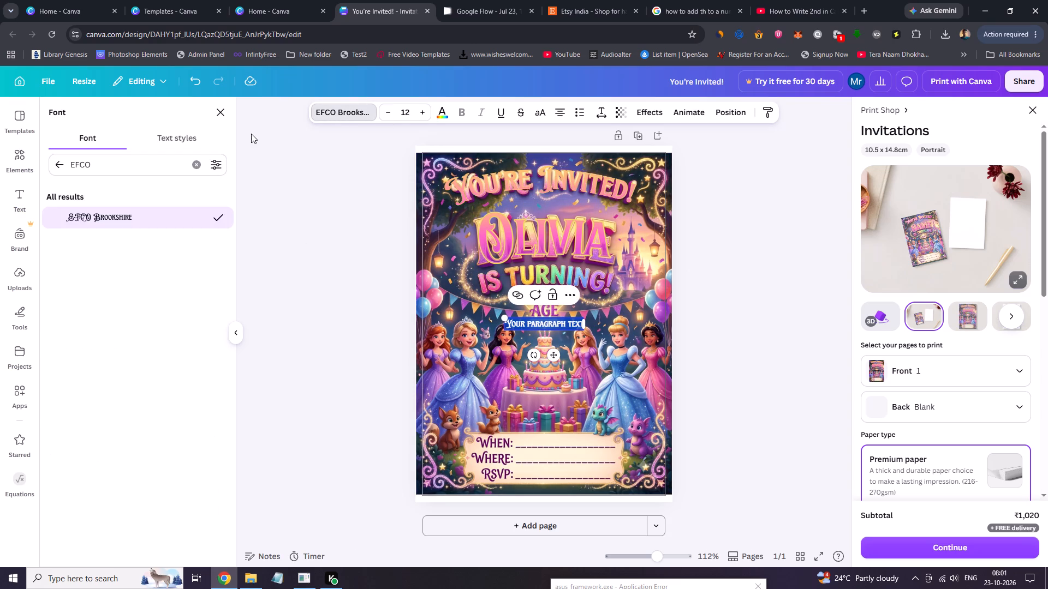
pyautogui.click(195, 165)
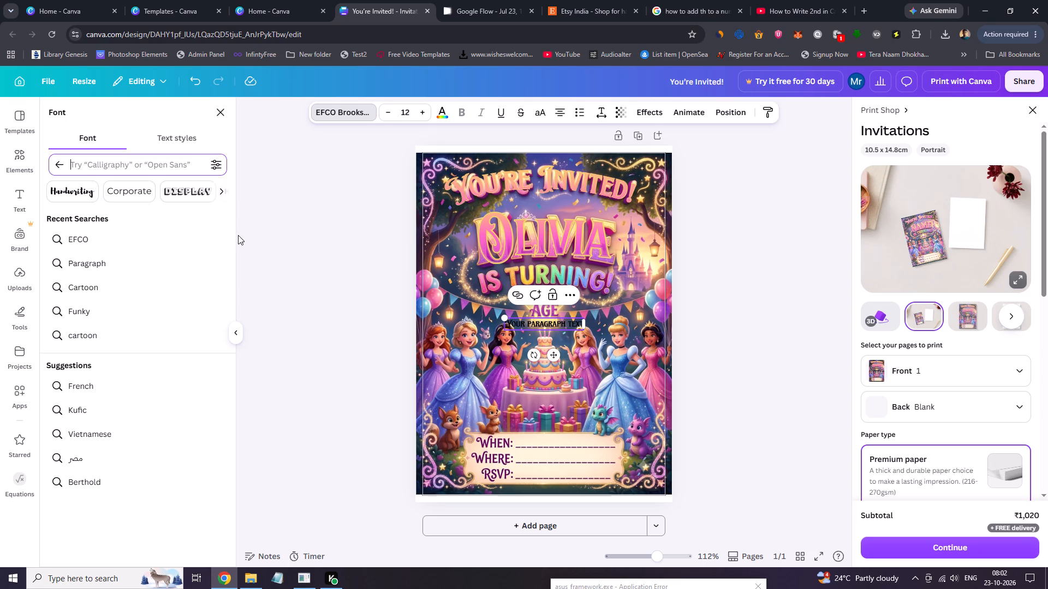
pyautogui.click(59, 164)
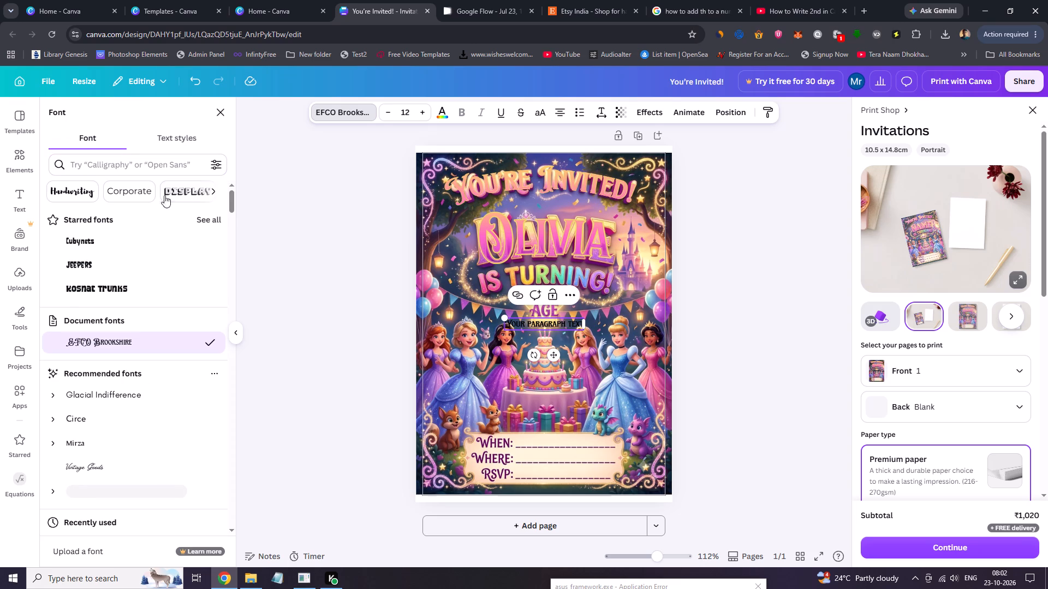
pyautogui.moveTo(230, 197); pyautogui.dragTo(234, 221)
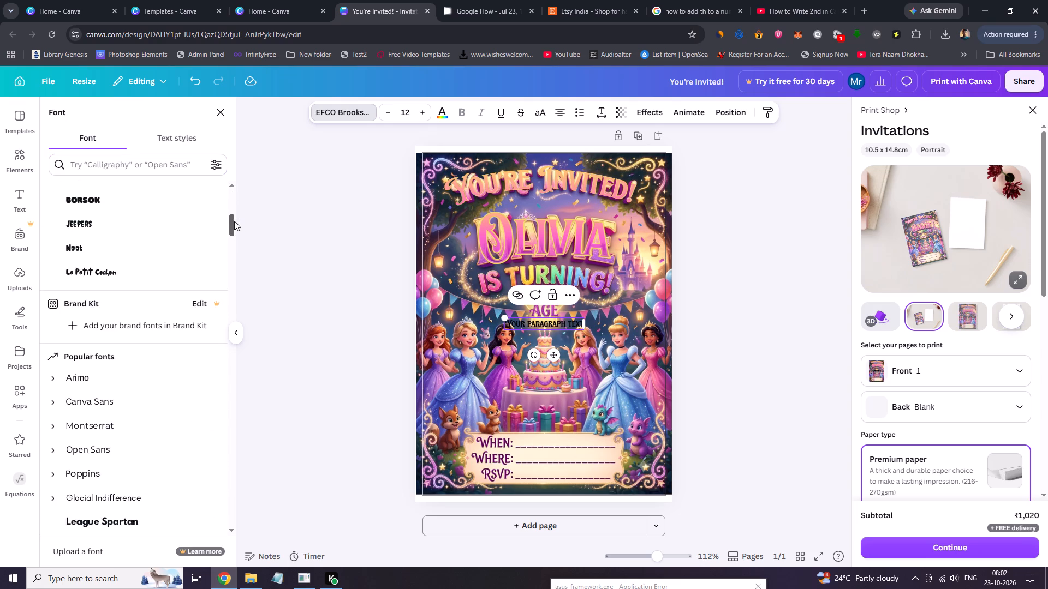
pyautogui.moveTo(234, 221); pyautogui.dragTo(235, 238)
pyautogui.click(135, 272)
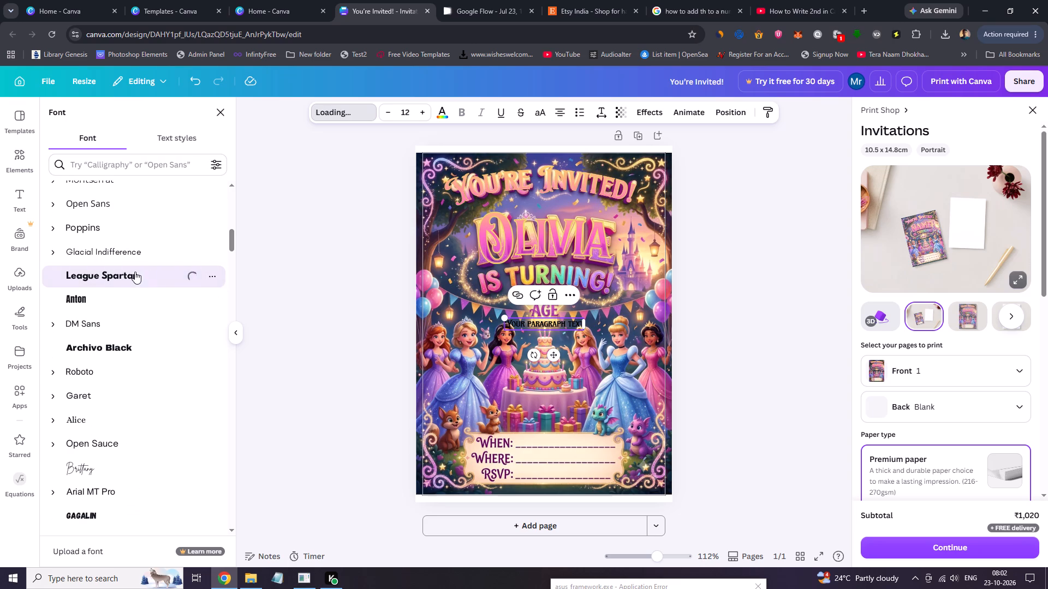
# Replace the placeholder text in the new text box with "IS TURNING!".
pyautogui.click(530, 326)
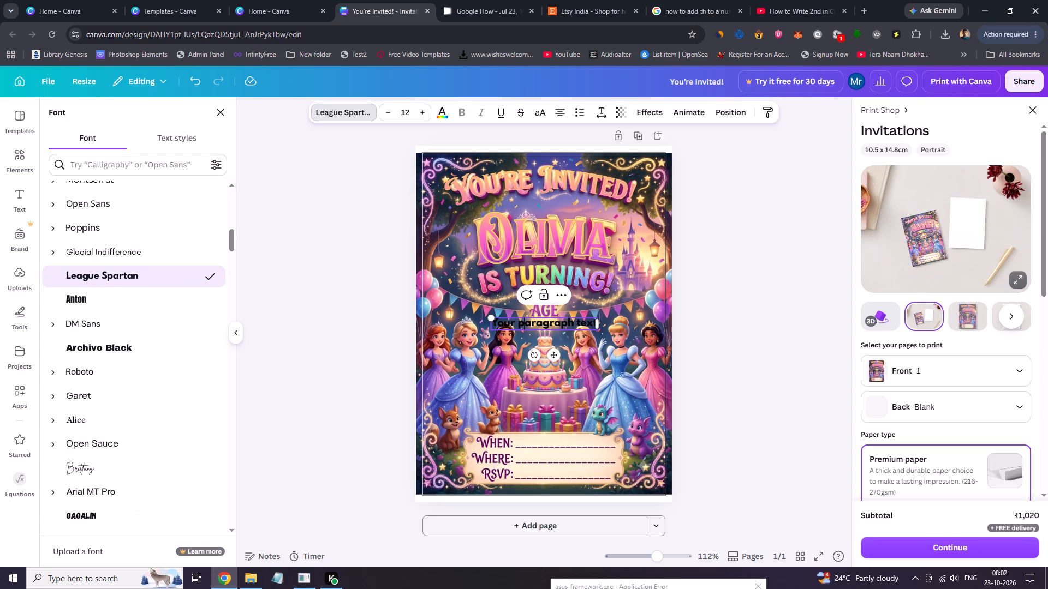
pyautogui.hotkey('ctrl', 'a')
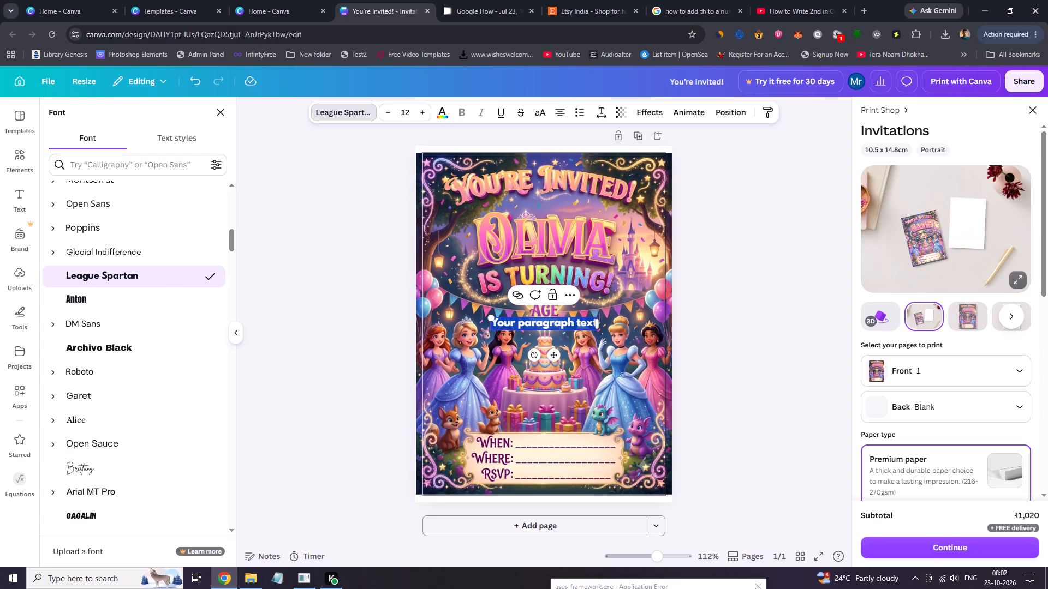
pyautogui.write('IS')
pyautogui.press('space')
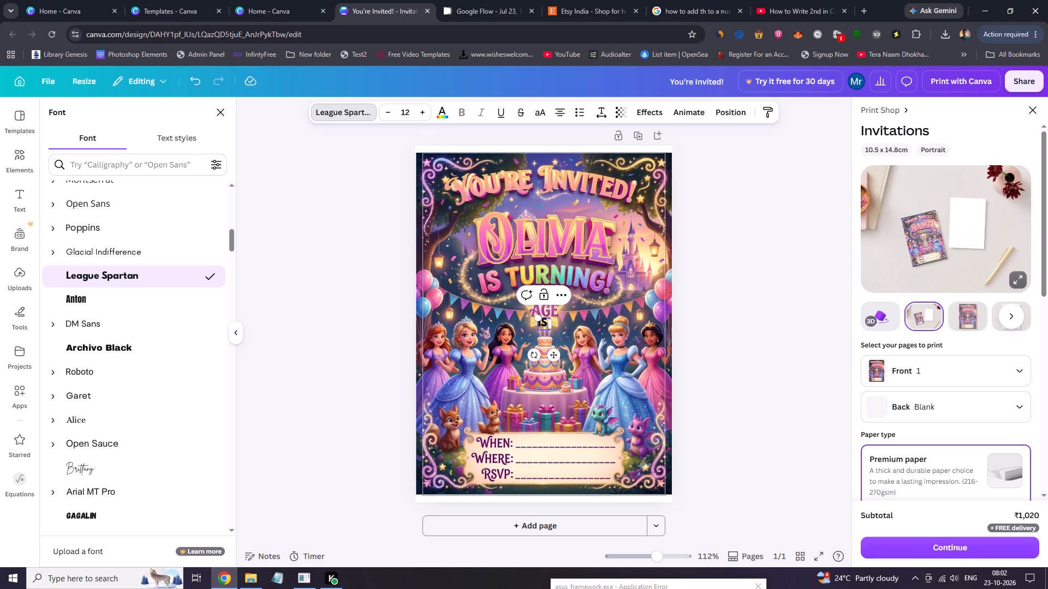
pyautogui.write('TUR')
pyautogui.write('NING')
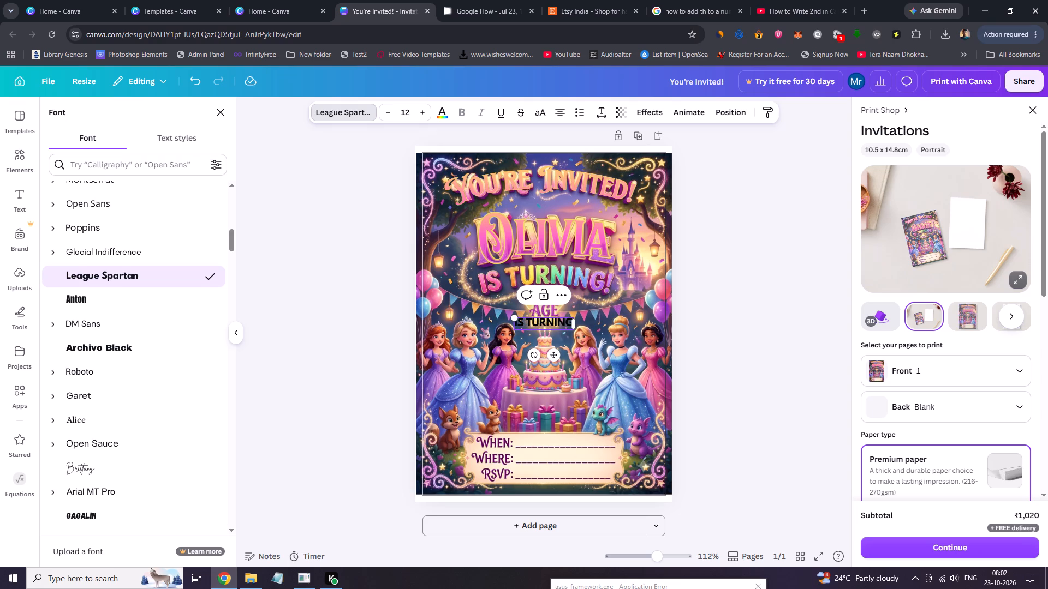
pyautogui.hotkey('shift', '!')
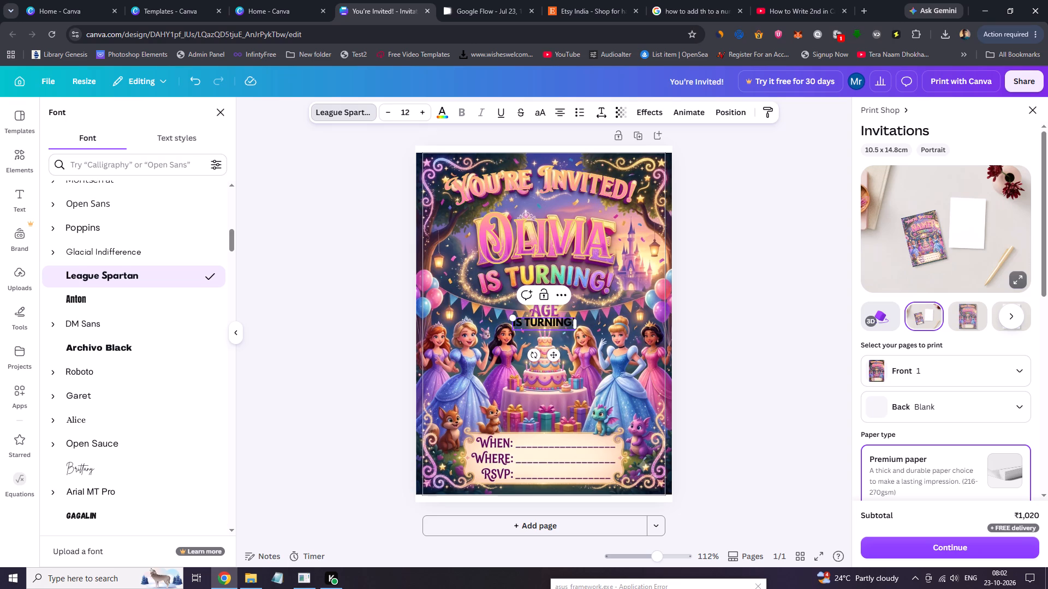
# Enlarge the "IS TURNING!" text to font size 22.
pyautogui.click(419, 111)
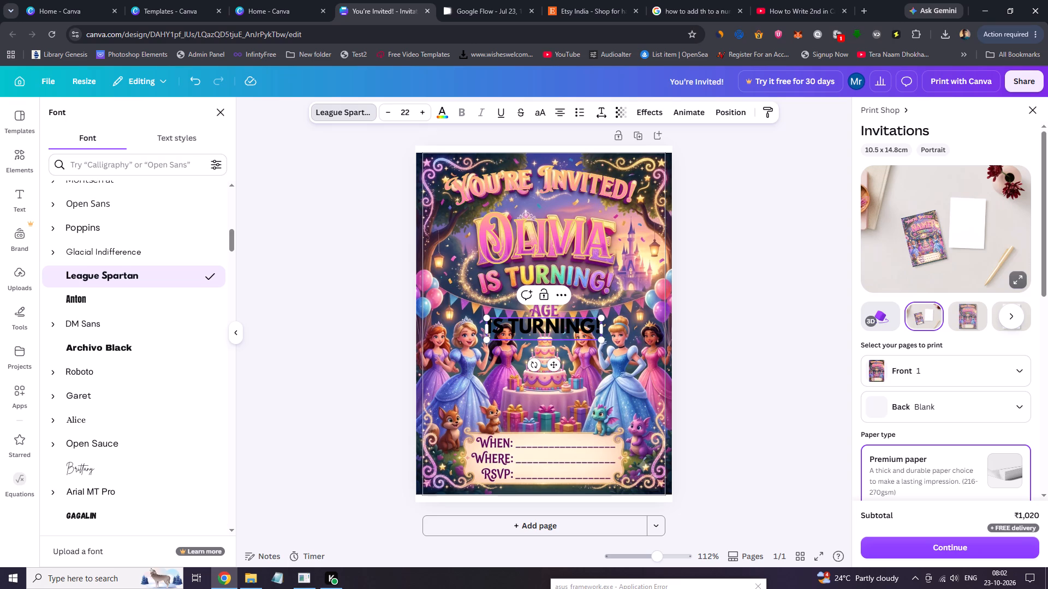
# Colour the word "IS" pink, sampling the colour from the image's own "IS" lettering.
pyautogui.moveTo(503, 324); pyautogui.dragTo(487, 324)
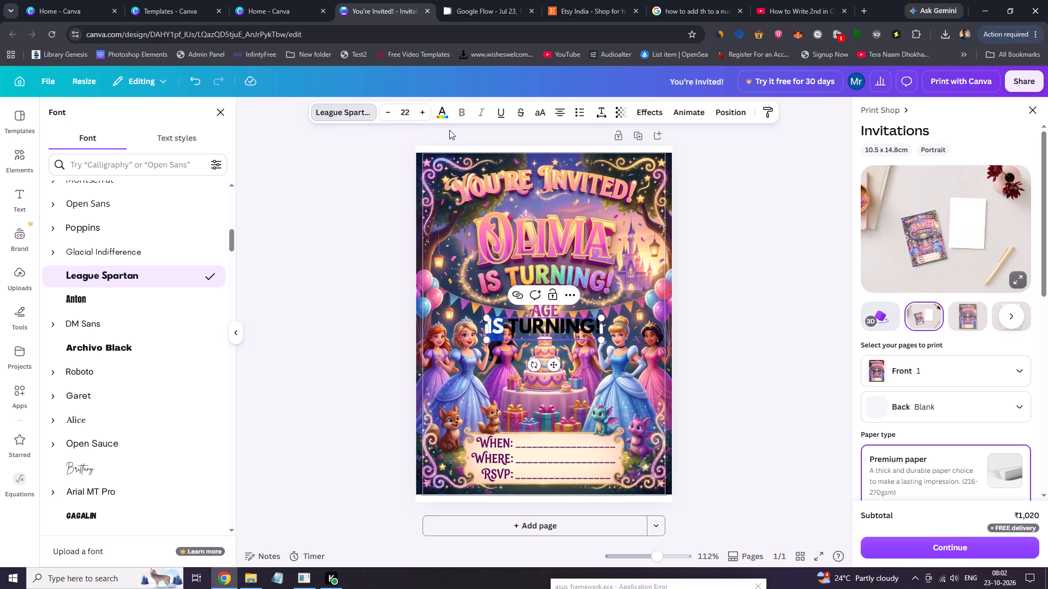
pyautogui.click(445, 121)
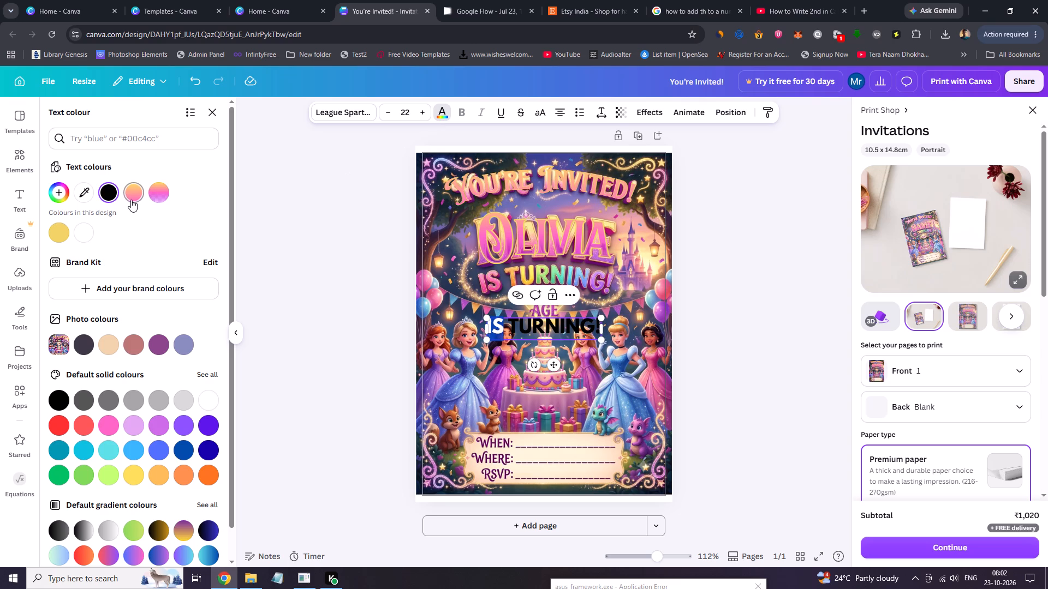
pyautogui.click(131, 200)
pyautogui.click(159, 190)
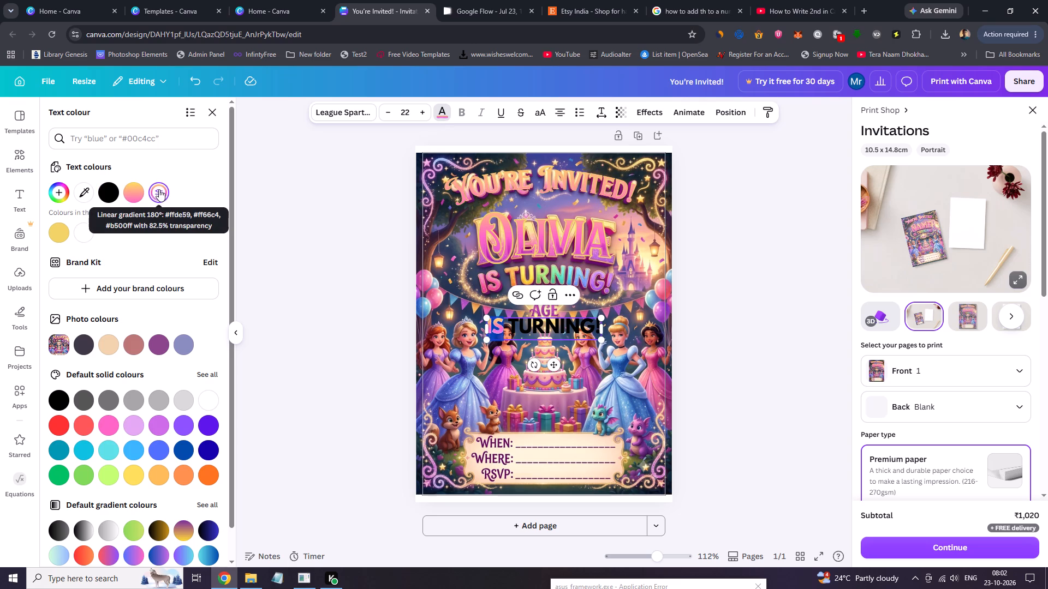
pyautogui.click(78, 194)
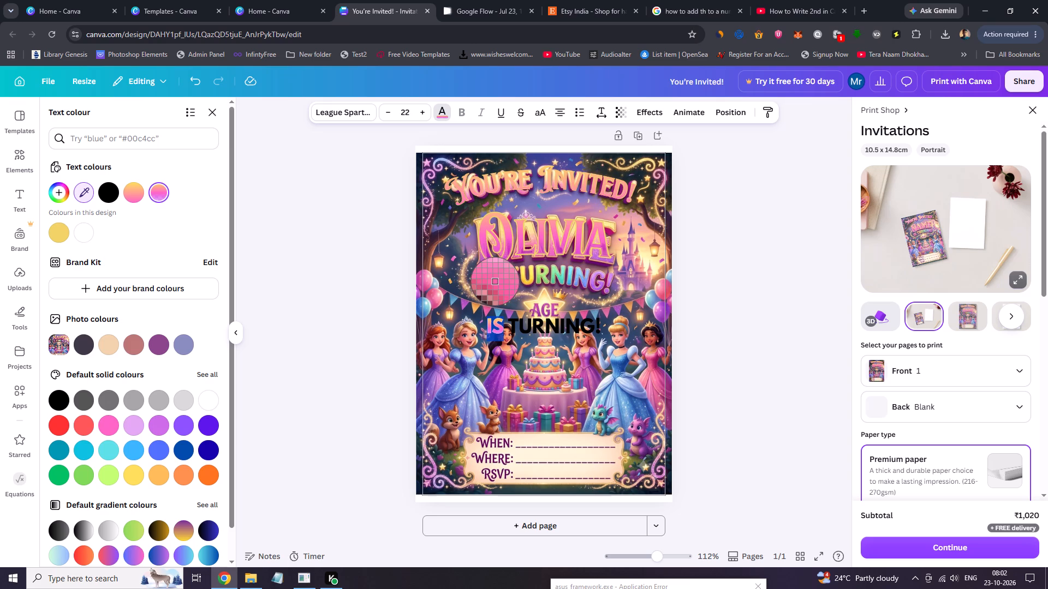
pyautogui.click(495, 281)
pyautogui.click(725, 318)
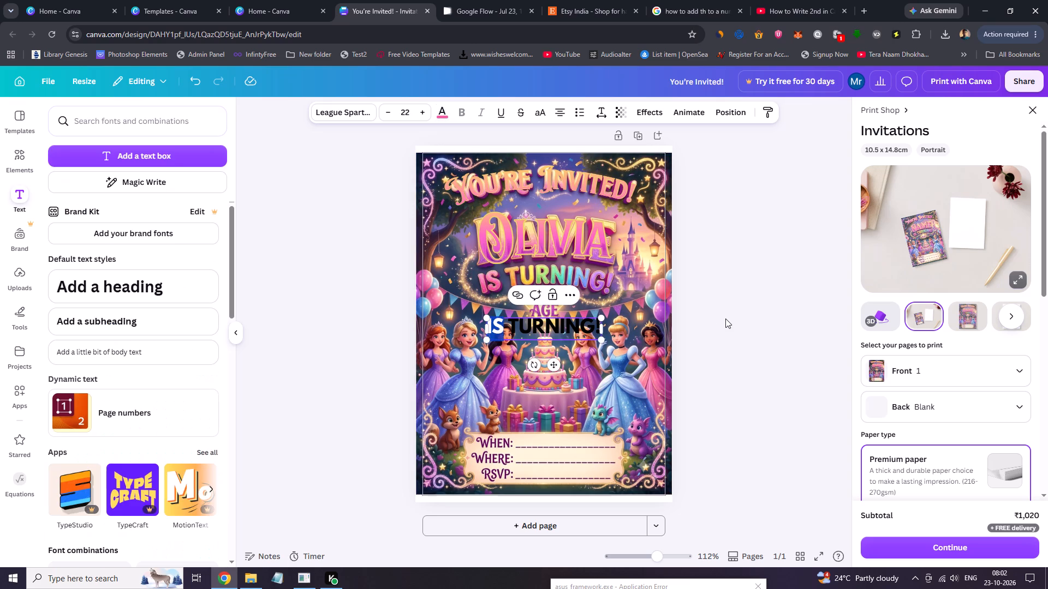
pyautogui.click(725, 318)
# Colour the "T" of "TURNING!" orange, sampled from the matching letter in the background image.
pyautogui.click(520, 328)
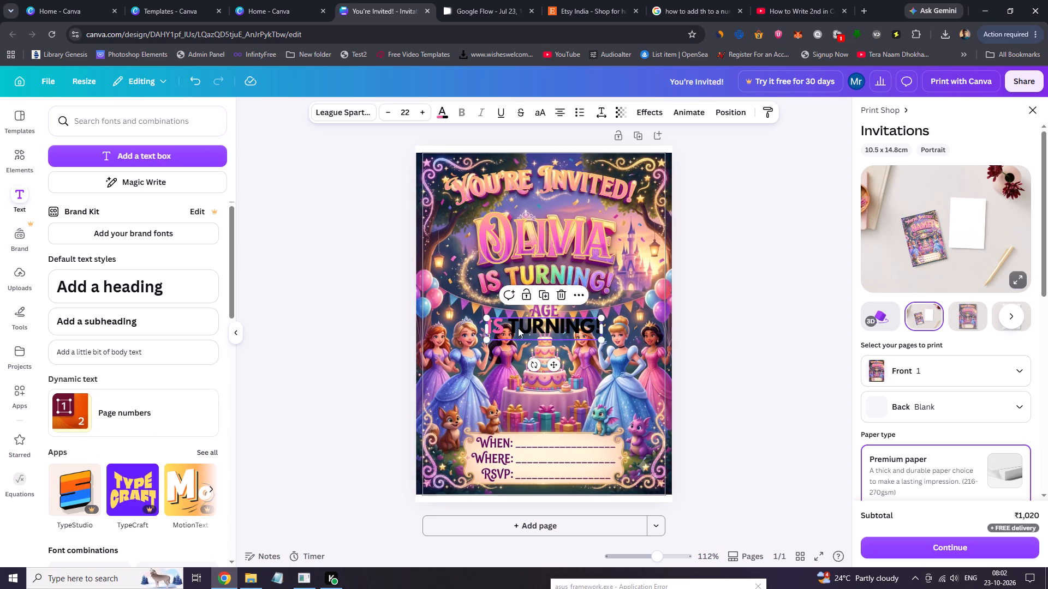
pyautogui.doubleClick(513, 325)
pyautogui.click(513, 325)
pyautogui.click(513, 325)
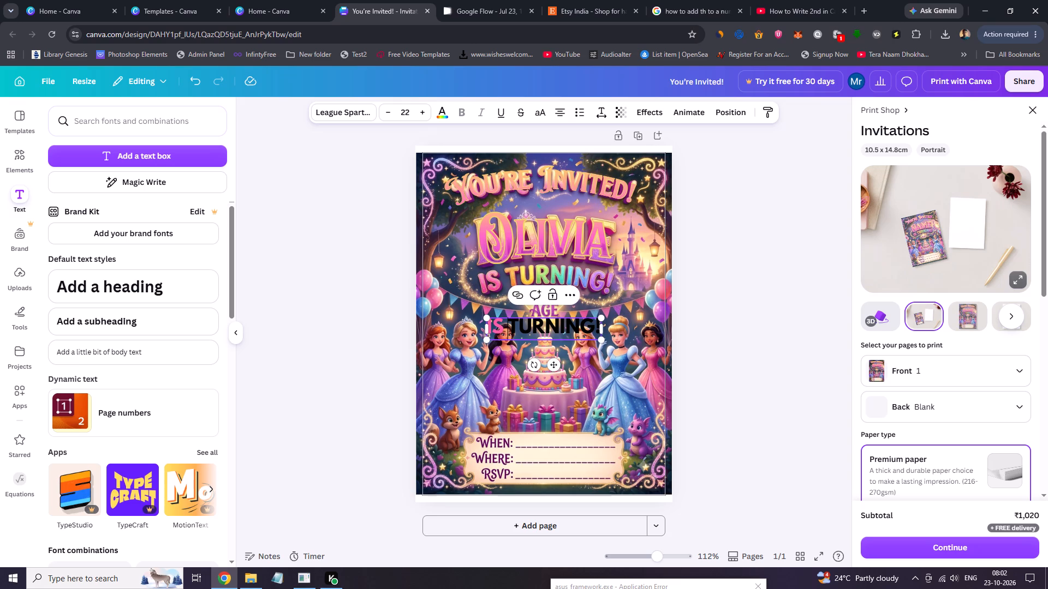
pyautogui.click(445, 111)
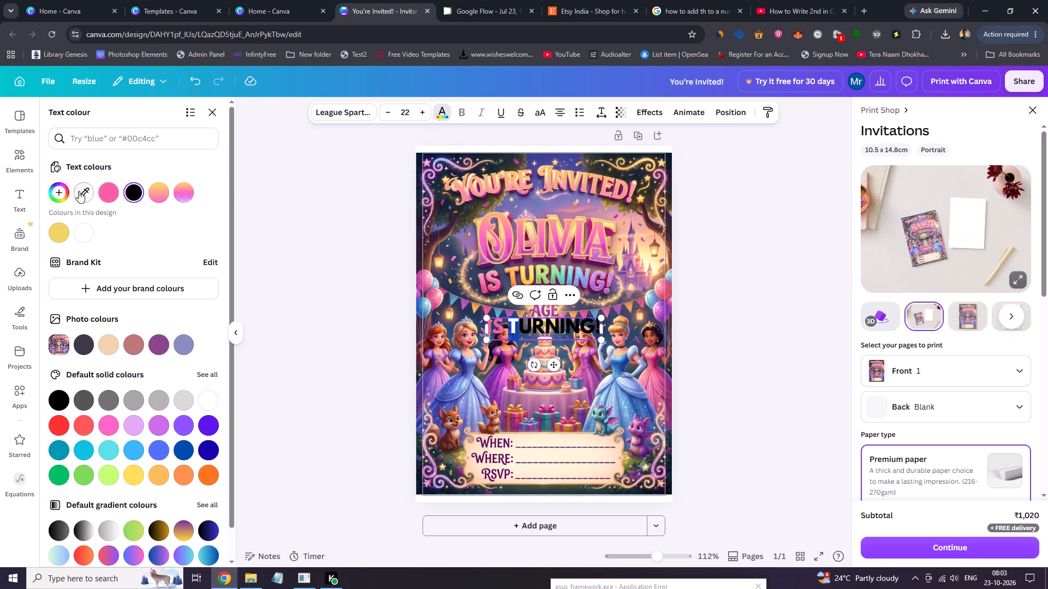
pyautogui.click(79, 191)
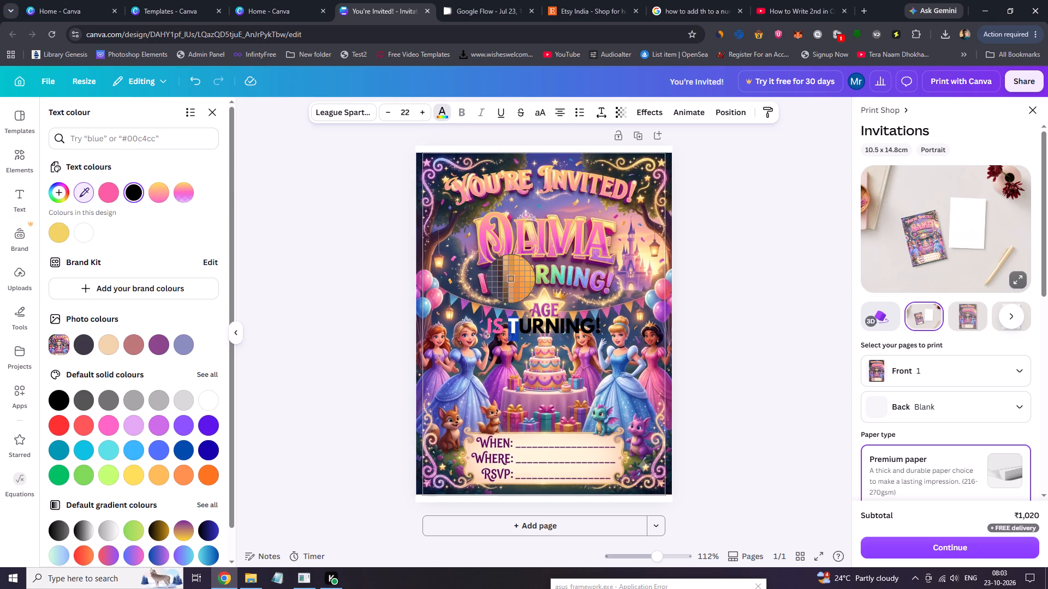
pyautogui.click(513, 281)
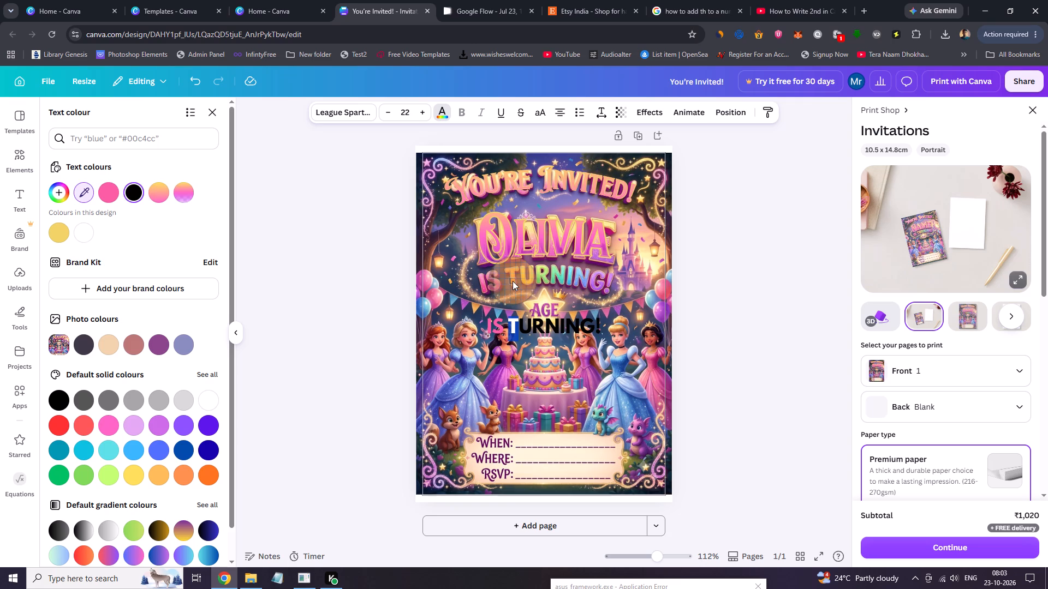
# Colour the "U" of "TURNING!" yellow, sampled from the matching letter in the image.
pyautogui.moveTo(520, 325); pyautogui.dragTo(528, 325)
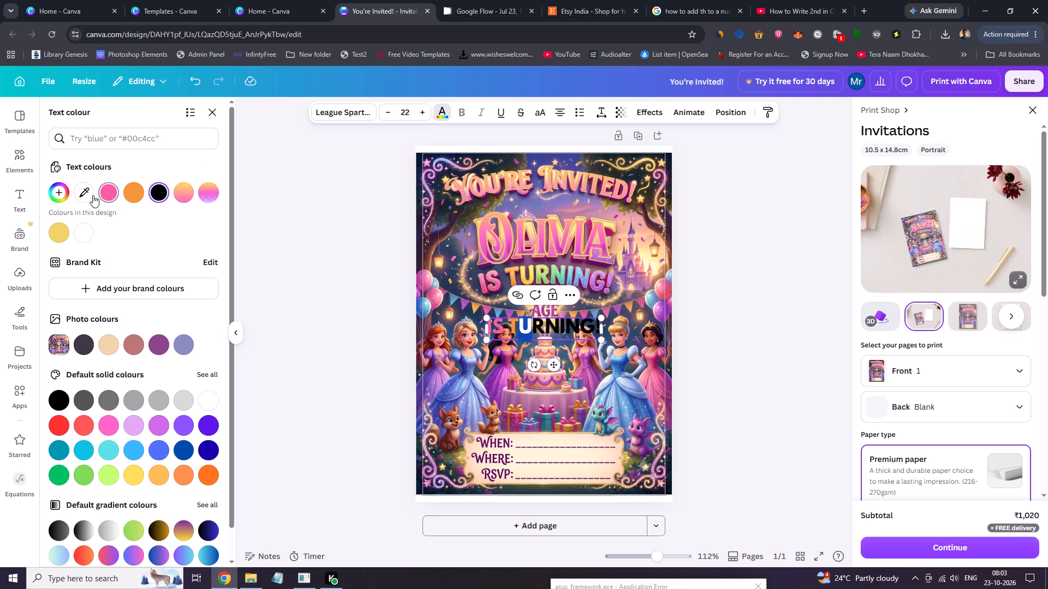
pyautogui.click(84, 193)
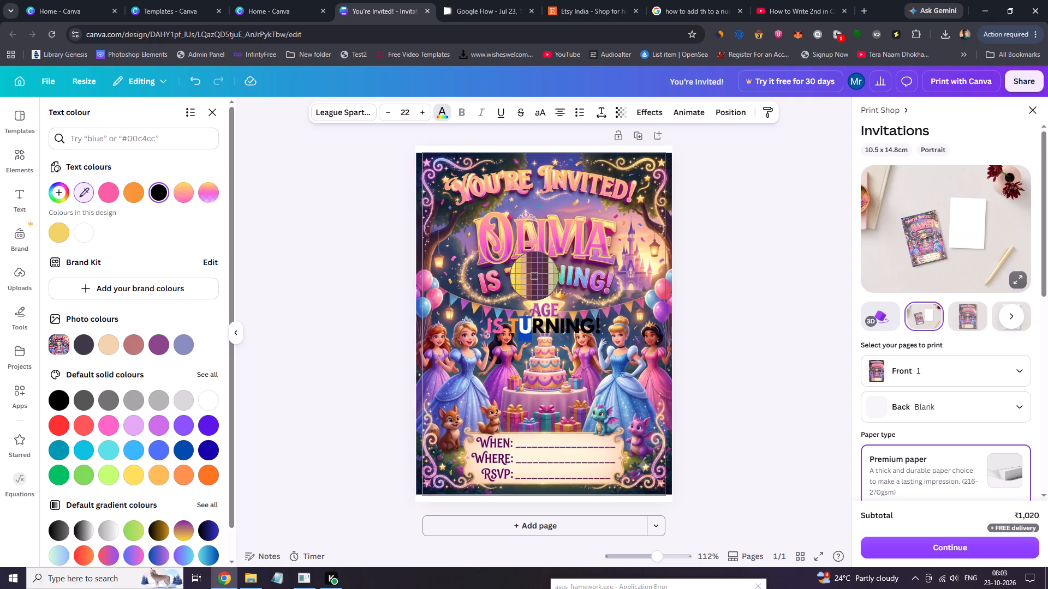
pyautogui.click(531, 276)
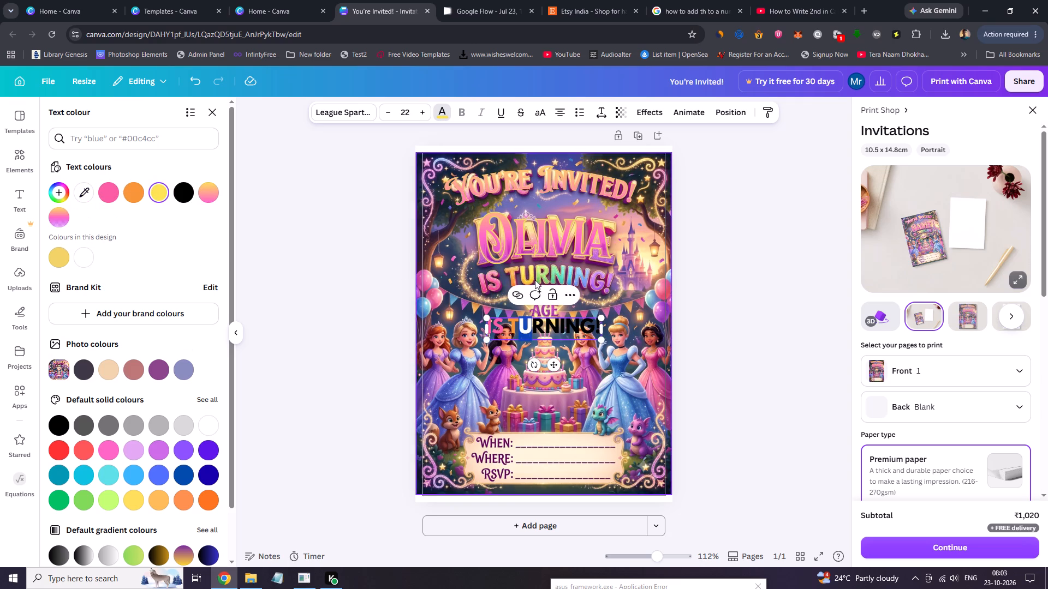
# Colour the "R" of "TURNING!" green, sampled from the image's lettering.
pyautogui.moveTo(533, 328); pyautogui.dragTo(542, 328)
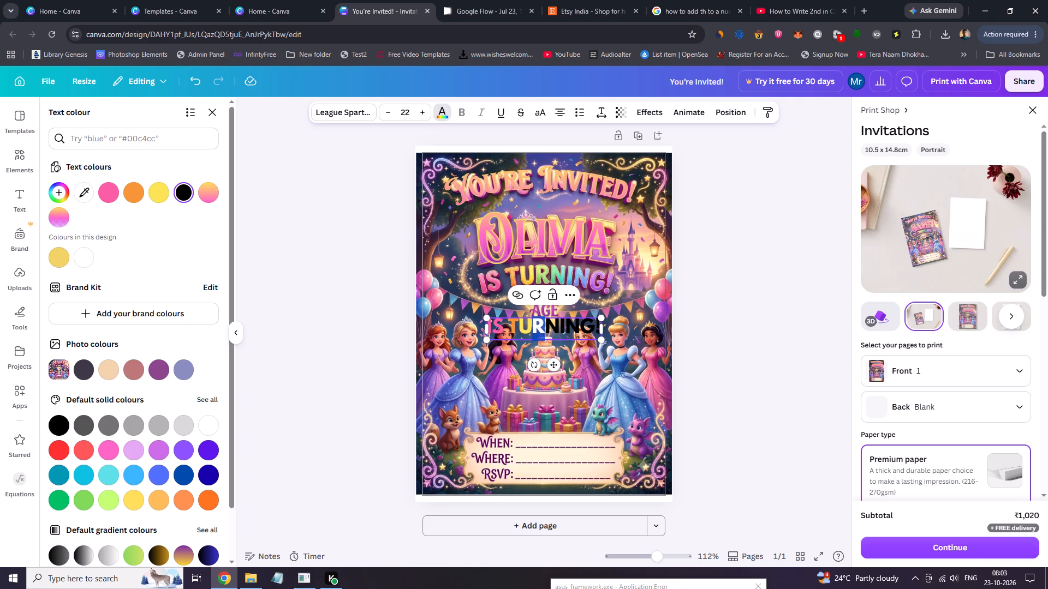
pyautogui.click(446, 116)
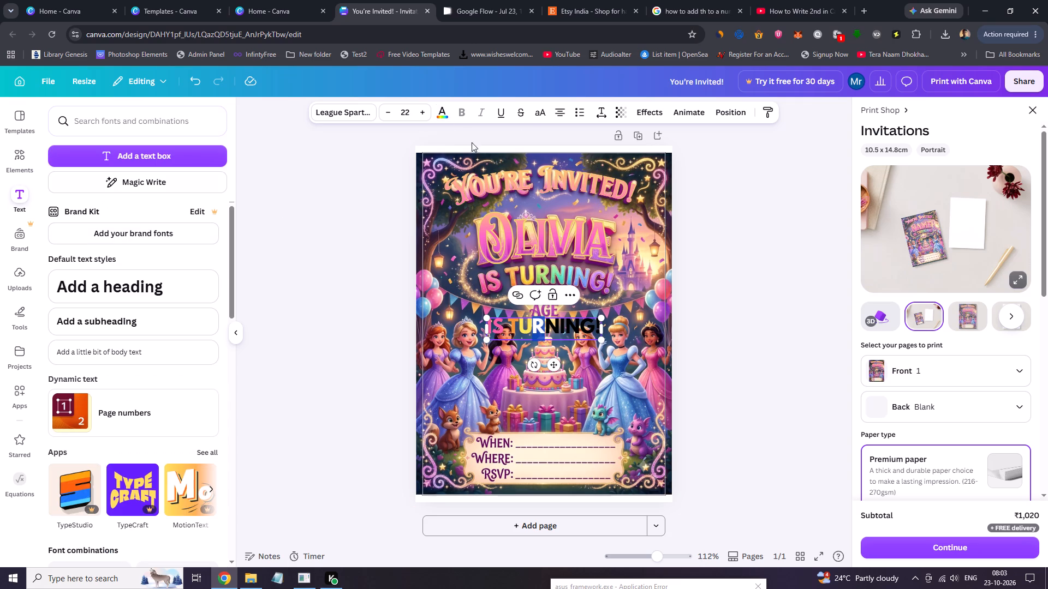
pyautogui.click(443, 119)
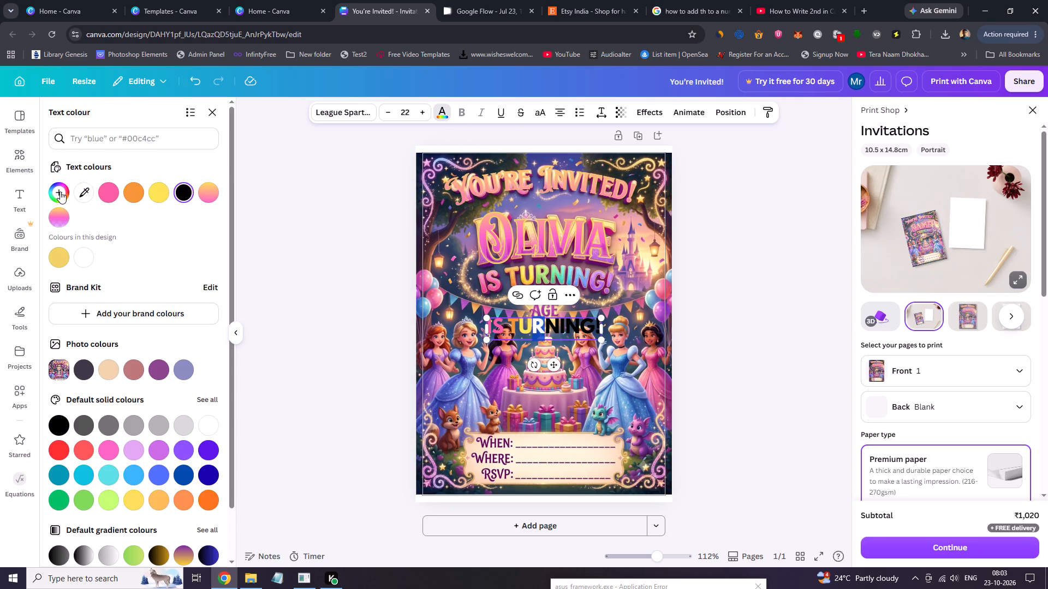
pyautogui.click(80, 193)
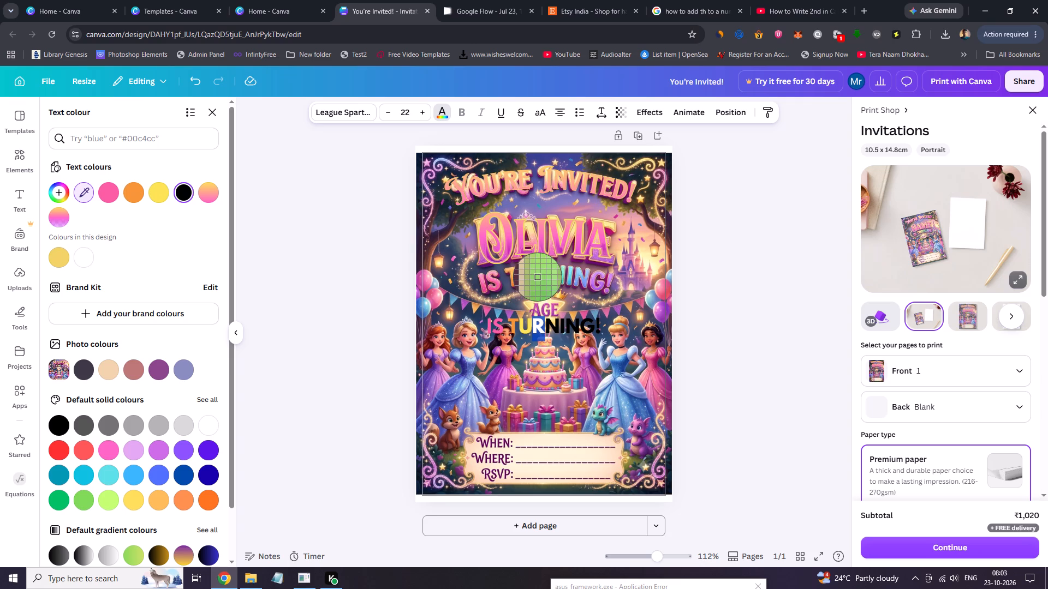
pyautogui.click(539, 277)
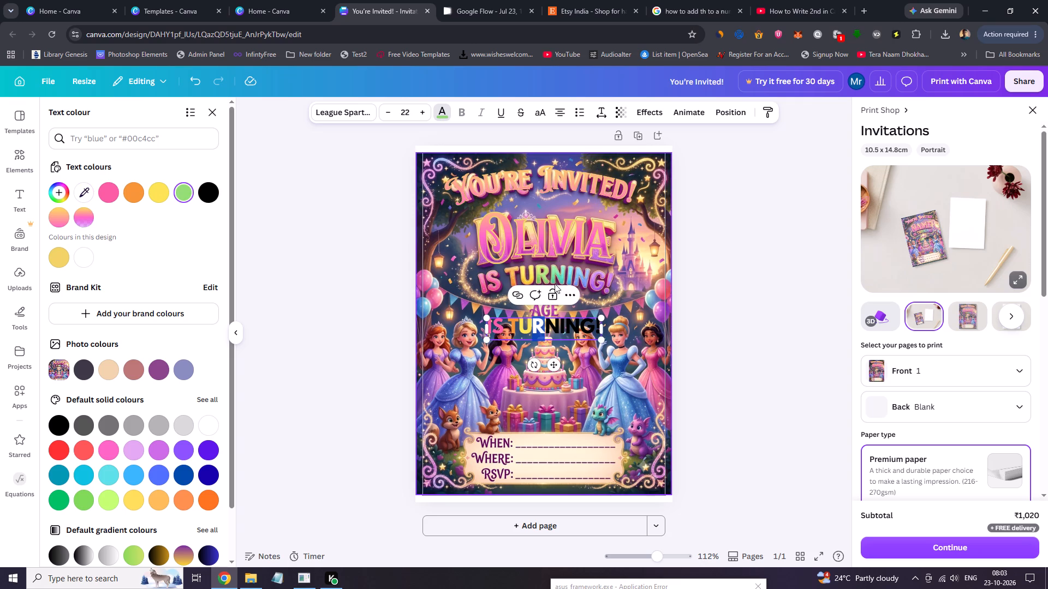
# Colour the first "N" of "TURNING!" turquoise, sampled from the image's lettering.
pyautogui.moveTo(547, 327); pyautogui.dragTo(555, 327)
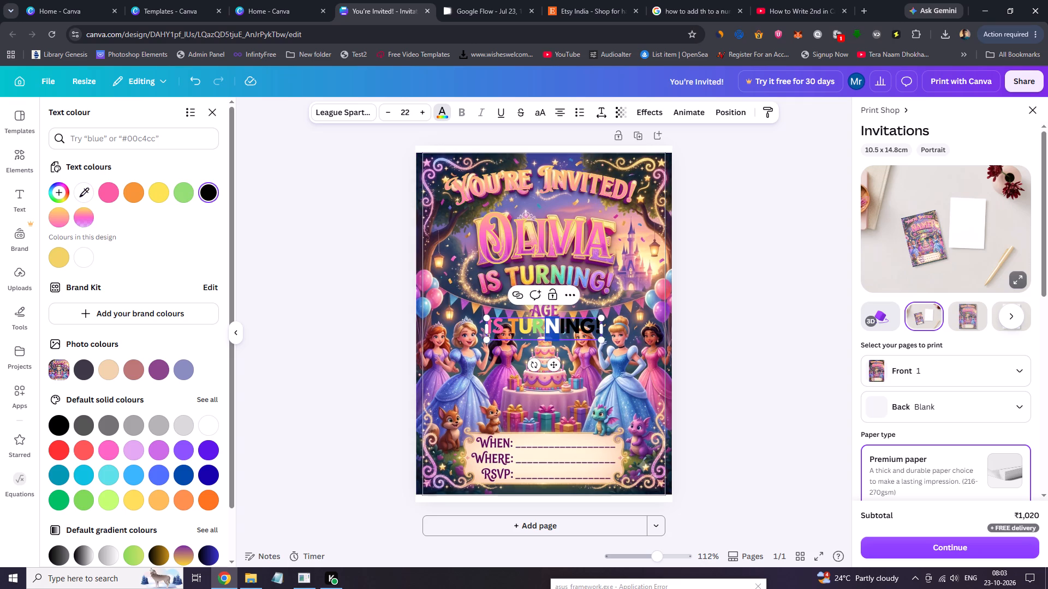
pyautogui.click(87, 188)
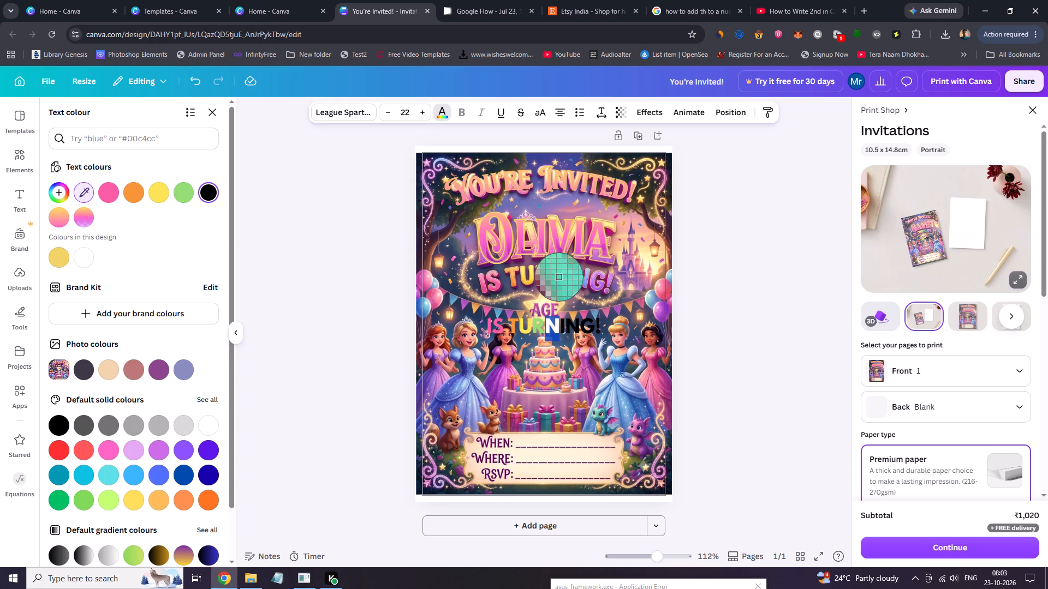
pyautogui.click(560, 277)
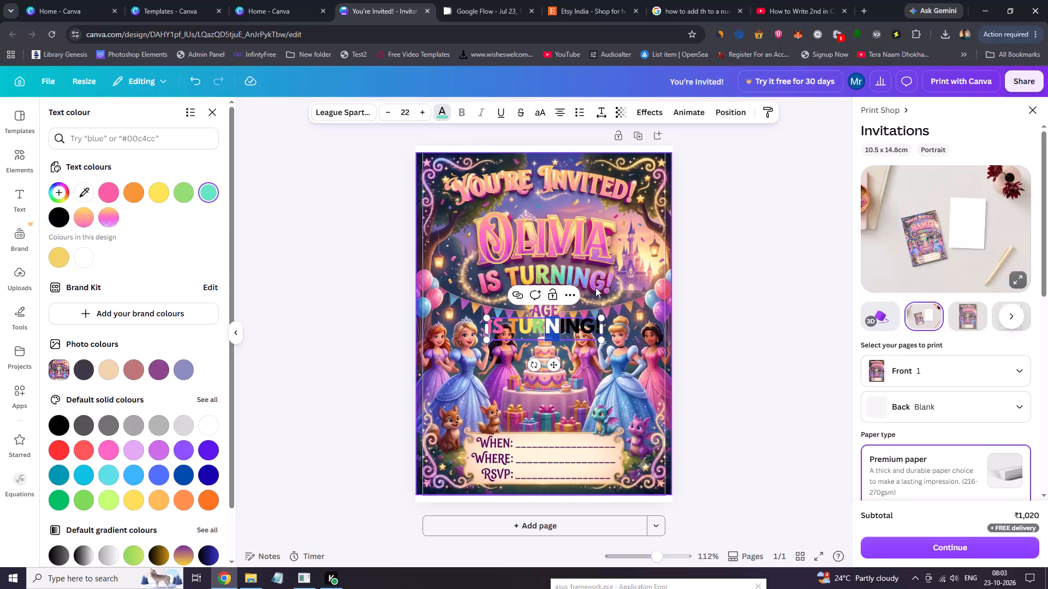
# Colour the "I" of "TURNING!" light blue, sampled from the matching letter in the background image.
pyautogui.click(561, 327)
pyautogui.click(559, 327)
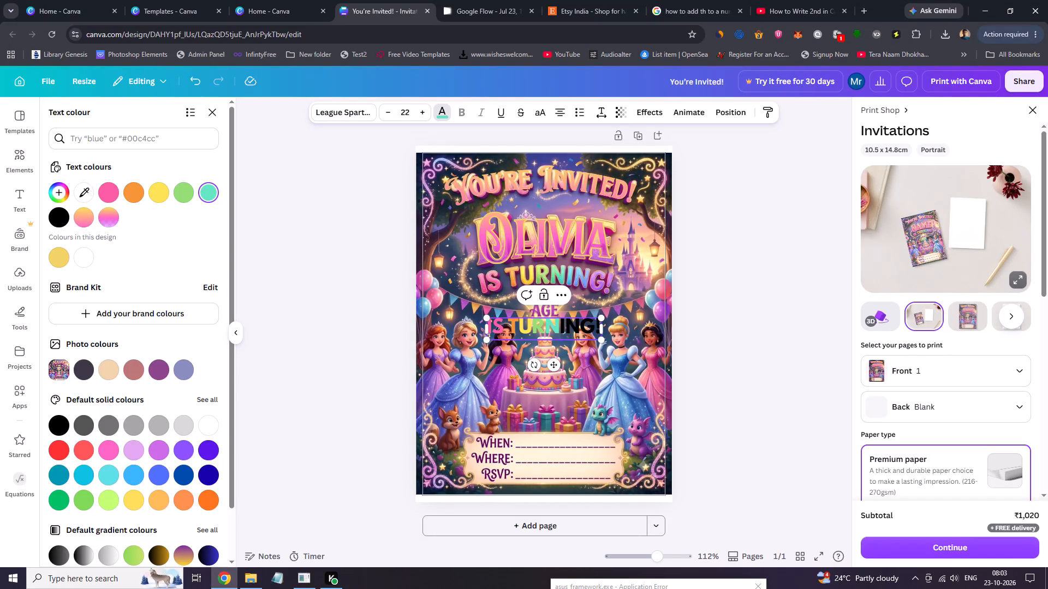
pyautogui.click(91, 188)
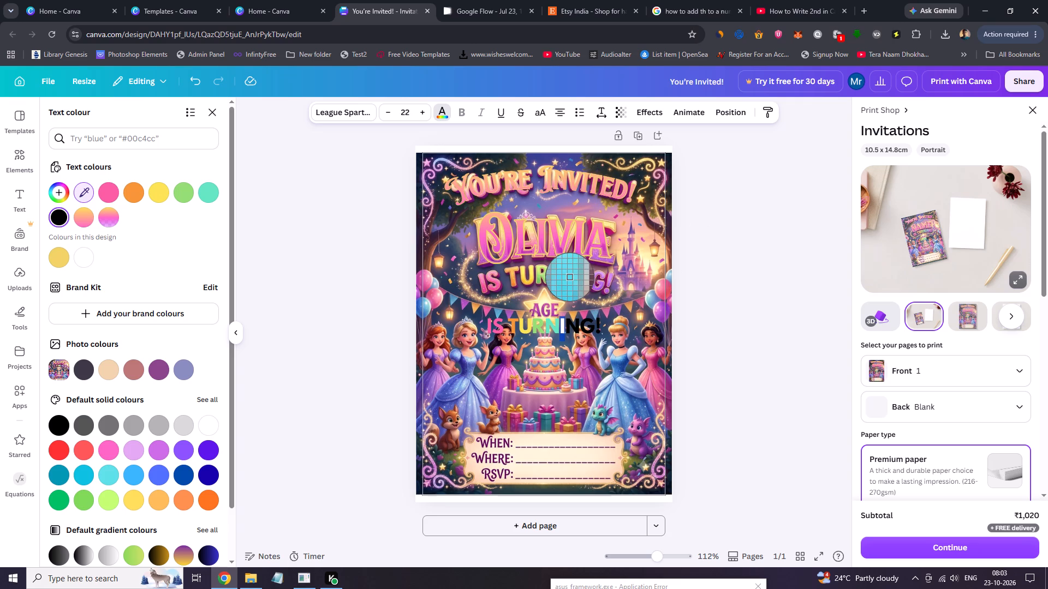
pyautogui.click(570, 277)
# Colour the second "N" of "TURNING!" periwinkle blue, sampled from the image's lettering.
pyautogui.moveTo(569, 322); pyautogui.dragTo(576, 322)
pyautogui.click(81, 197)
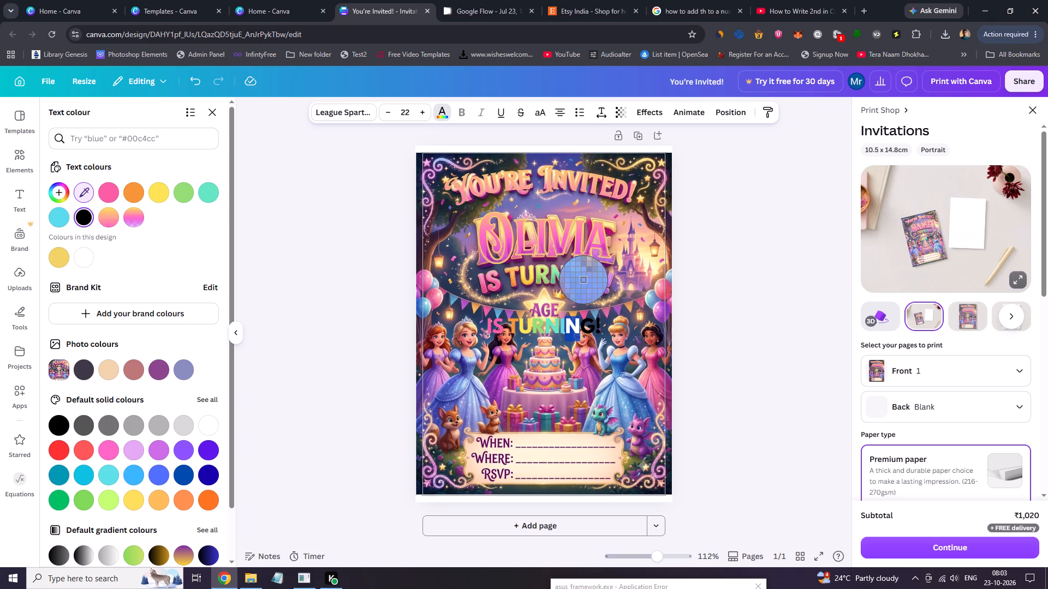
pyautogui.click(583, 280)
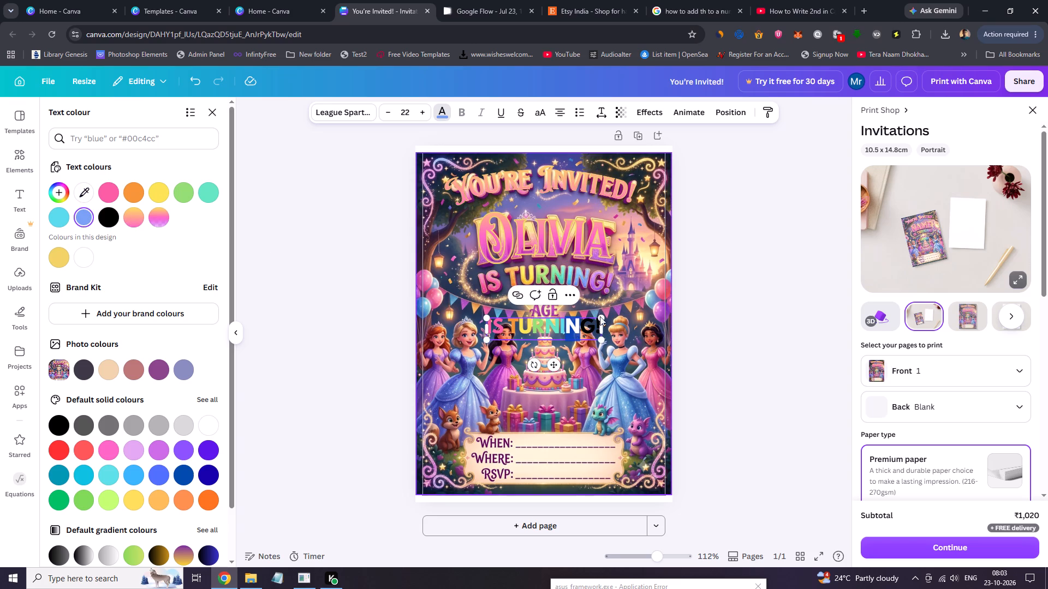
# Colour the final "G!" of "TURNING!" purple, sampled from the image's lettering.
pyautogui.moveTo(585, 325); pyautogui.dragTo(595, 325)
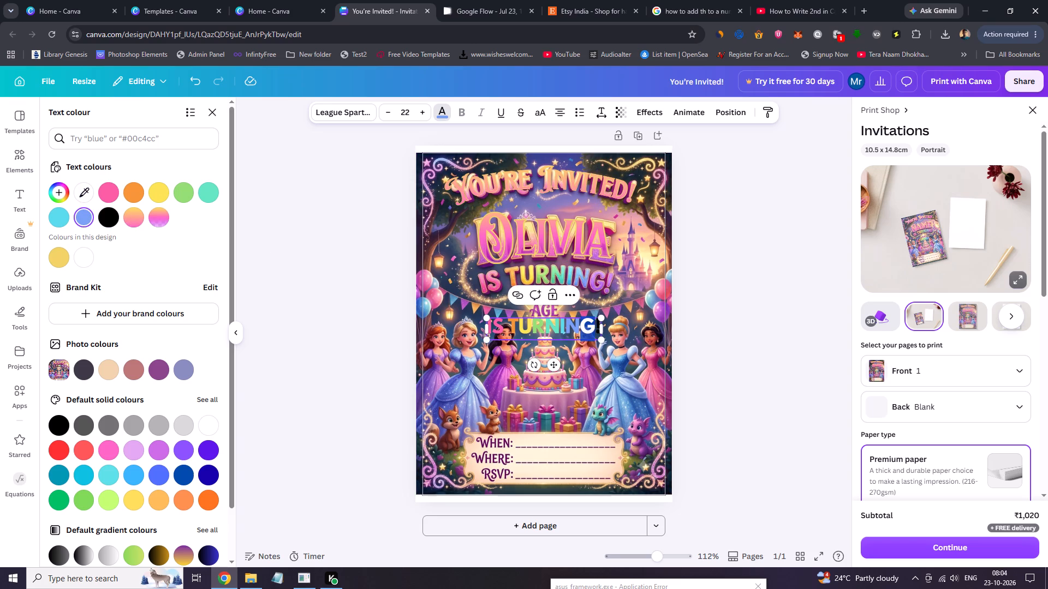
pyautogui.moveTo(595, 325); pyautogui.dragTo(600, 325)
pyautogui.click(83, 190)
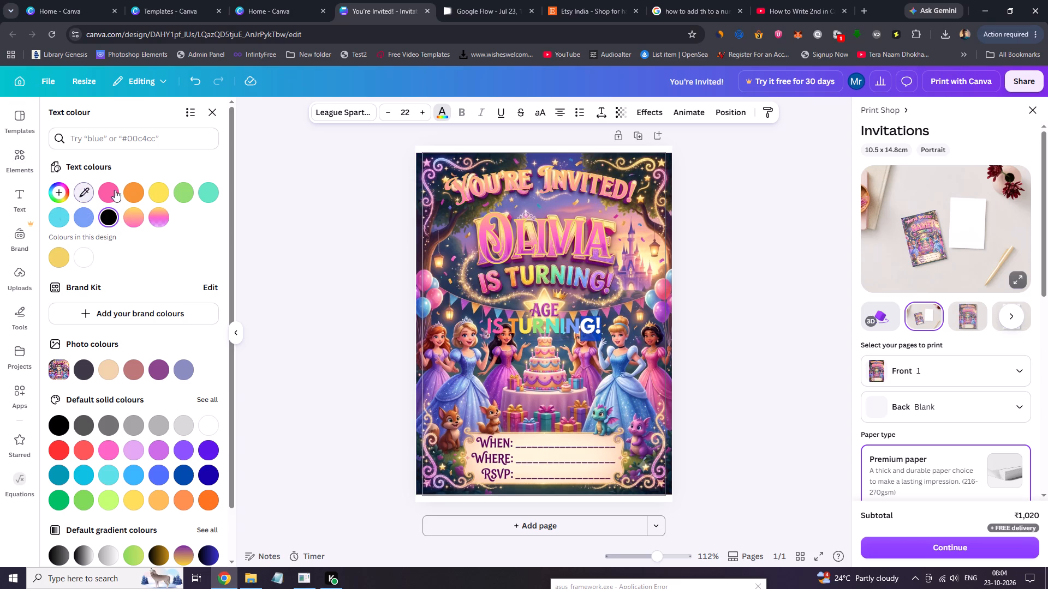
pyautogui.click(594, 277)
pyautogui.click(770, 266)
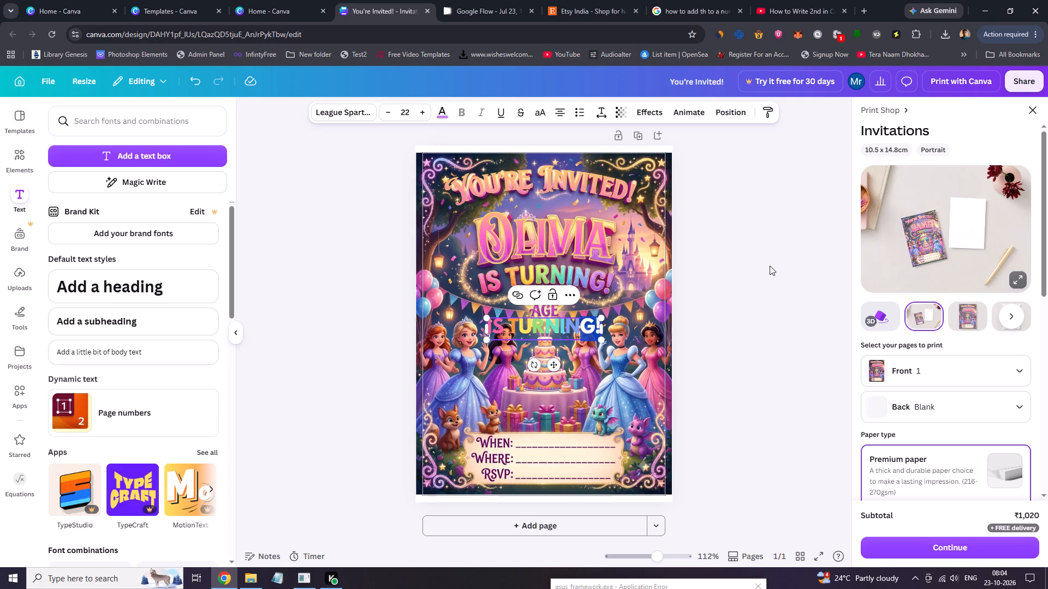
pyautogui.click(770, 266)
# Move the "IS TURNING!" text up over the matching lettering in the background image.
pyautogui.moveTo(574, 329); pyautogui.dragTo(571, 291)
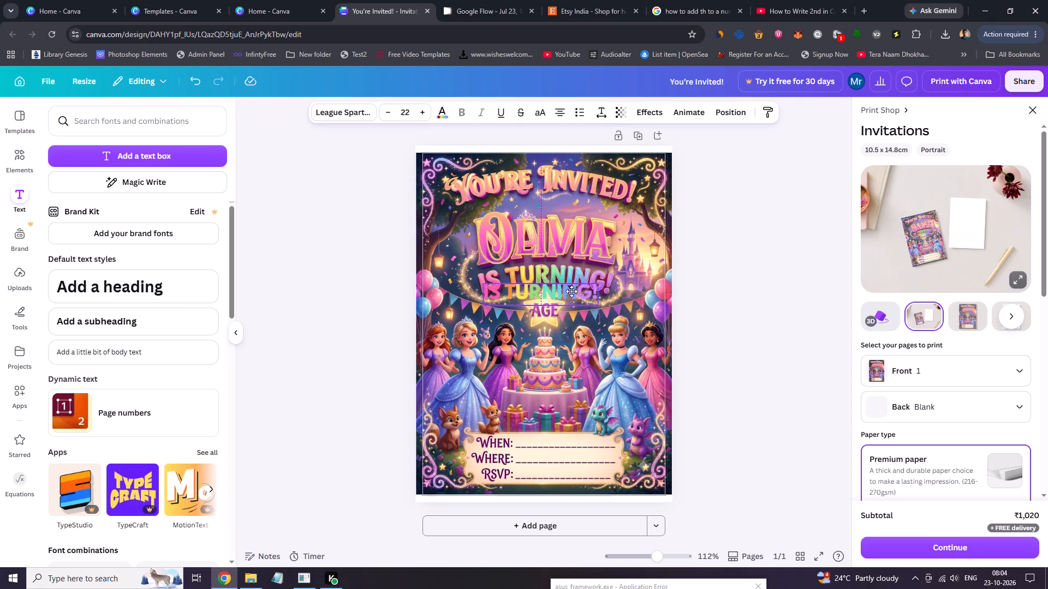
pyautogui.moveTo(571, 291); pyautogui.dragTo(575, 282)
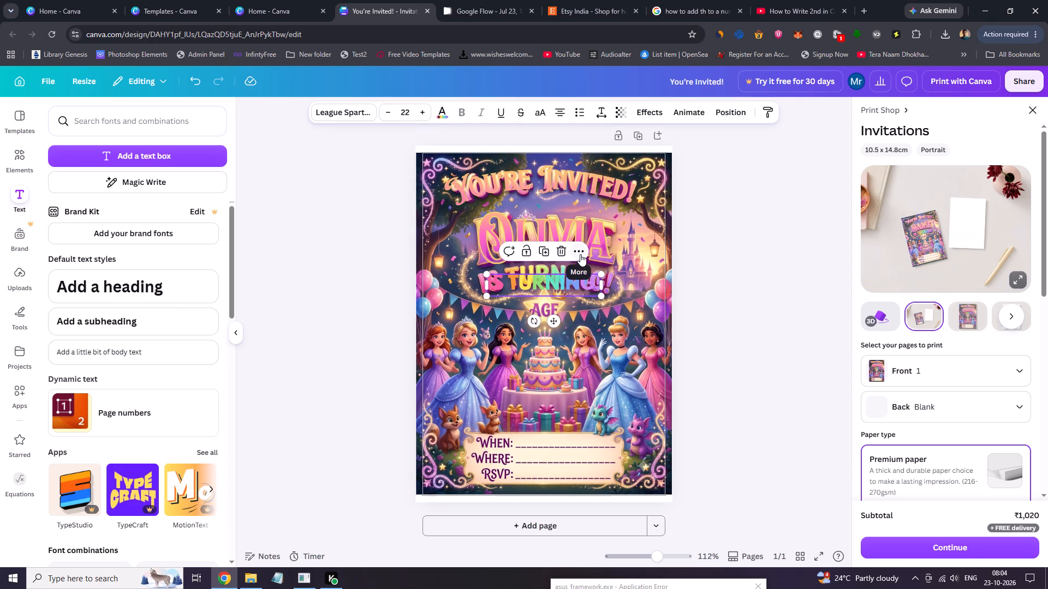
# Apply an Outline effect to the "IS TURNING!" text in the design's bright yellow with thickness 38.
pyautogui.click(642, 110)
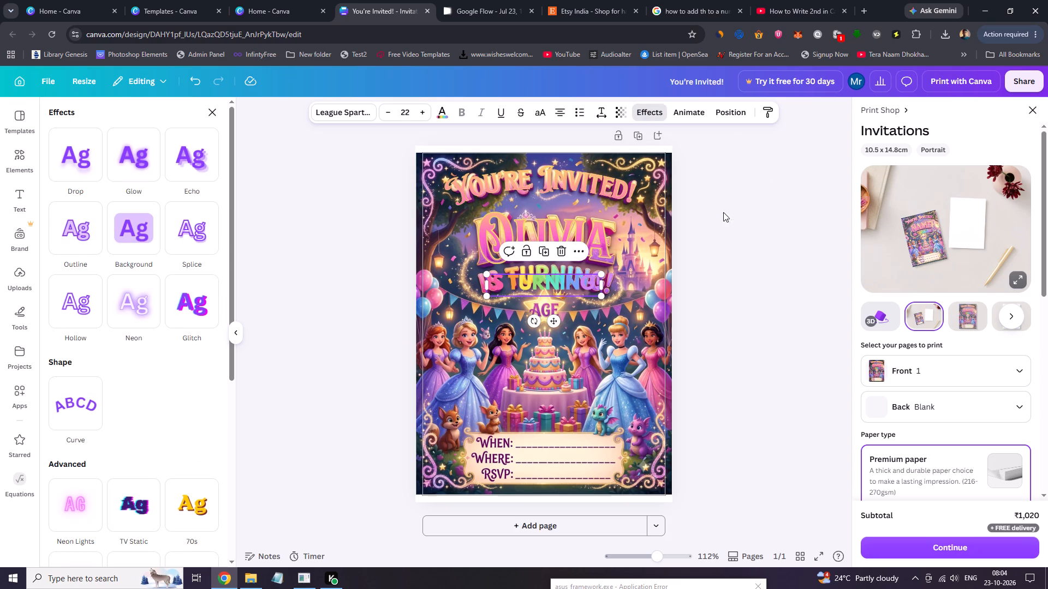
pyautogui.click(84, 220)
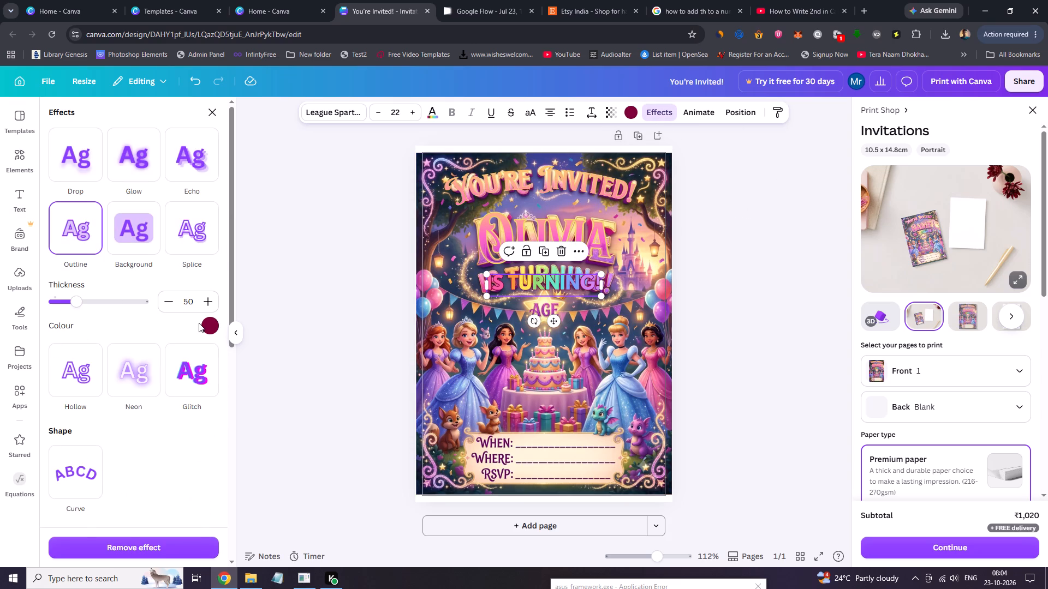
pyautogui.click(205, 322)
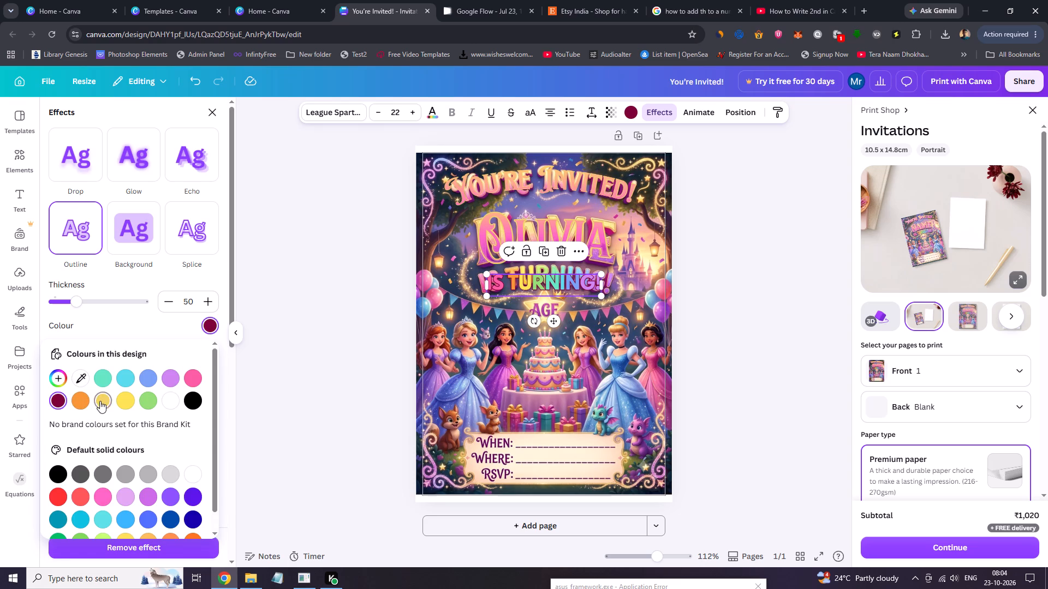
pyautogui.click(123, 402)
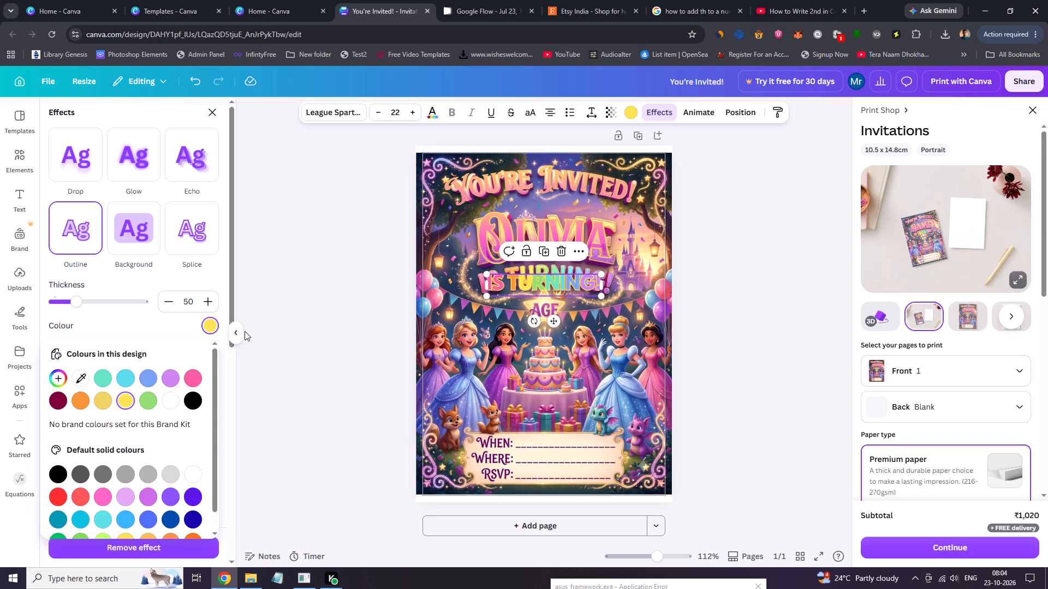
pyautogui.moveTo(79, 305); pyautogui.dragTo(68, 304)
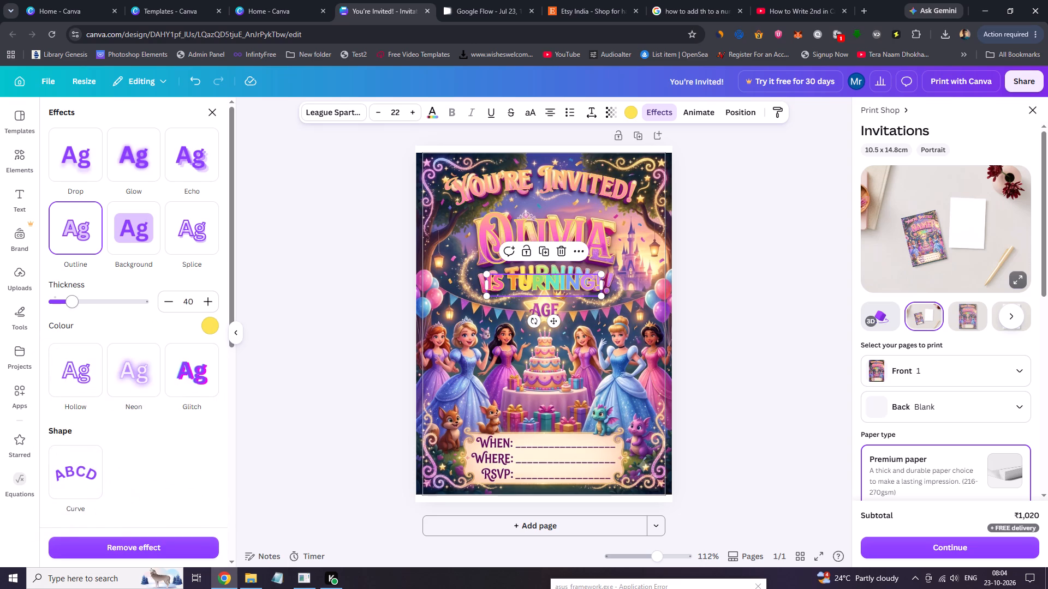
pyautogui.moveTo(68, 304); pyautogui.dragTo(69, 303)
pyautogui.moveTo(69, 303); pyautogui.dragTo(70, 303)
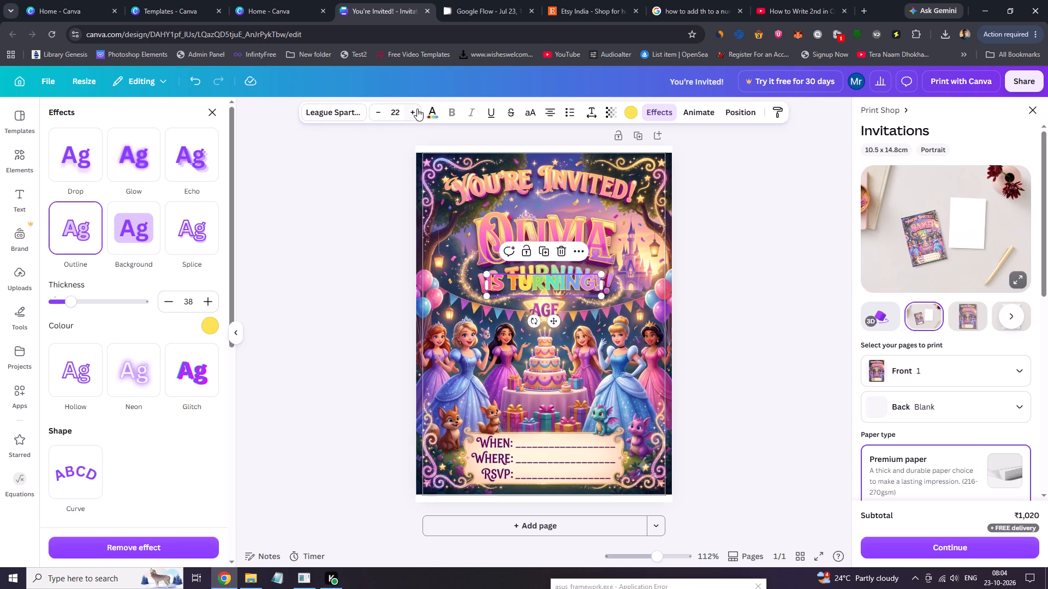
# Set the font size of the "IS TURNING!" text to 25.
pyautogui.click(417, 109)
pyautogui.click(417, 109)
pyautogui.click(416, 109)
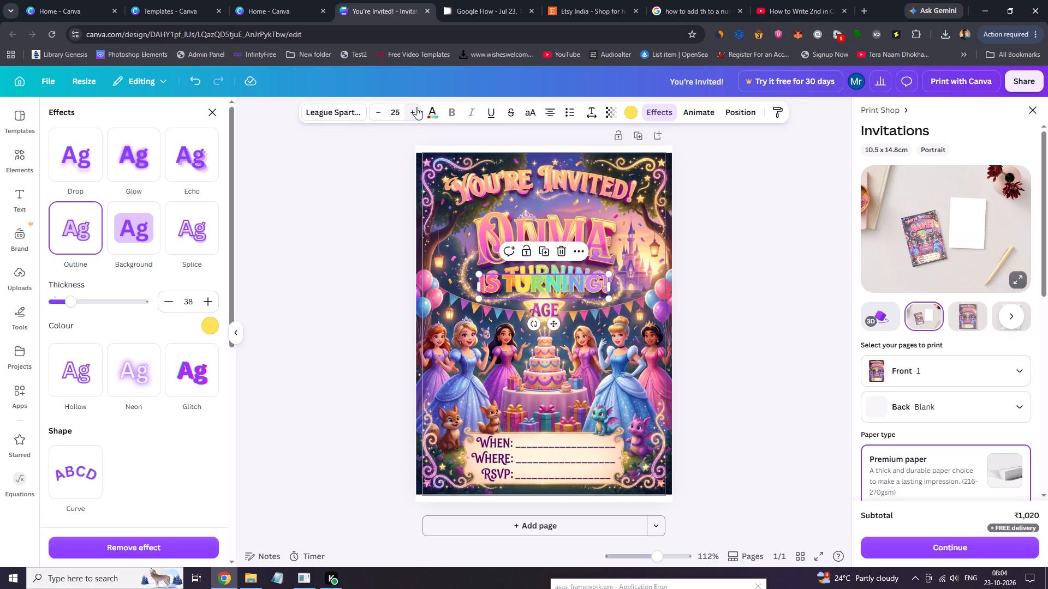
pyautogui.click(416, 107)
pyautogui.click(379, 113)
# Apply the Curve shape effect to the "IS TURNING!" text with a curve value of 25.
pyautogui.click(73, 466)
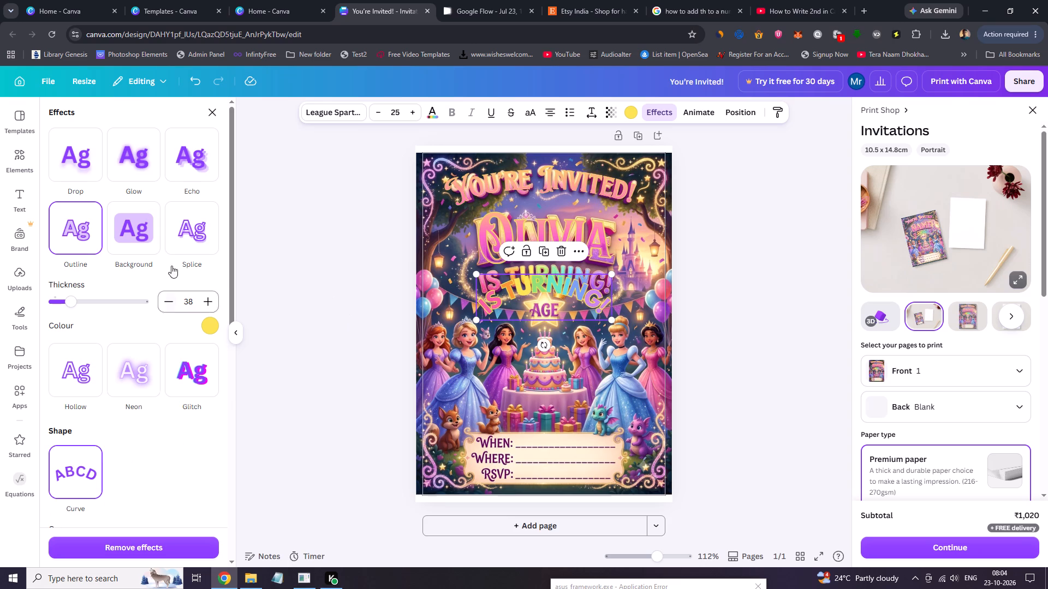
pyautogui.moveTo(230, 277); pyautogui.dragTo(233, 408)
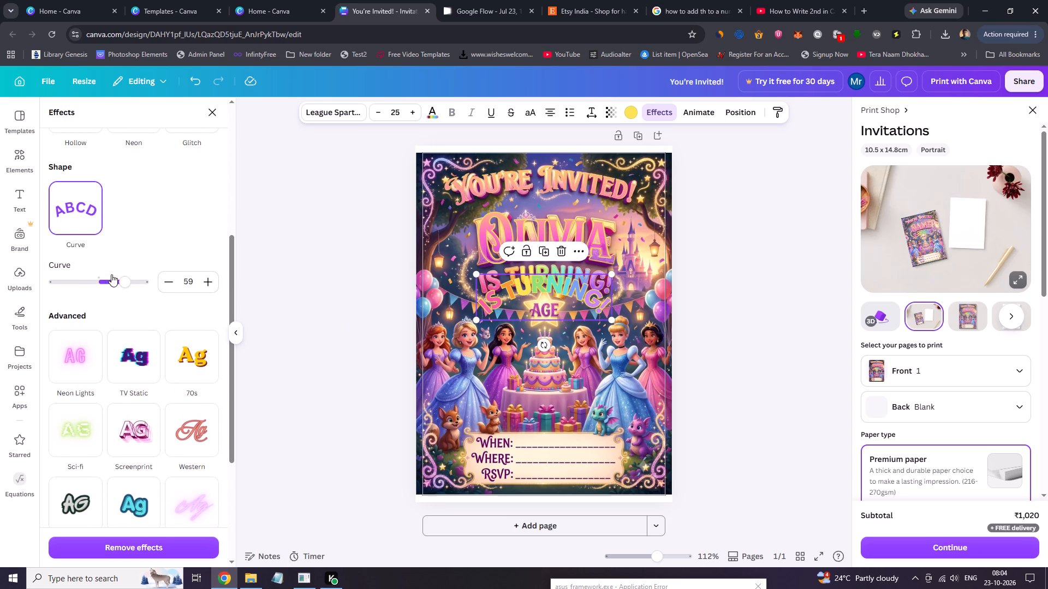
pyautogui.moveTo(126, 281); pyautogui.dragTo(119, 281)
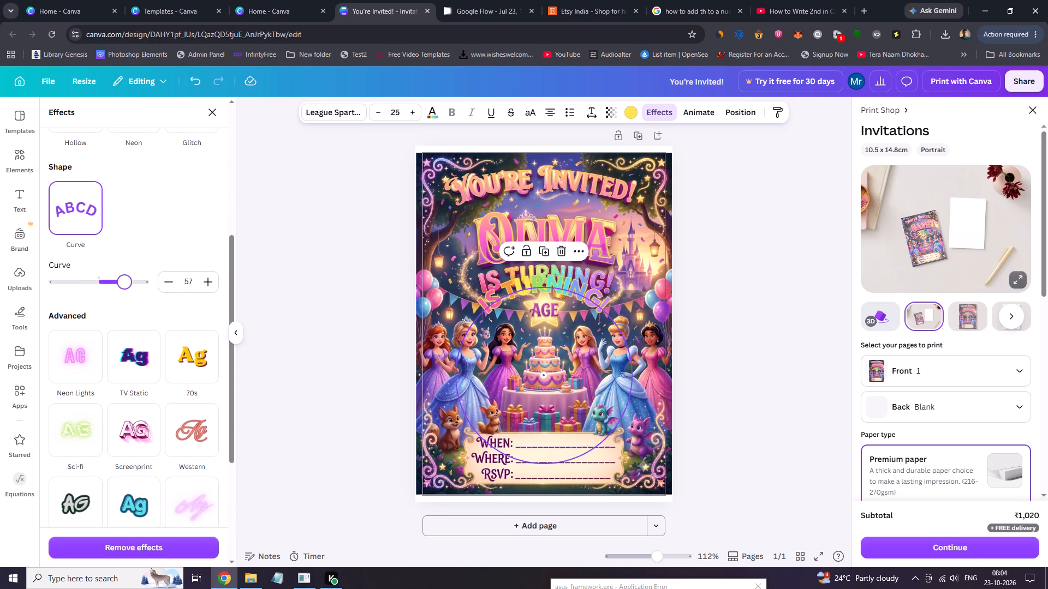
pyautogui.moveTo(119, 281); pyautogui.dragTo(110, 281)
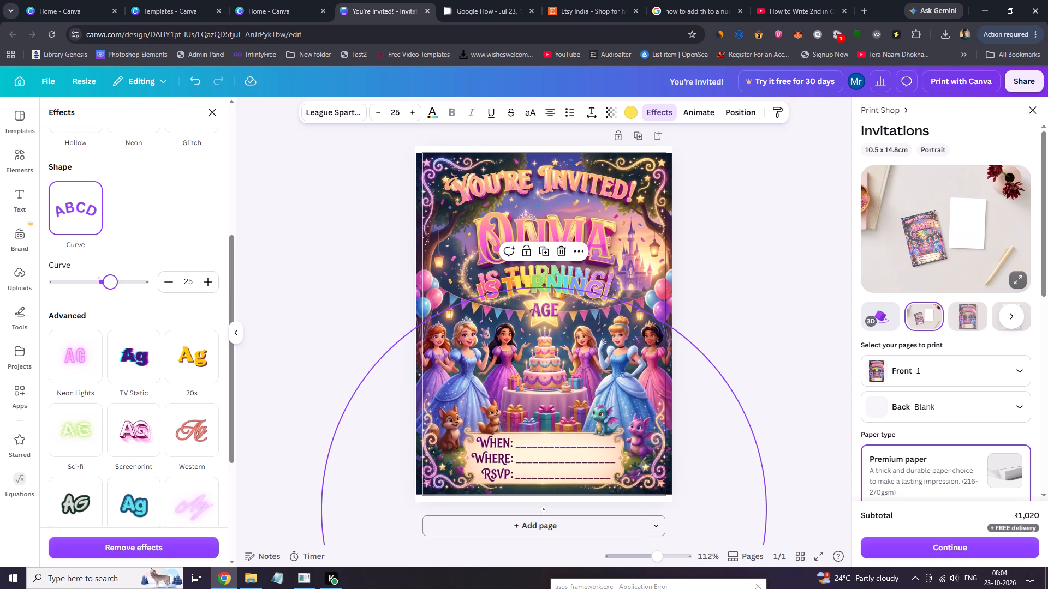
# Align the curved "IS TURNING!" text exactly over the image's lettering and deselect it.
pyautogui.moveTo(541, 288); pyautogui.dragTo(543, 279)
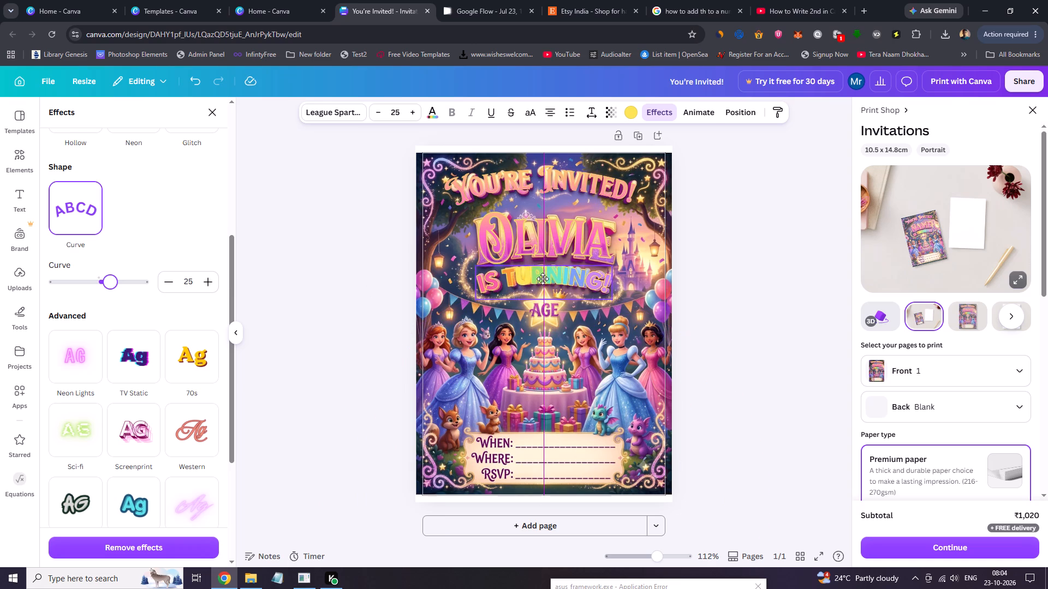
pyautogui.moveTo(543, 279); pyautogui.dragTo(545, 279)
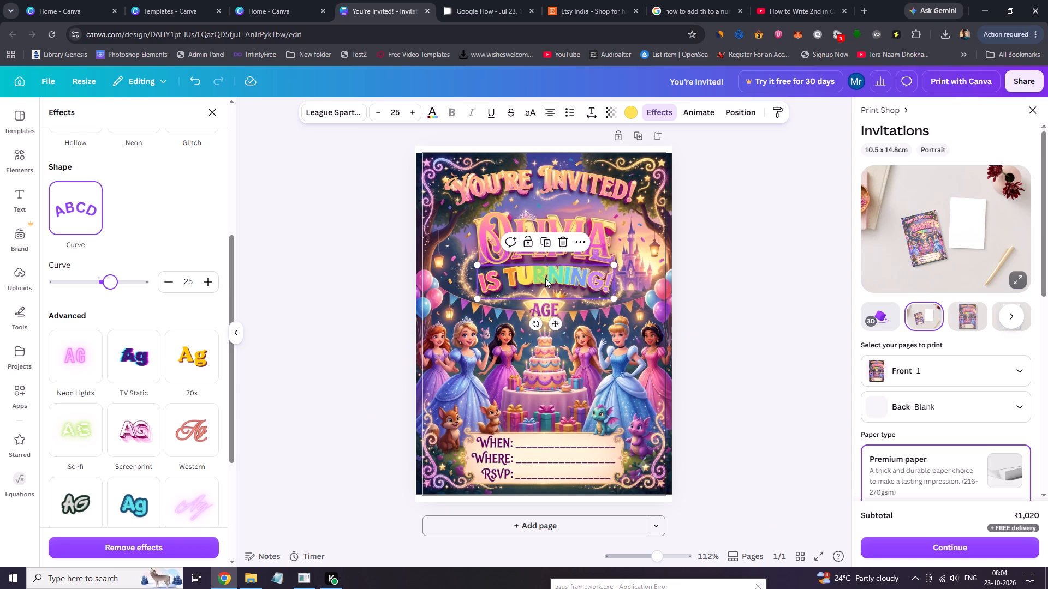
pyautogui.click(714, 277)
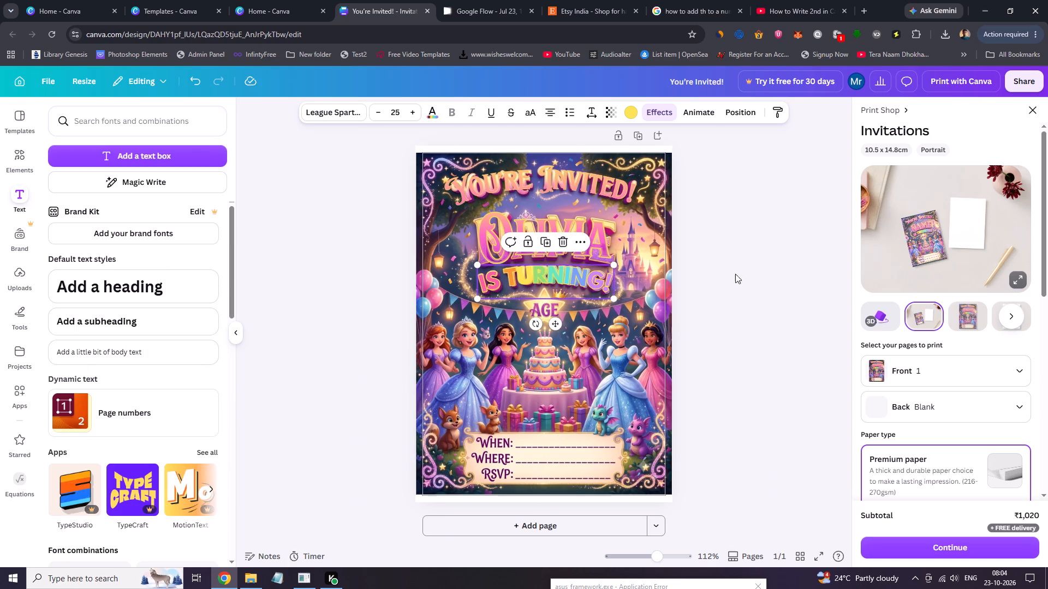
pyautogui.click(776, 308)
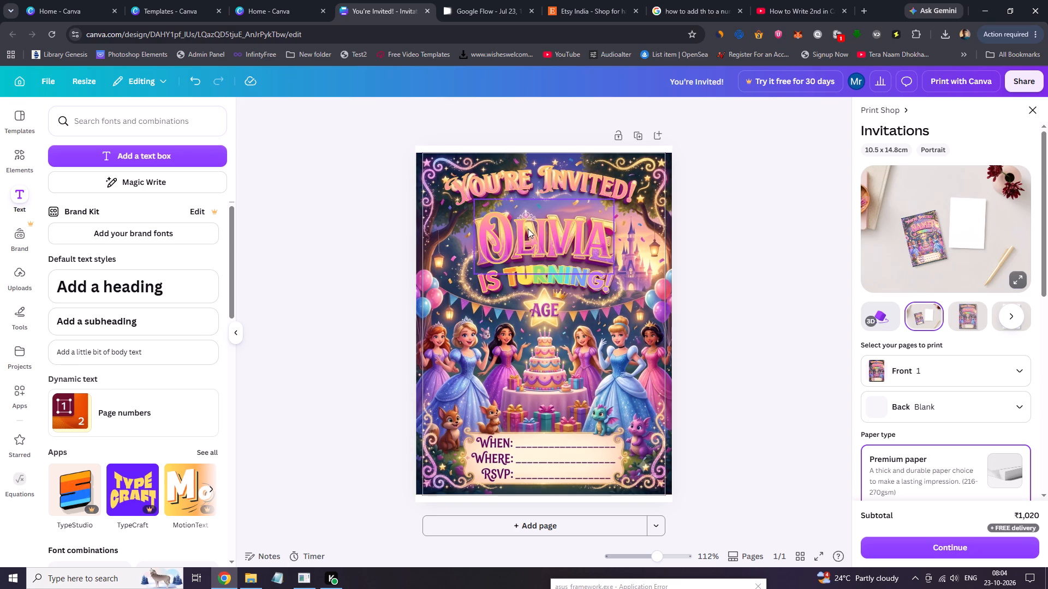
# Duplicate the "OLIVIA" name text, move the copy down over the "AGE" star and change it to "3".
pyautogui.click(549, 248)
pyautogui.click(544, 177)
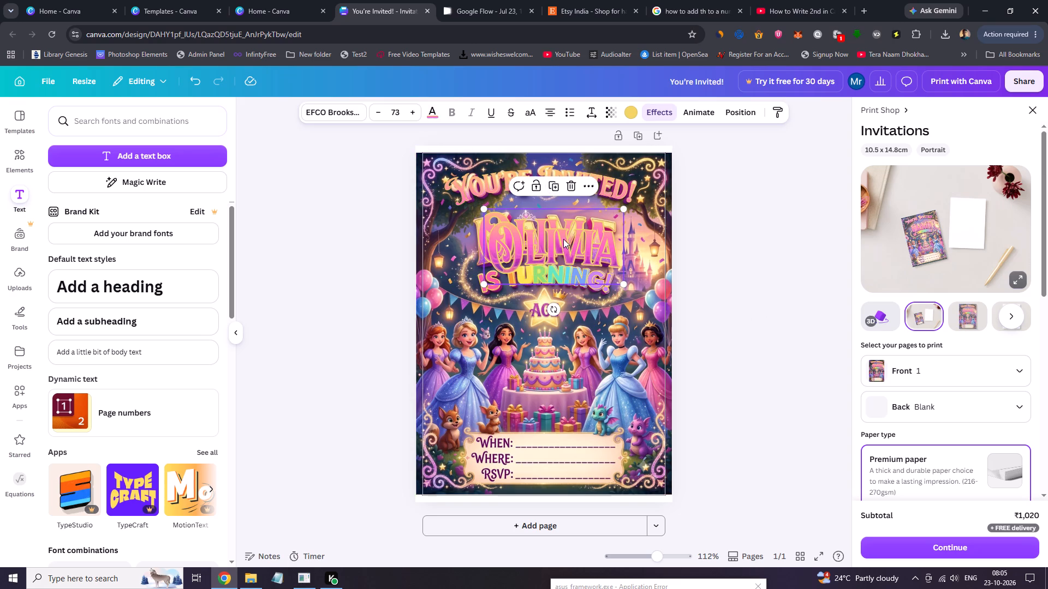
pyautogui.moveTo(563, 239); pyautogui.dragTo(566, 311)
pyautogui.doubleClick(566, 311)
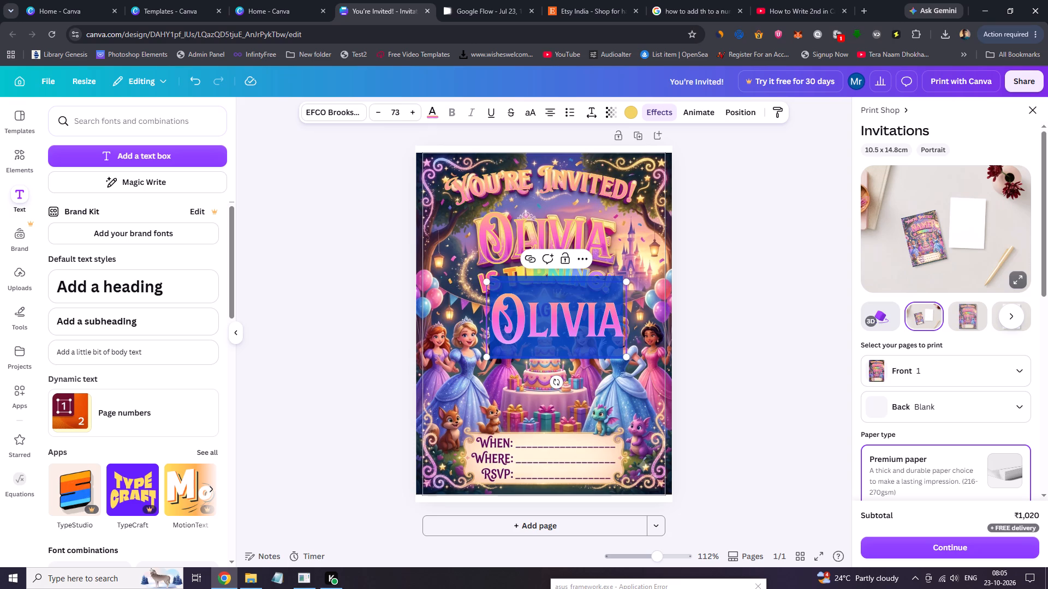
pyautogui.press('3')
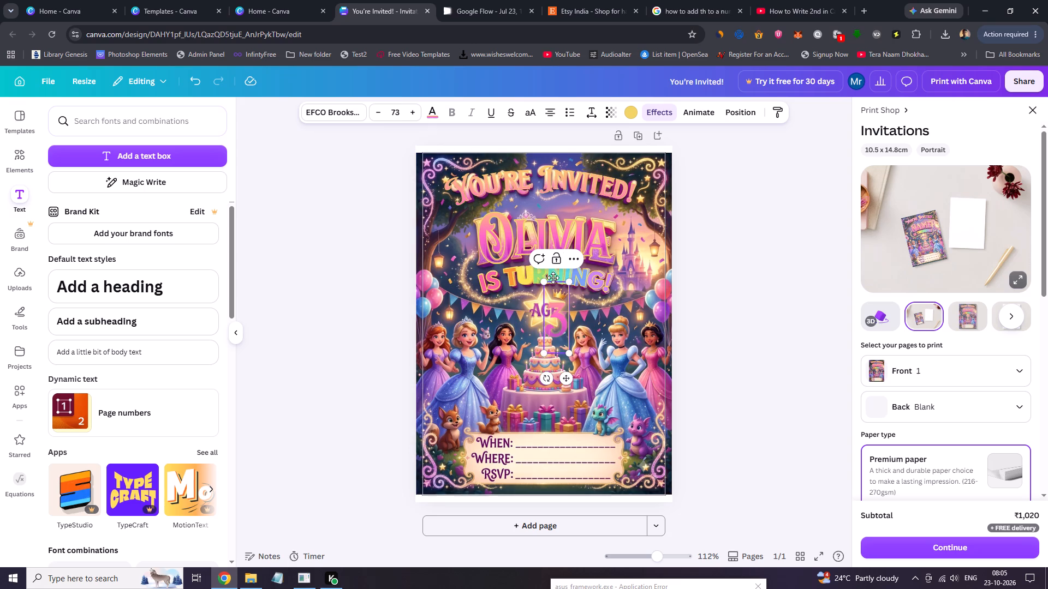
# Move the "3" off the "AGE" star to the clear spot just right of it.
pyautogui.click(570, 279)
pyautogui.click(570, 283)
pyautogui.click(804, 327)
pyautogui.click(562, 316)
pyautogui.moveTo(562, 316); pyautogui.dragTo(597, 318)
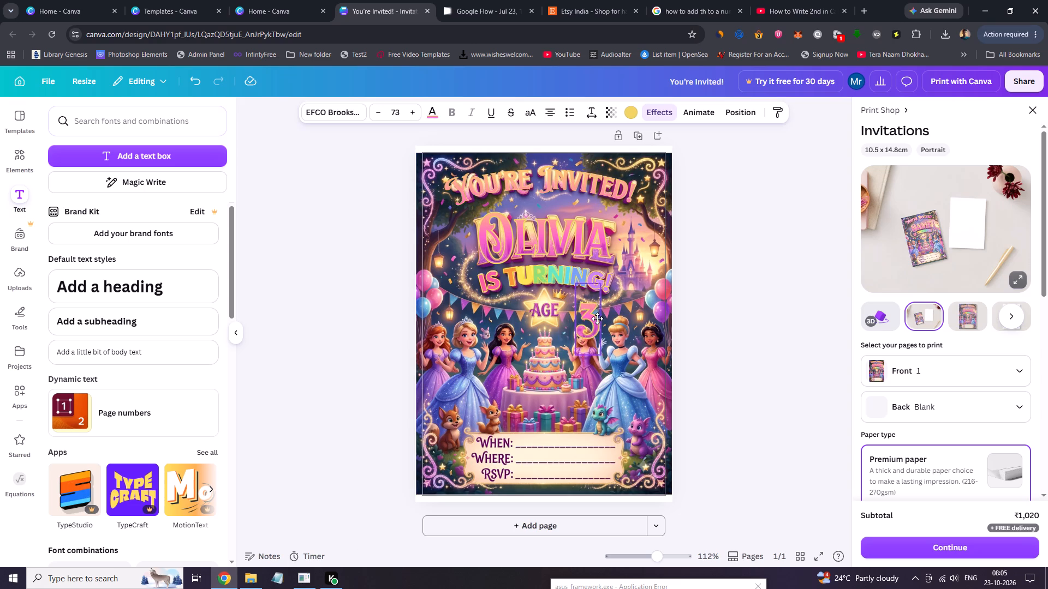
pyautogui.moveTo(597, 318); pyautogui.dragTo(600, 319)
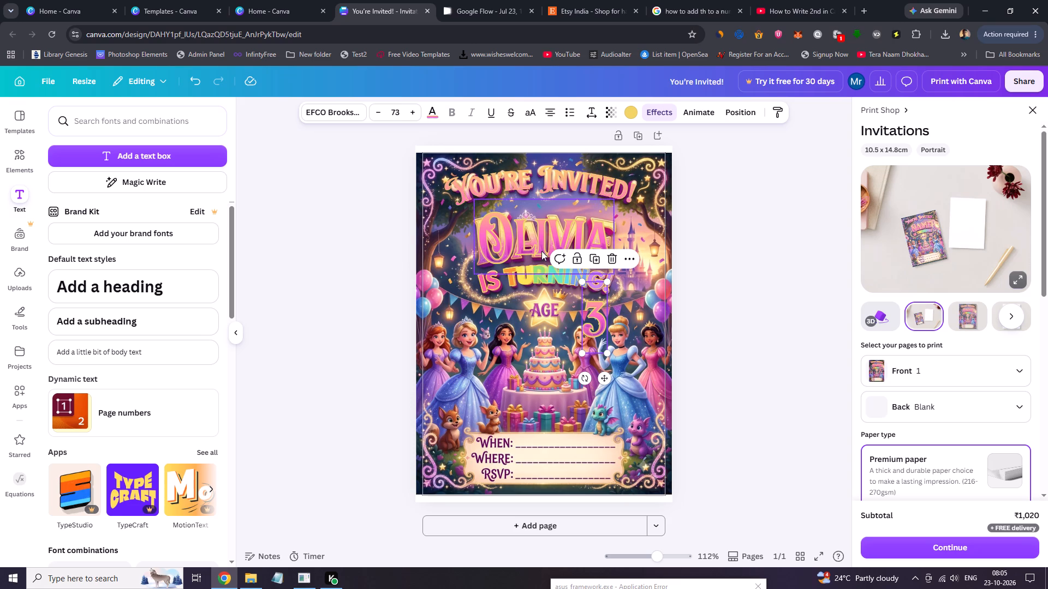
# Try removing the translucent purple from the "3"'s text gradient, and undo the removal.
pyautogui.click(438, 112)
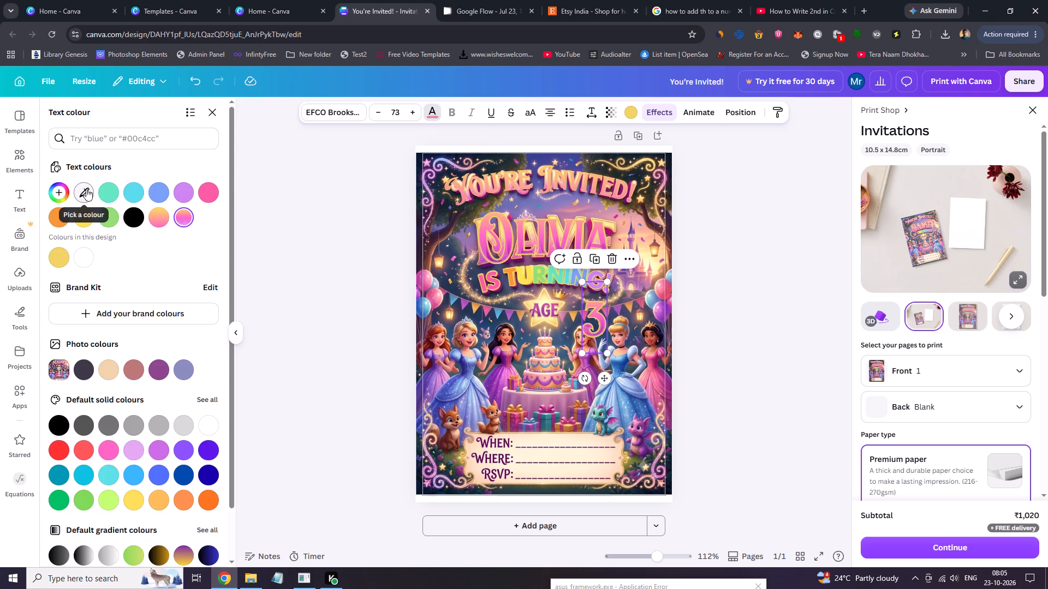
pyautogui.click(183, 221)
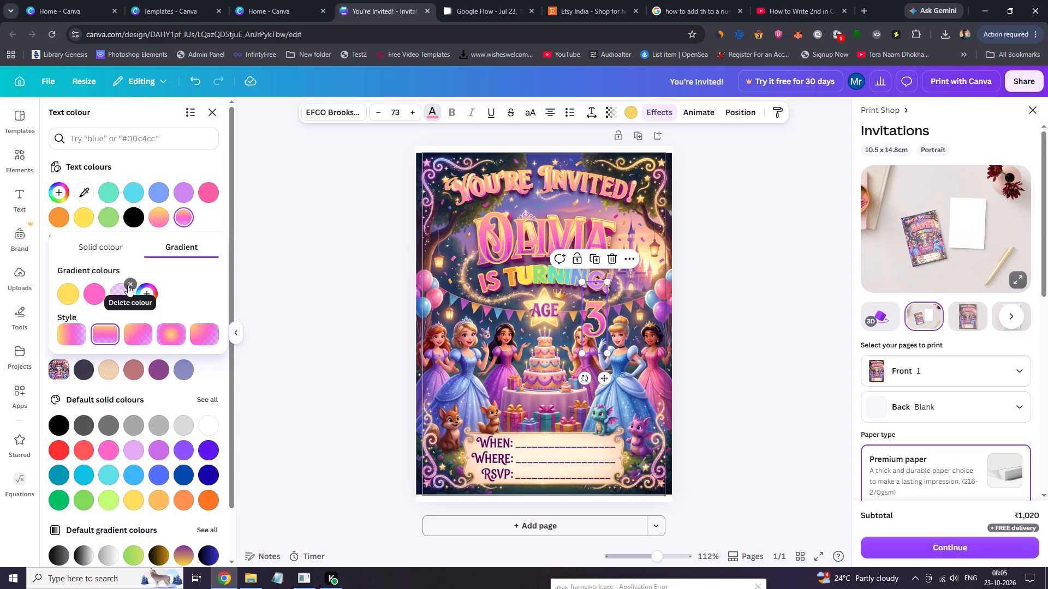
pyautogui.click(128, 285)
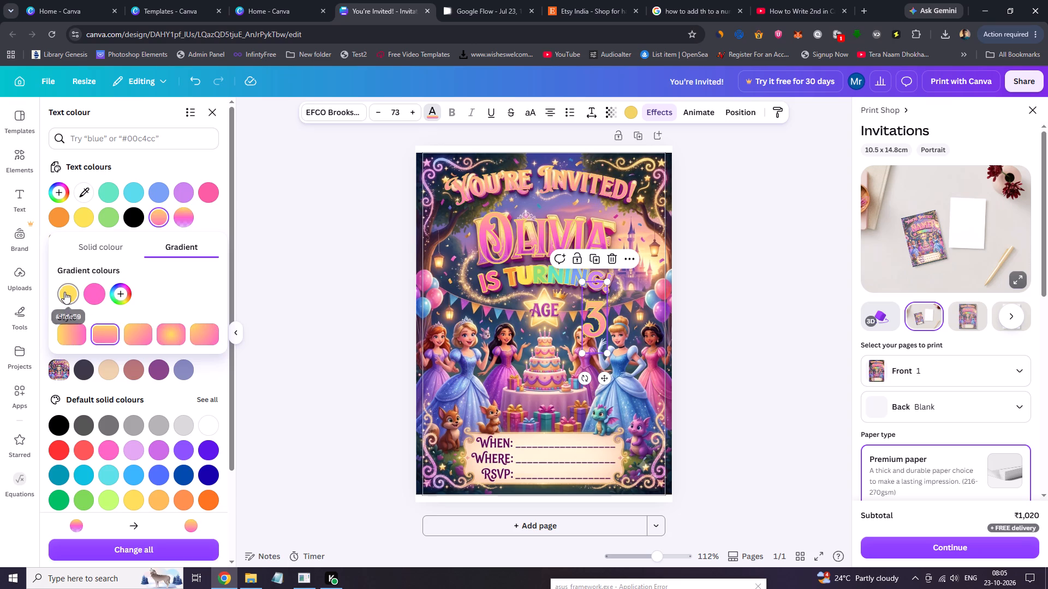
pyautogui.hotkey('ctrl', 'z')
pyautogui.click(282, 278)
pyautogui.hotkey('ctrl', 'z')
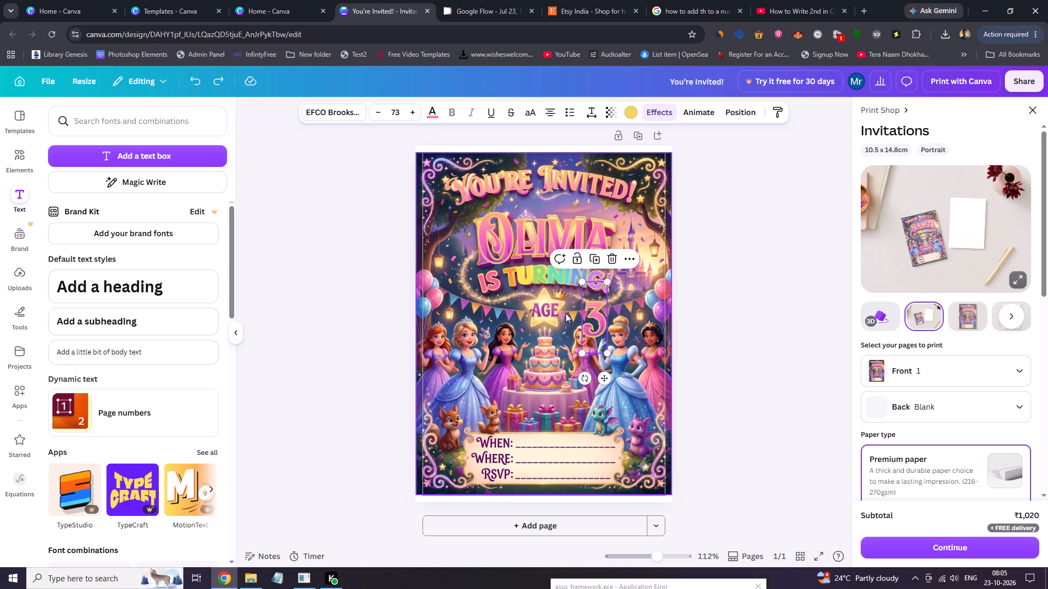
# Change the first gradient colour of the "3" from yellow to pink #FF59D6.
pyautogui.click(440, 115)
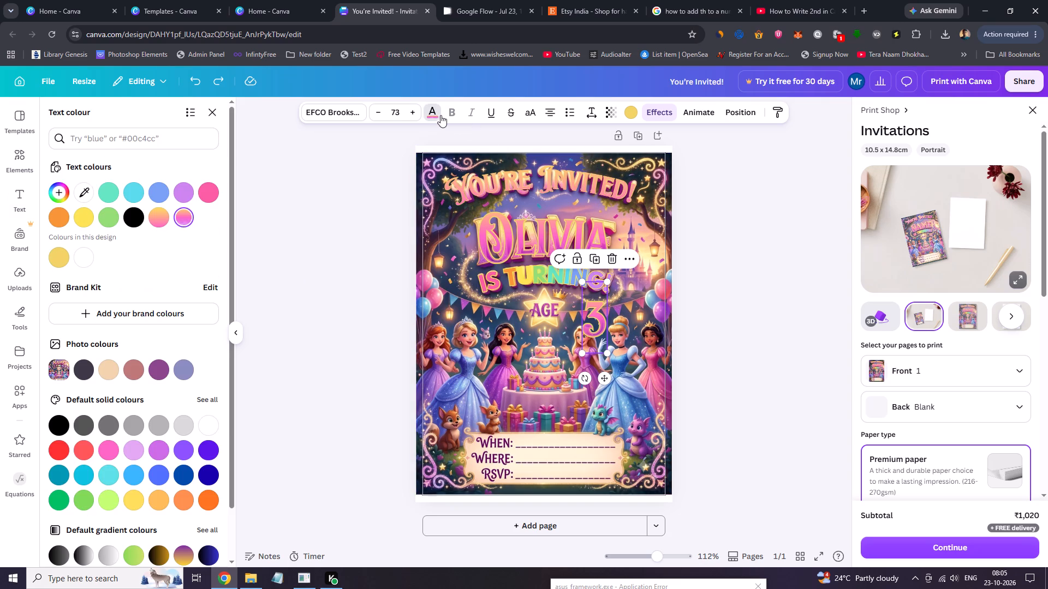
pyautogui.click(182, 217)
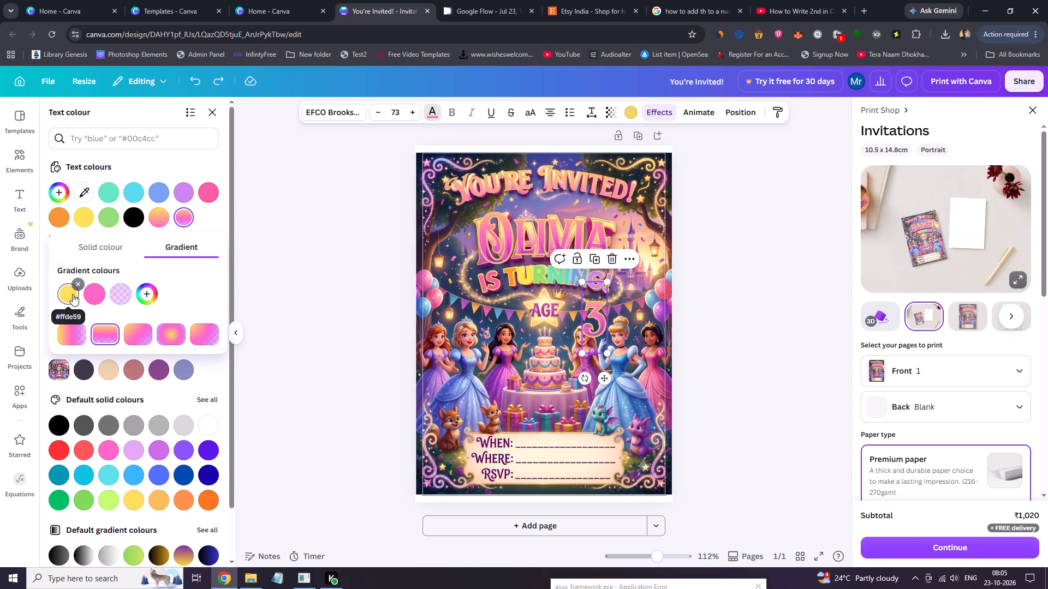
pyautogui.click(73, 294)
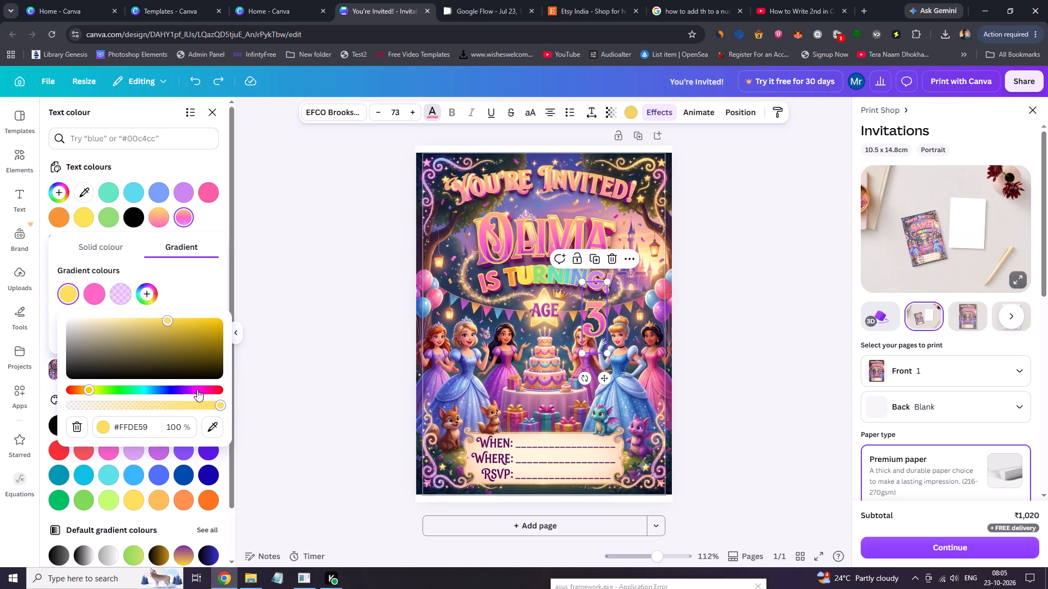
pyautogui.click(203, 390)
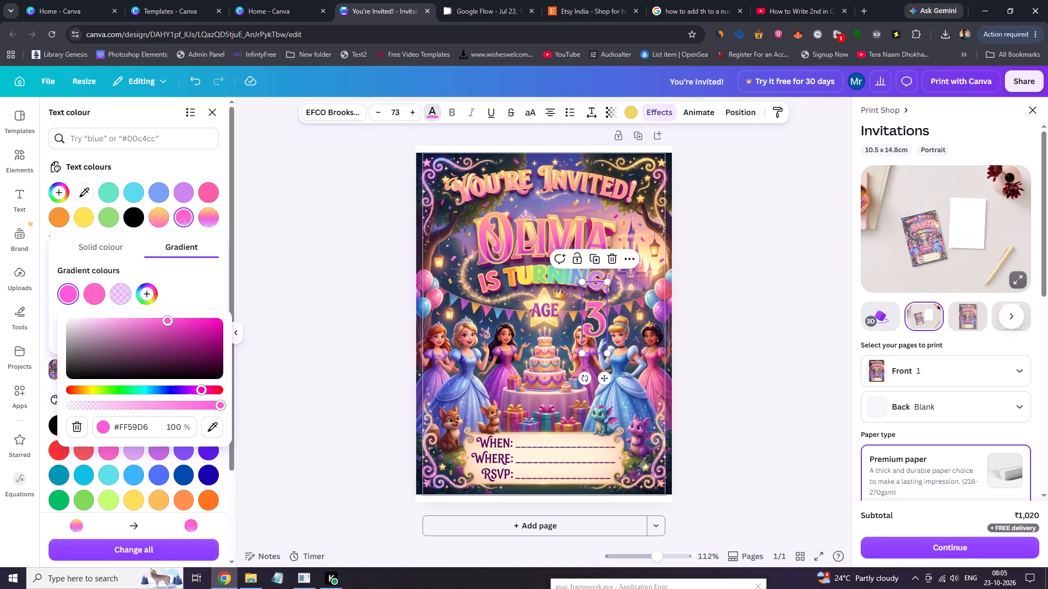
# Raise the opacity of the "3"'s third gradient colour, purple #B500FF, to 94%.
pyautogui.click(127, 296)
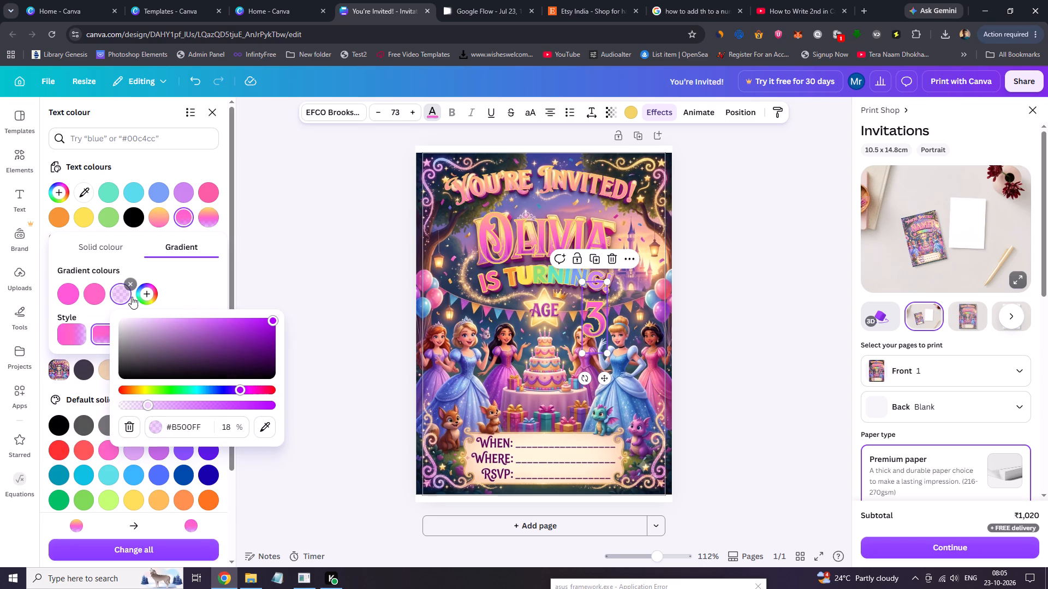
pyautogui.click(201, 402)
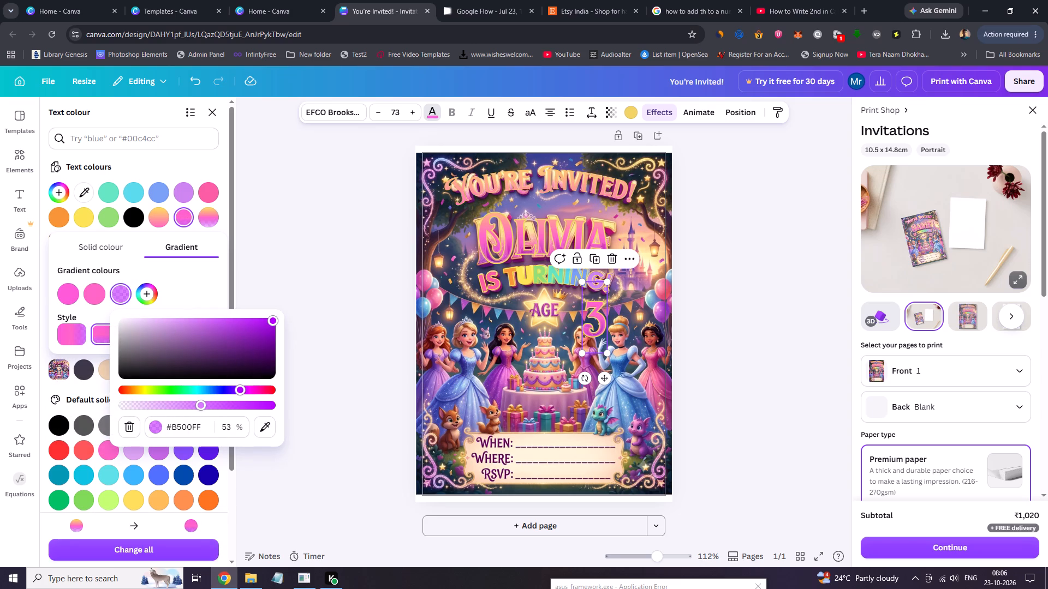
pyautogui.click(205, 402)
pyautogui.moveTo(213, 402); pyautogui.dragTo(219, 402)
pyautogui.click(240, 402)
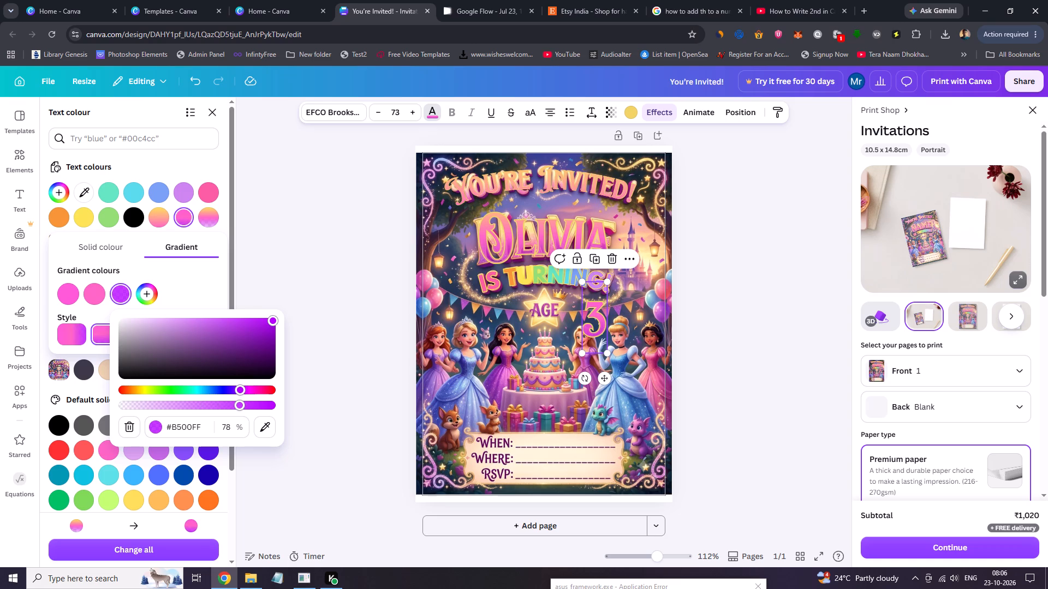
pyautogui.tripleClick(263, 409)
pyautogui.click(266, 410)
pyautogui.click(270, 410)
pyautogui.moveTo(270, 410); pyautogui.dragTo(277, 410)
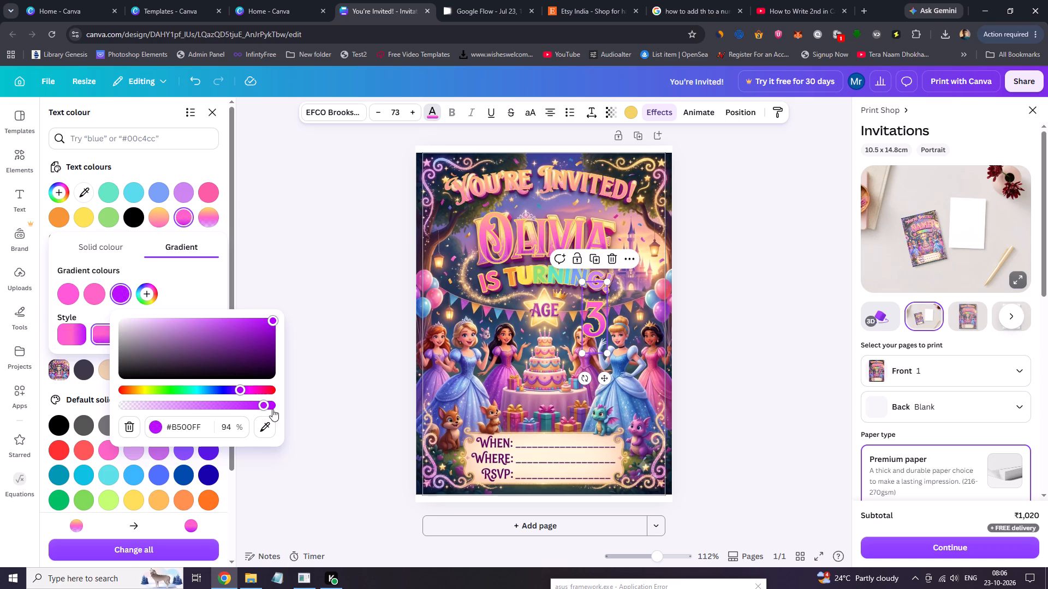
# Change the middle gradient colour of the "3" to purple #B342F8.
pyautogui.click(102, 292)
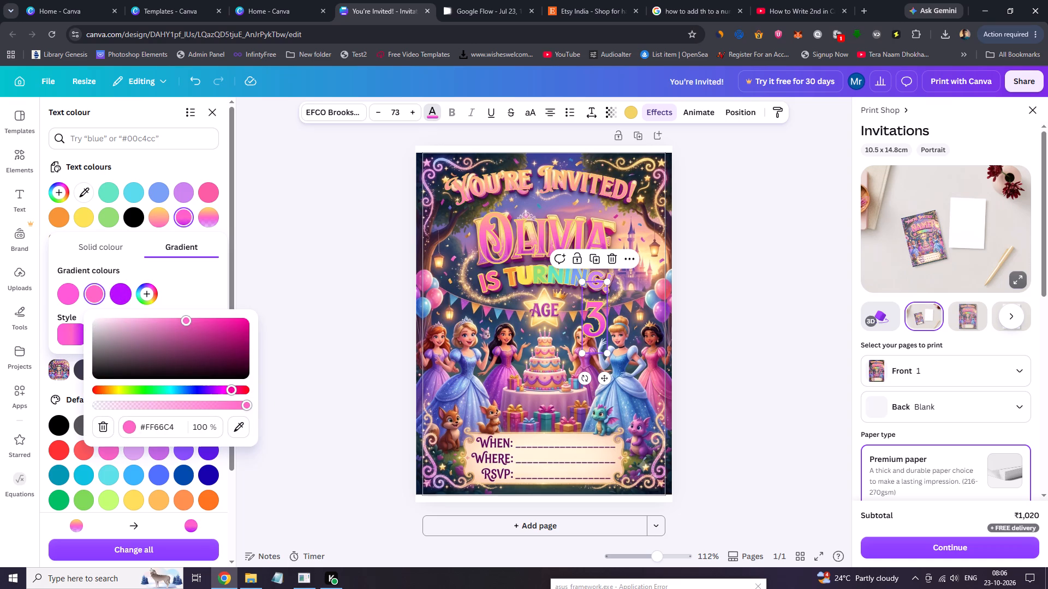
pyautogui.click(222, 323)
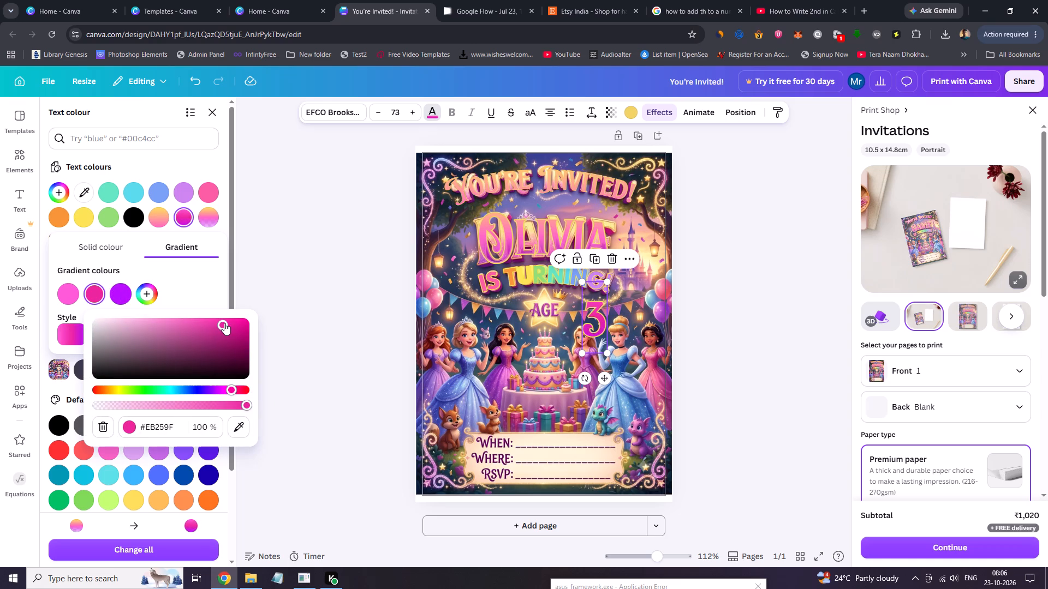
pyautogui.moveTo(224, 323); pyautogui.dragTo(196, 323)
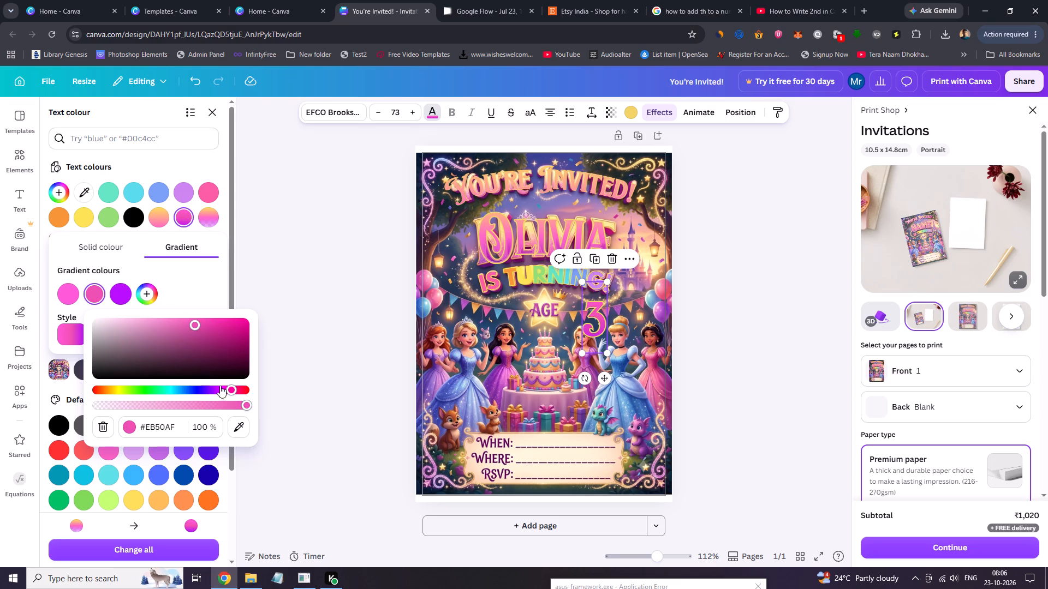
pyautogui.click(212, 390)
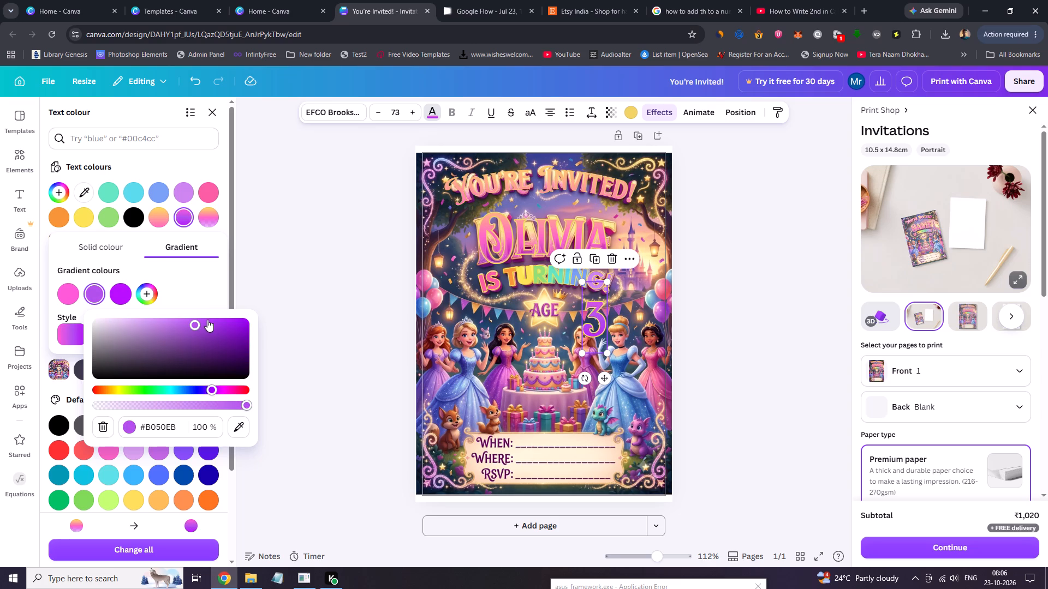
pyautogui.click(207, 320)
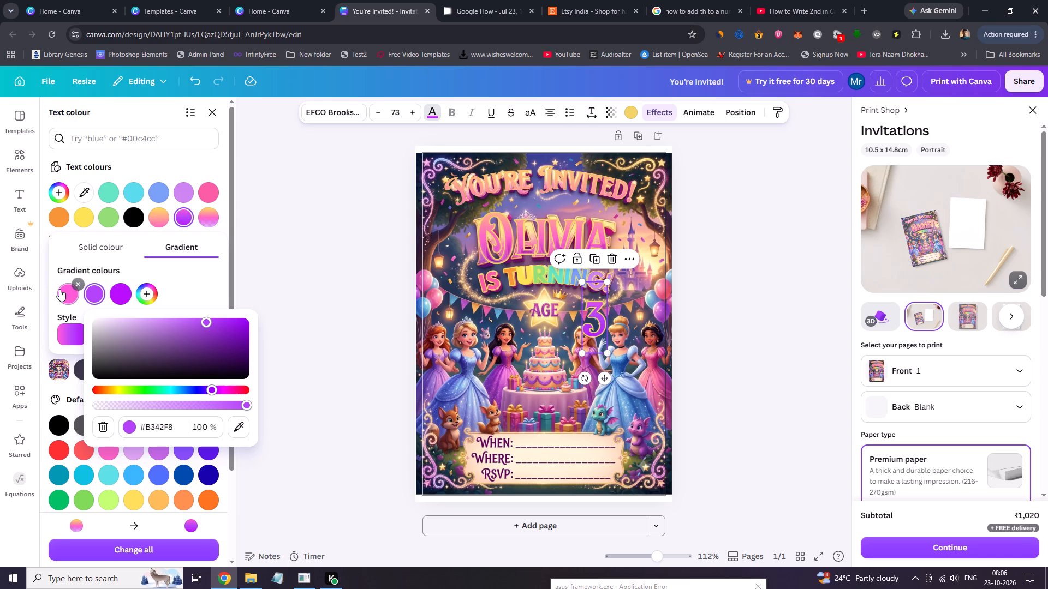
# Adjust the first gradient colour of the "3" to a slightly deeper pink, #F451CC.
pyautogui.click(59, 289)
pyautogui.click(165, 323)
pyautogui.moveTo(162, 323); pyautogui.dragTo(154, 323)
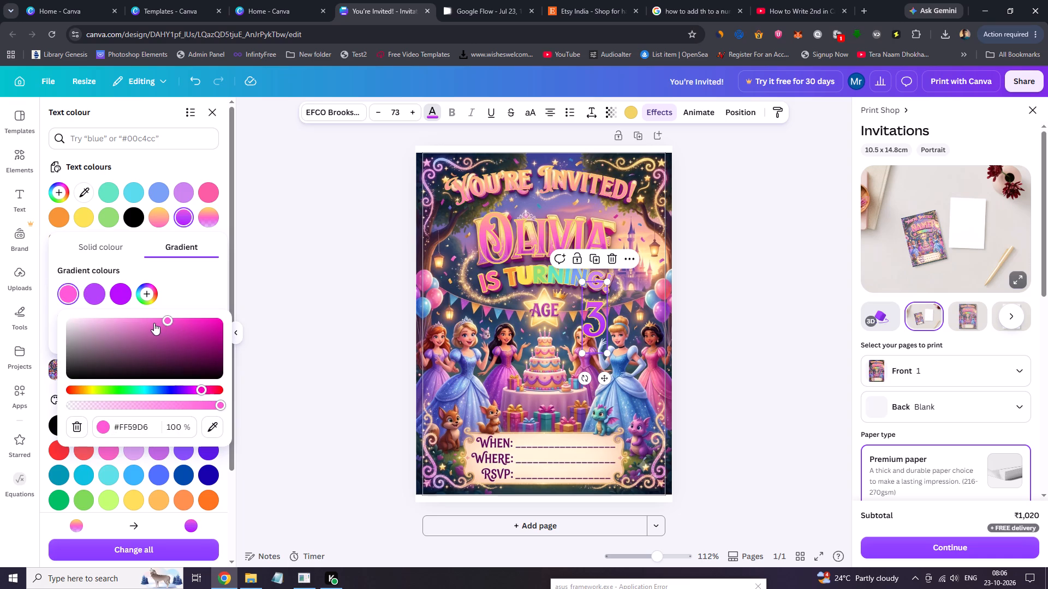
pyautogui.moveTo(154, 323); pyautogui.dragTo(152, 323)
pyautogui.doubleClick(152, 323)
pyautogui.moveTo(153, 321); pyautogui.dragTo(162, 321)
pyautogui.doubleClick(169, 321)
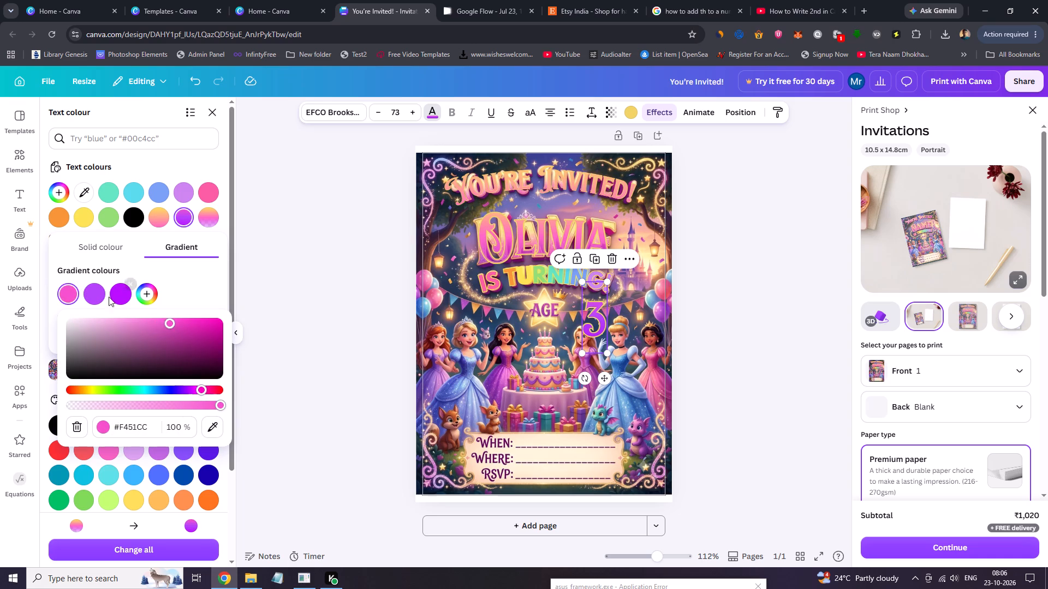
# Set the middle gradient colour of the "3" to dark magenta #A80F90.
pyautogui.click(101, 292)
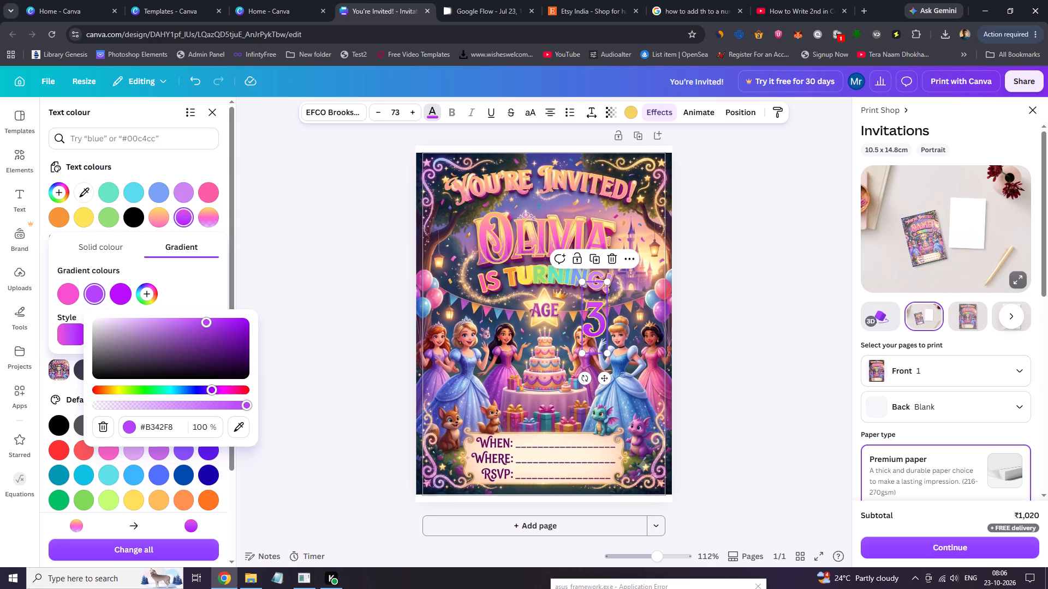
pyautogui.click(226, 392)
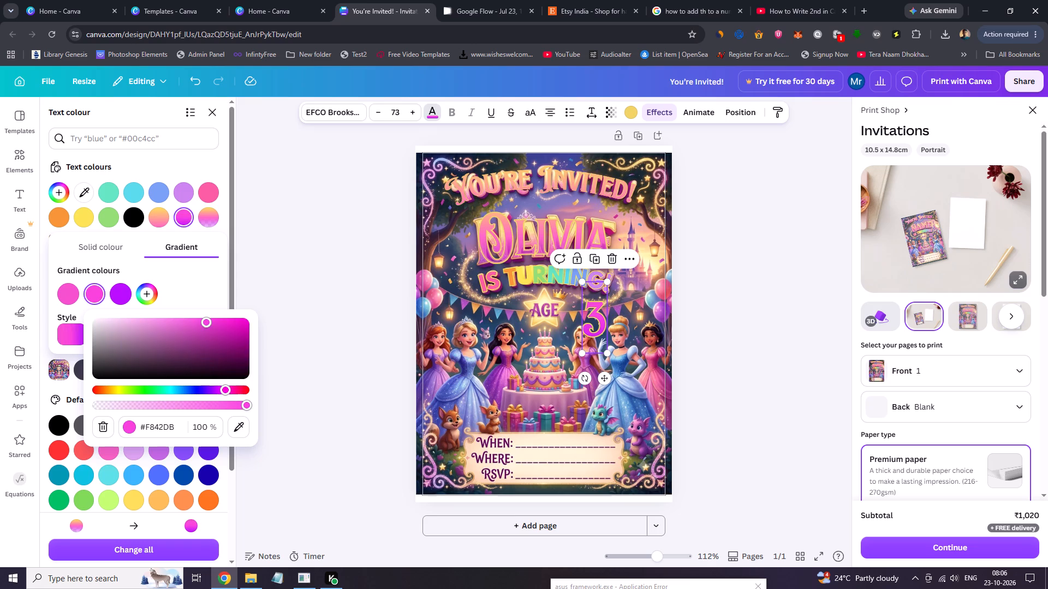
pyautogui.click(117, 295)
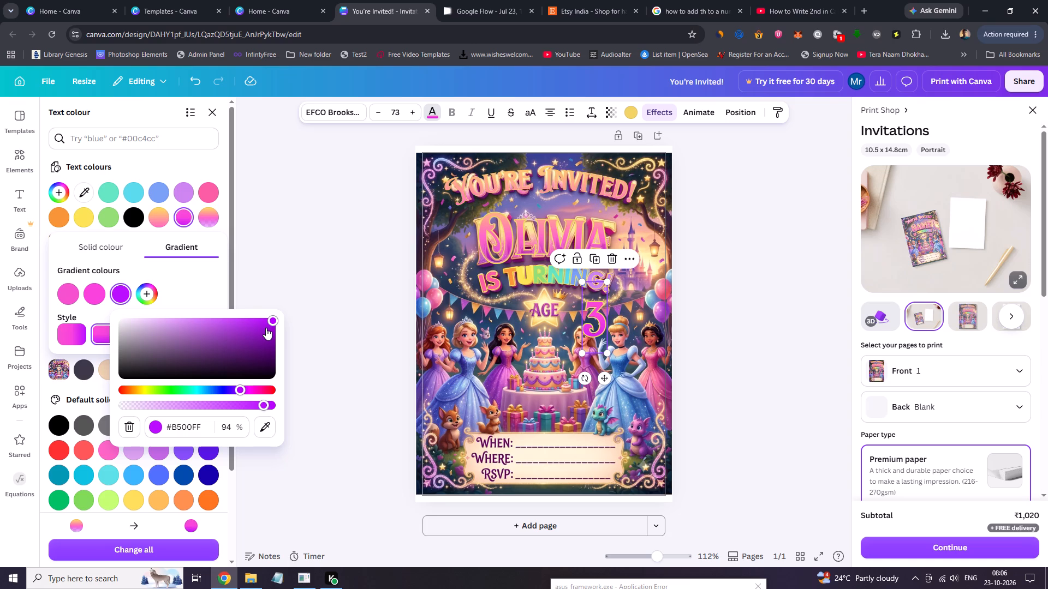
pyautogui.click(94, 293)
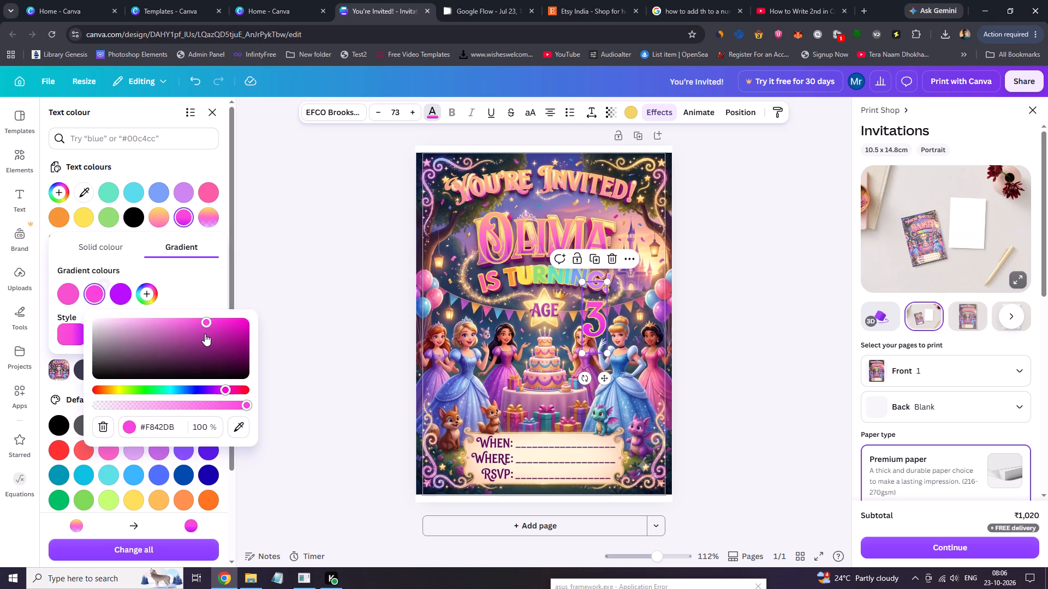
pyautogui.click(236, 339)
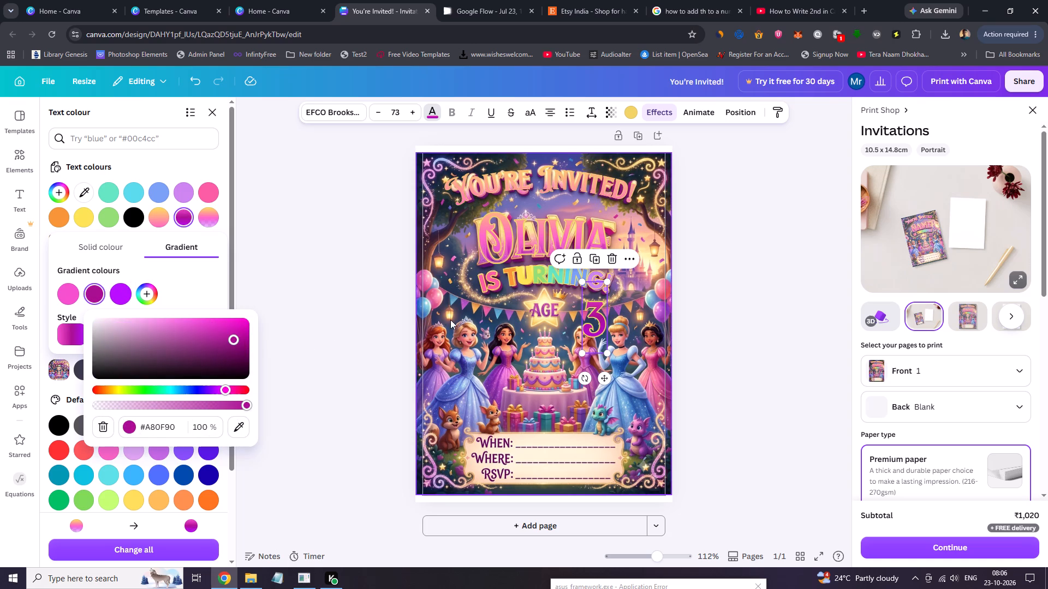
# Reduce the font size of the "3" to 49.9.
pyautogui.click(376, 115)
pyautogui.click(376, 115)
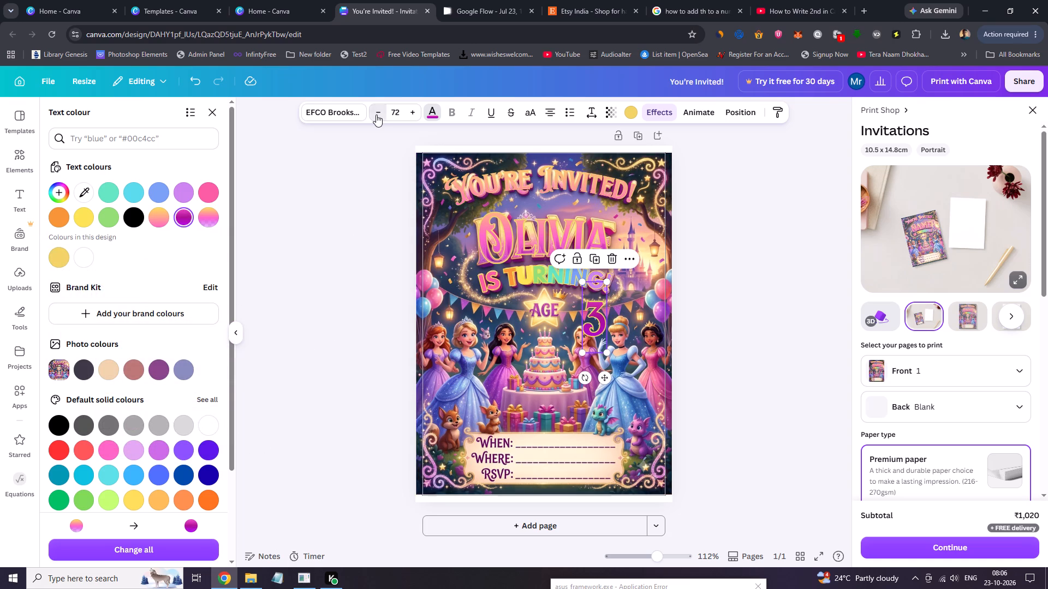
pyautogui.click(376, 115)
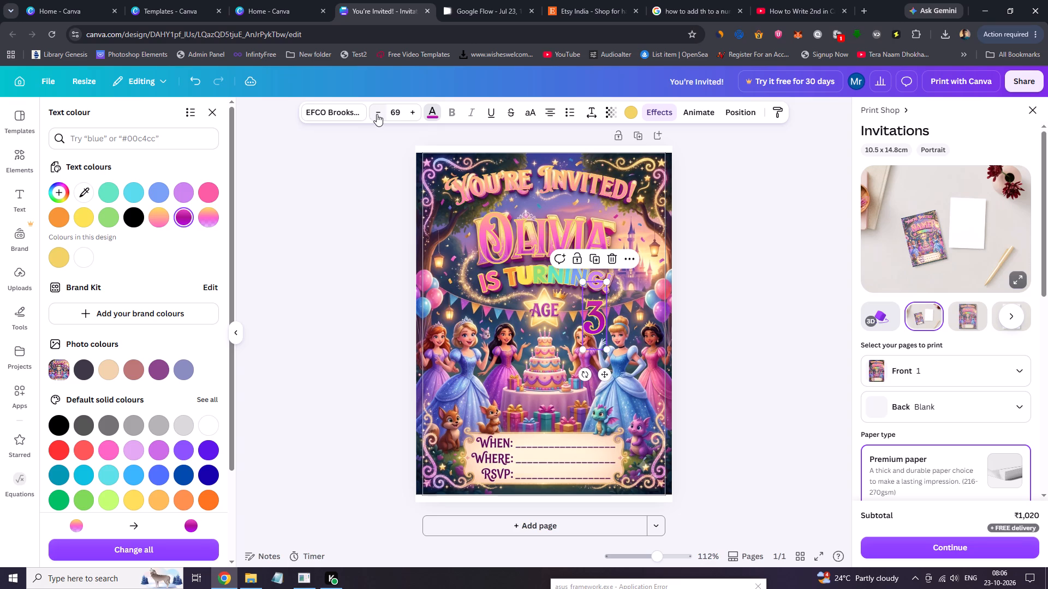
pyautogui.click(377, 114)
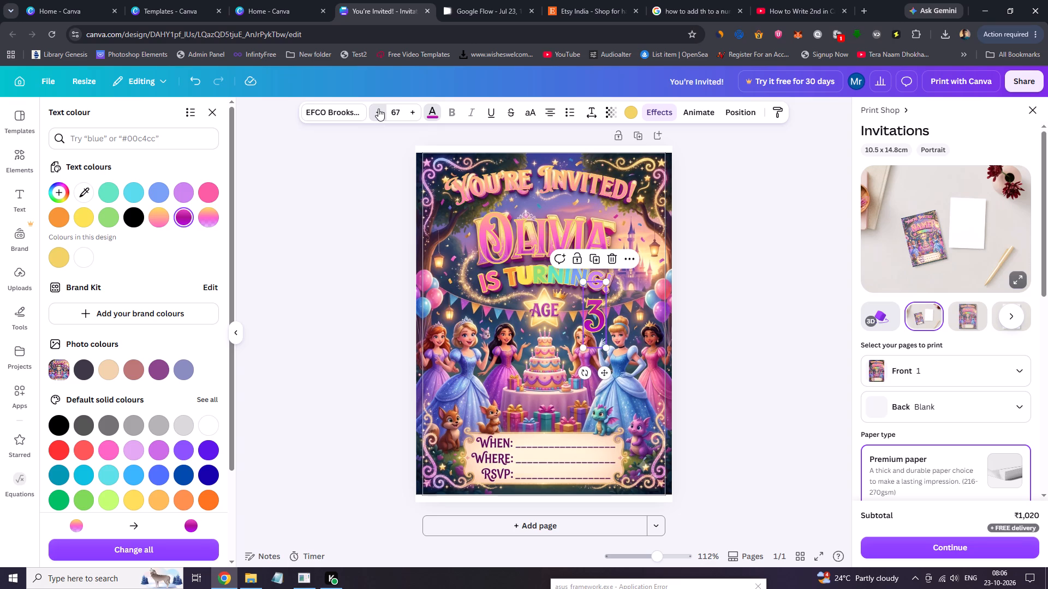
pyautogui.click(378, 109)
pyautogui.tripleClick(378, 109)
pyautogui.tripleClick(378, 109)
pyautogui.click(378, 109)
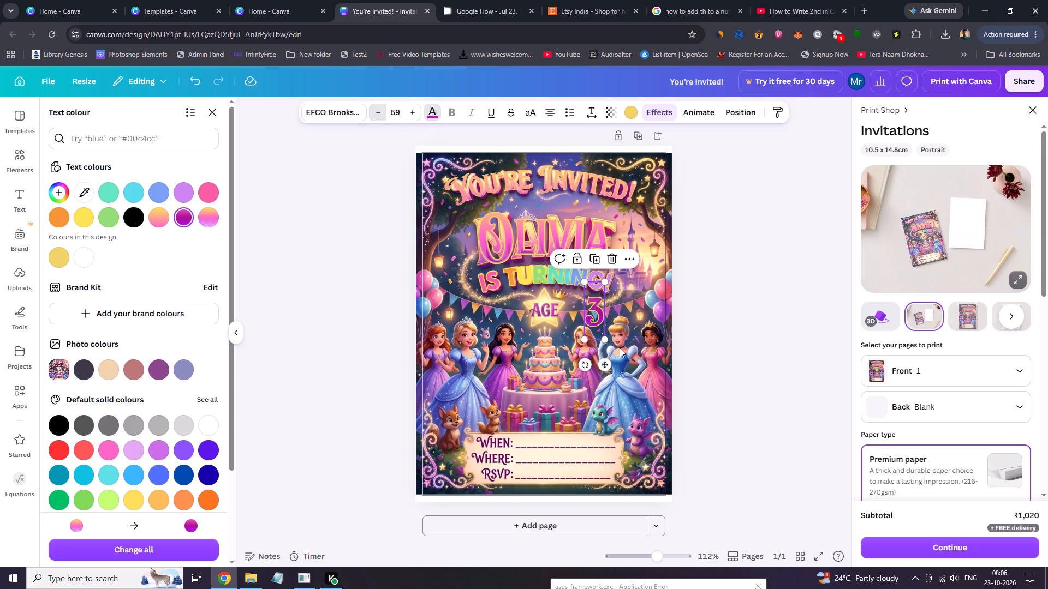
pyautogui.click(606, 338)
pyautogui.moveTo(610, 338); pyautogui.dragTo(614, 332)
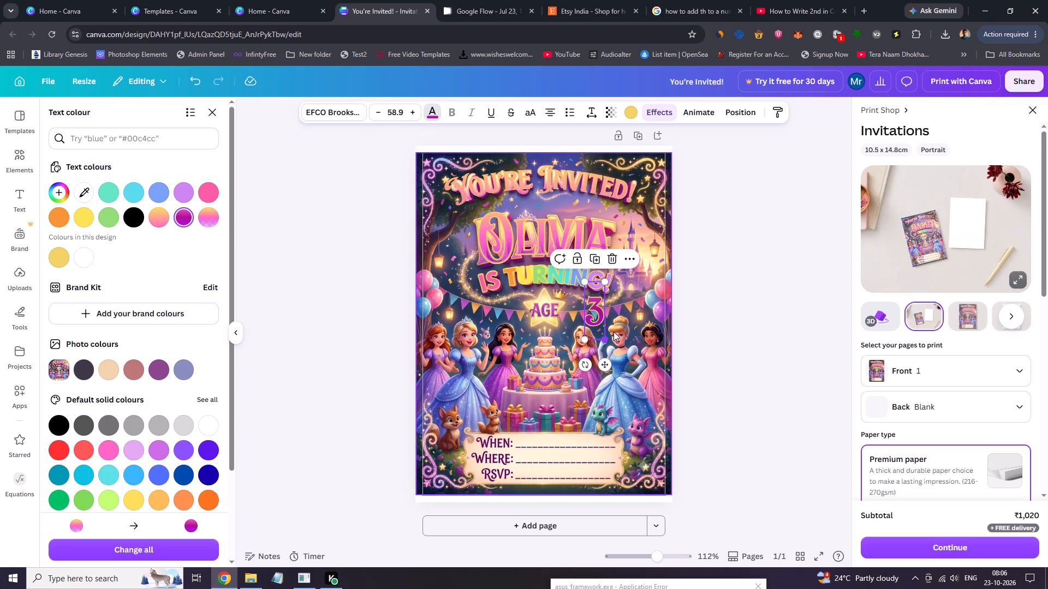
pyautogui.moveTo(614, 332); pyautogui.dragTo(614, 330)
pyautogui.click(379, 119)
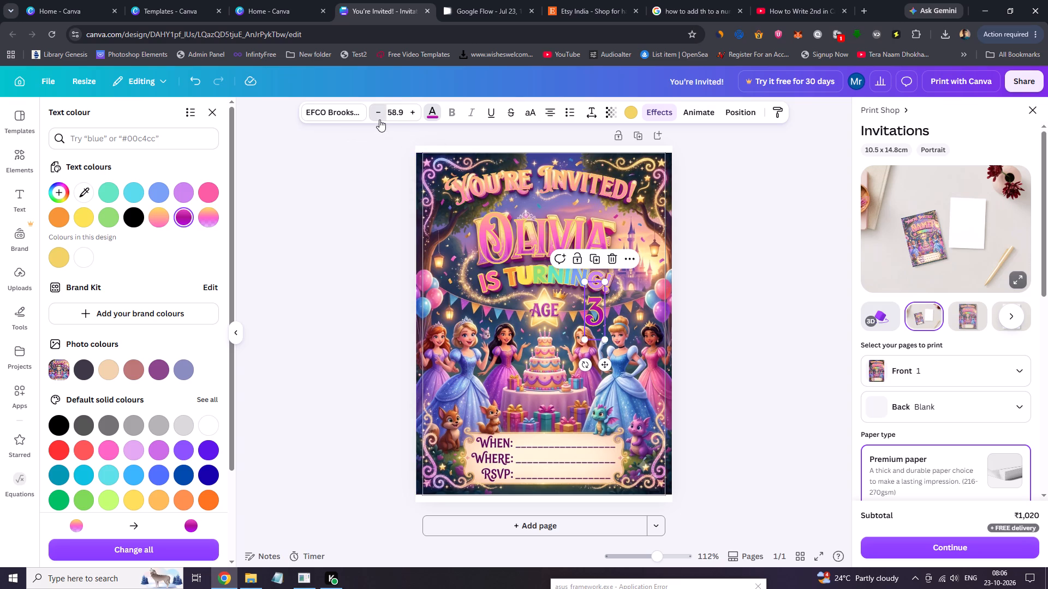
pyautogui.tripleClick(379, 119)
pyautogui.click(379, 119)
pyautogui.click(379, 119)
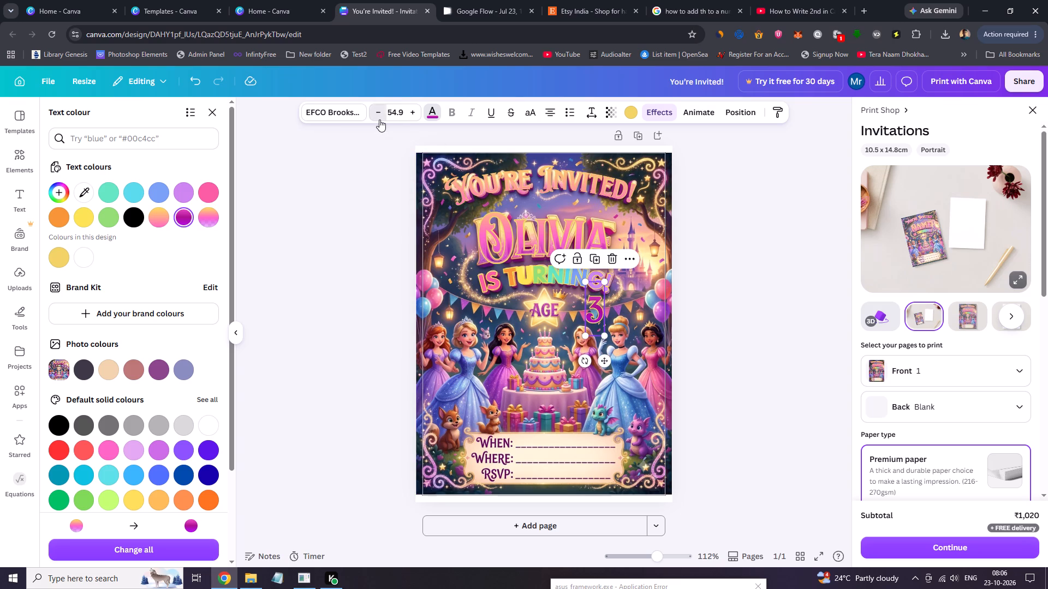
pyautogui.click(379, 119)
pyautogui.click(379, 116)
pyautogui.click(379, 116)
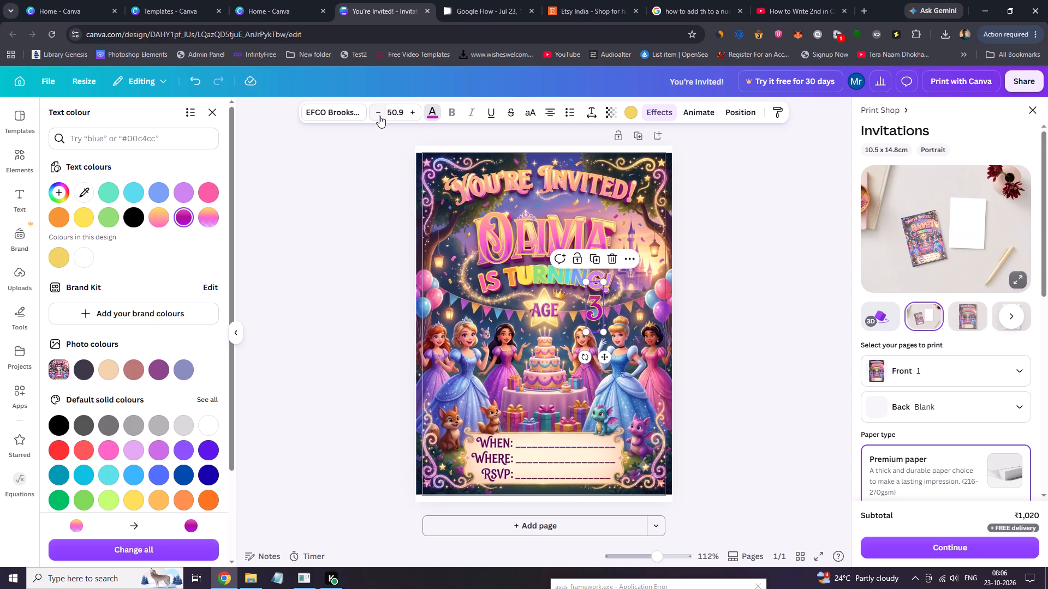
# Move the "3" onto the centre of the "AGE" star.
pyautogui.moveTo(606, 356); pyautogui.dragTo(569, 357)
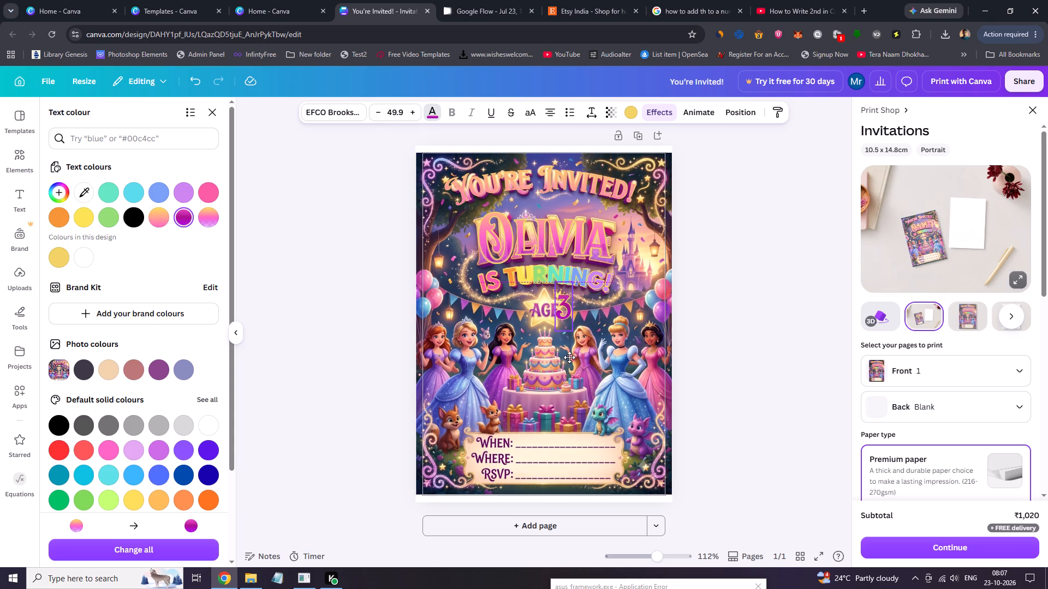
pyautogui.moveTo(569, 357); pyautogui.dragTo(557, 359)
# Reduce the font size of the "3" to 41.9 and re-centre it on the "AGE" star.
pyautogui.click(382, 116)
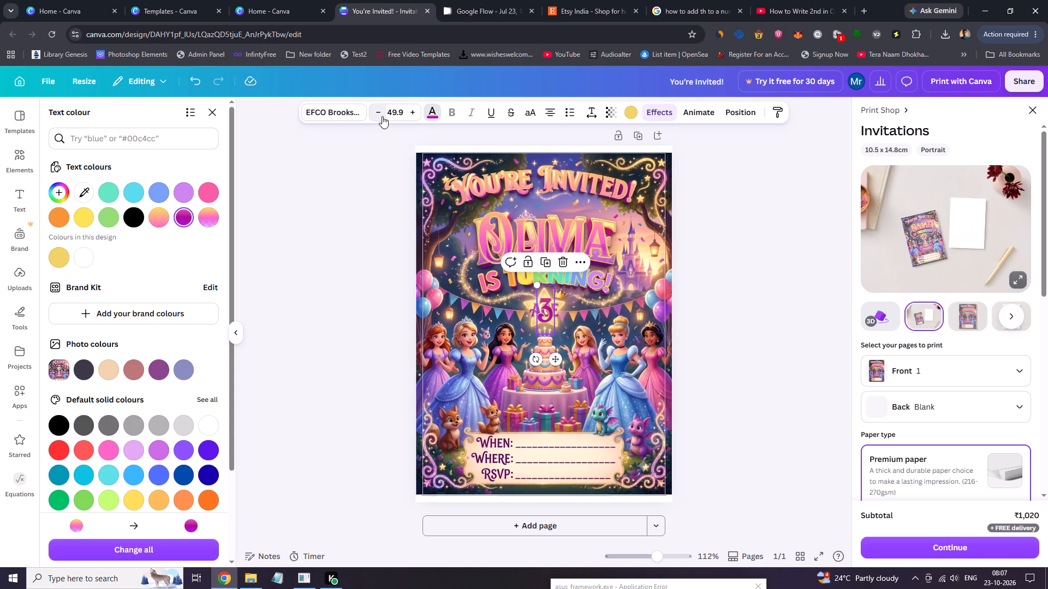
pyautogui.click(382, 116)
pyautogui.click(382, 116)
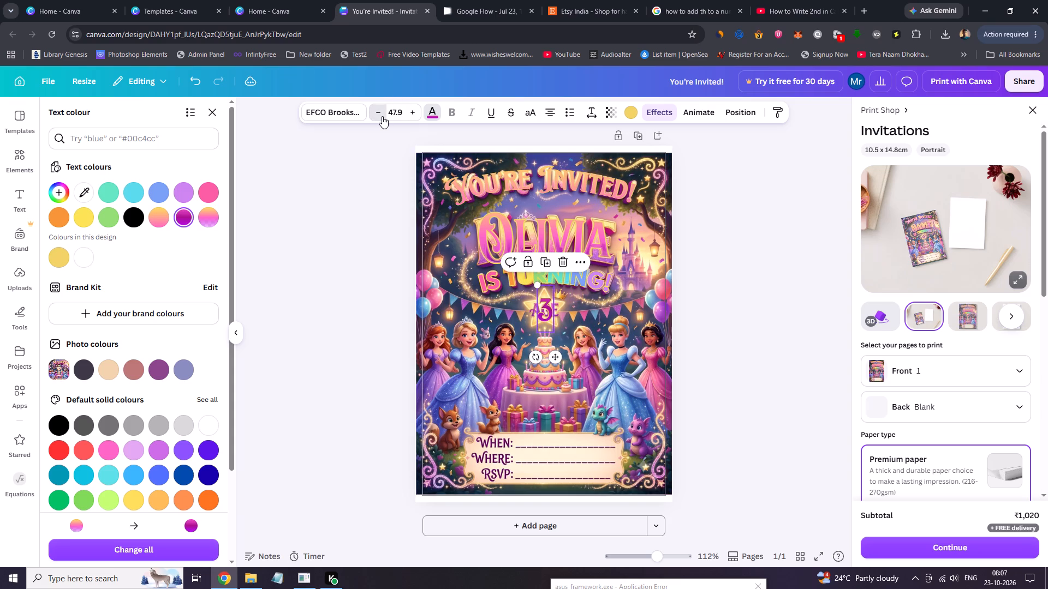
pyautogui.click(550, 314)
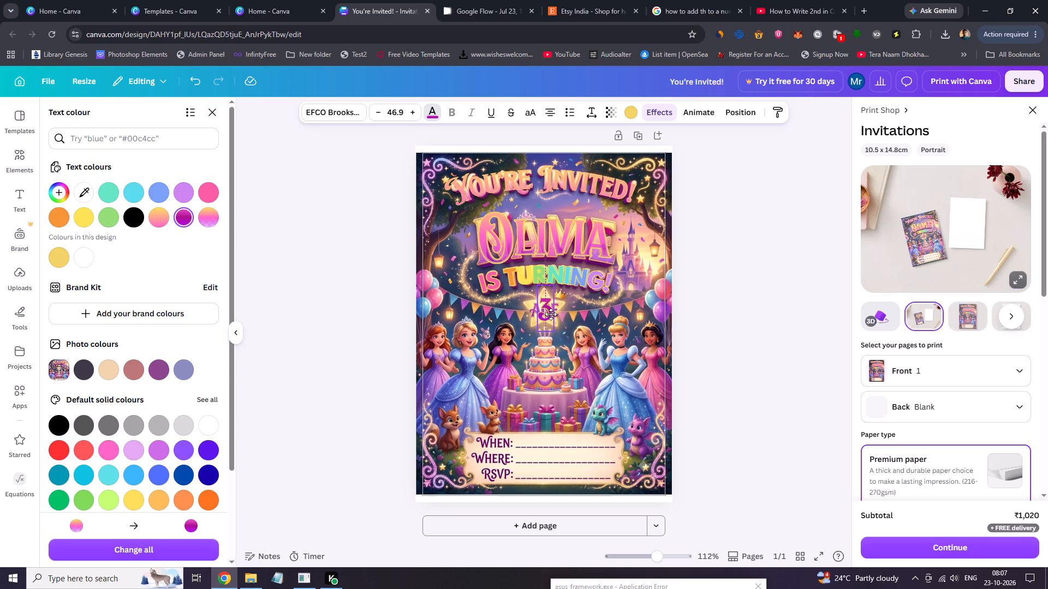
pyautogui.click(377, 109)
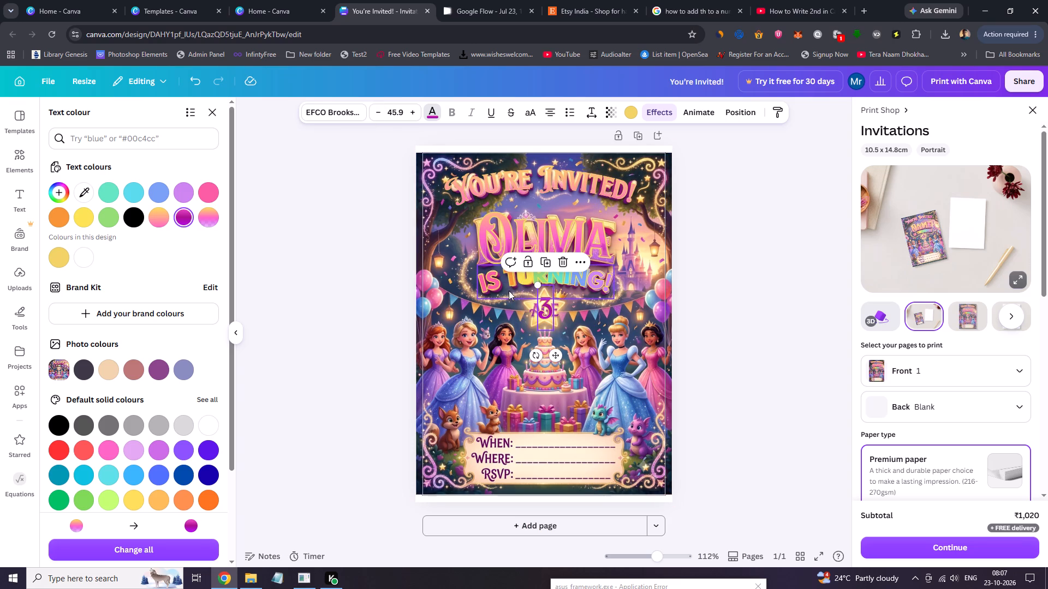
pyautogui.click(546, 311)
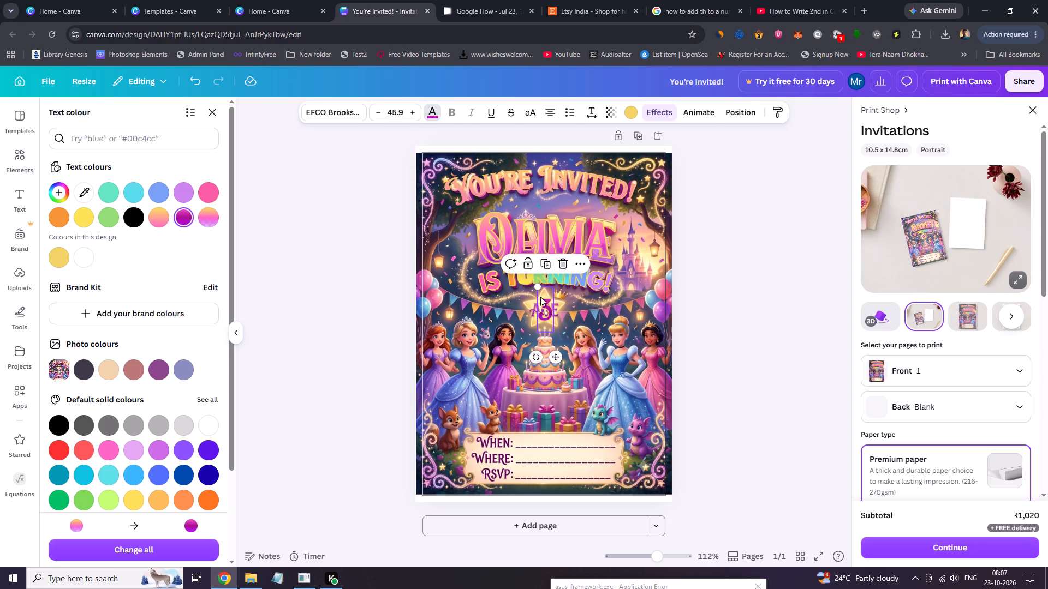
pyautogui.click(382, 111)
pyautogui.click(382, 111)
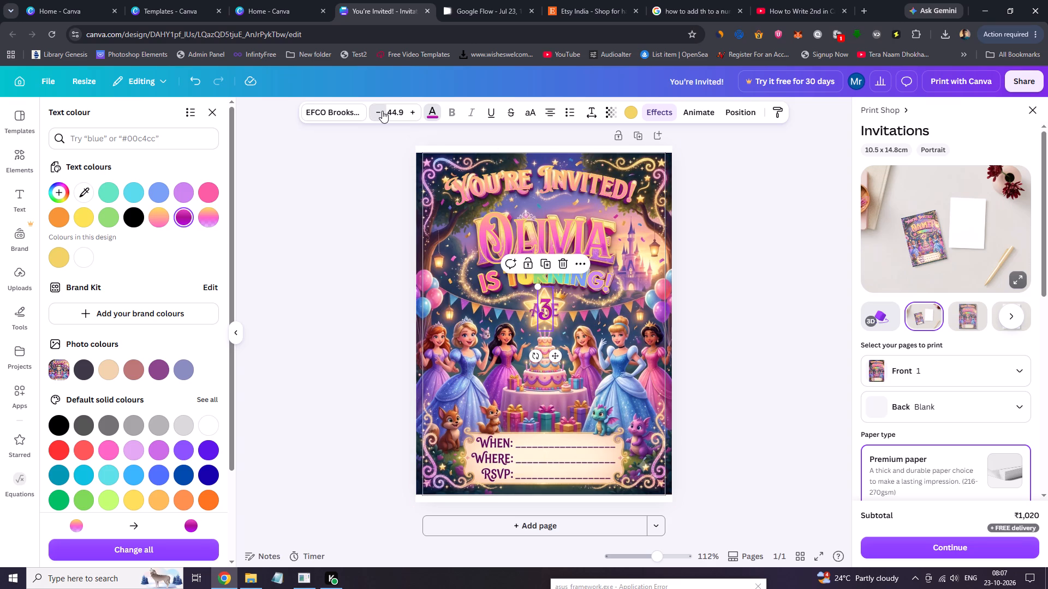
pyautogui.click(382, 111)
pyautogui.click(382, 111)
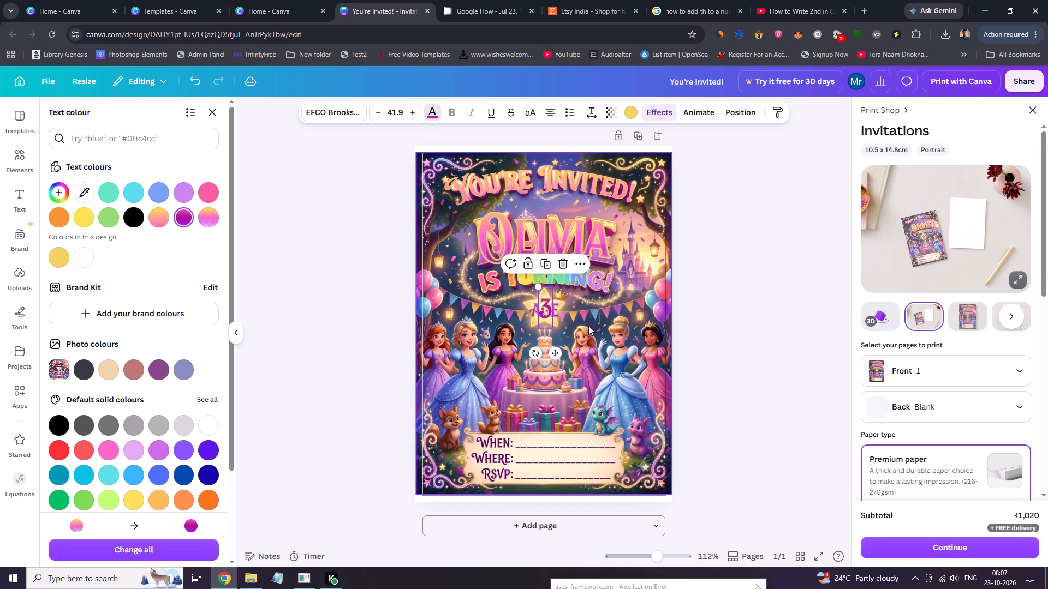
pyautogui.click(557, 349)
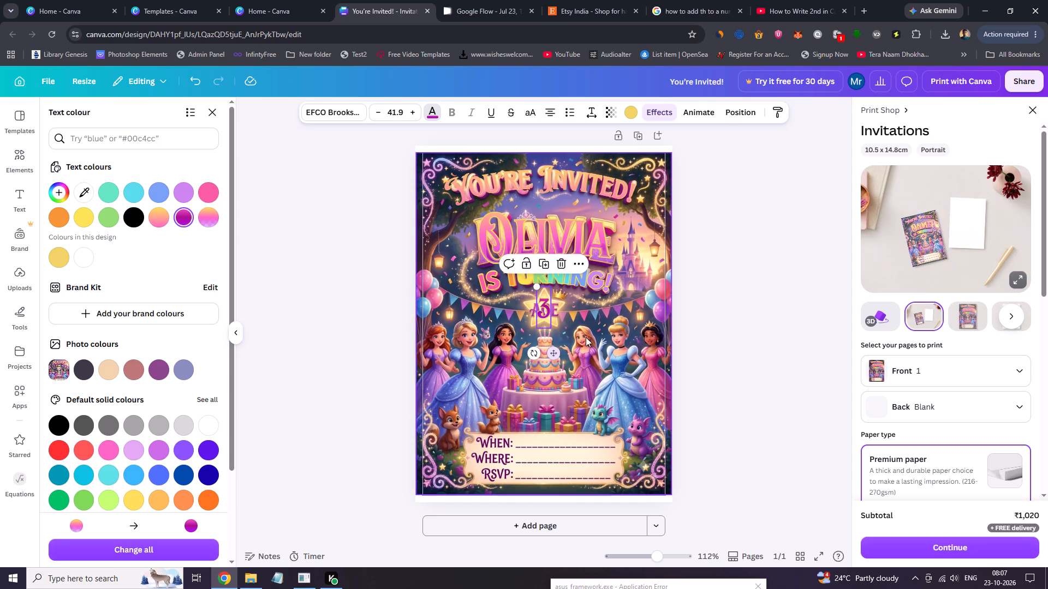
pyautogui.click(730, 357)
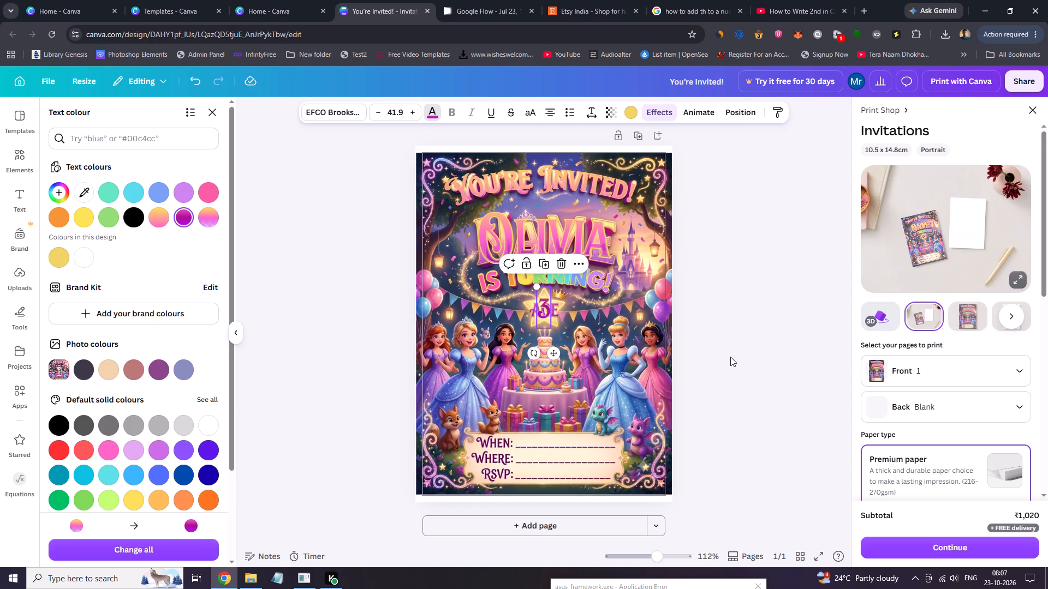
pyautogui.click(730, 357)
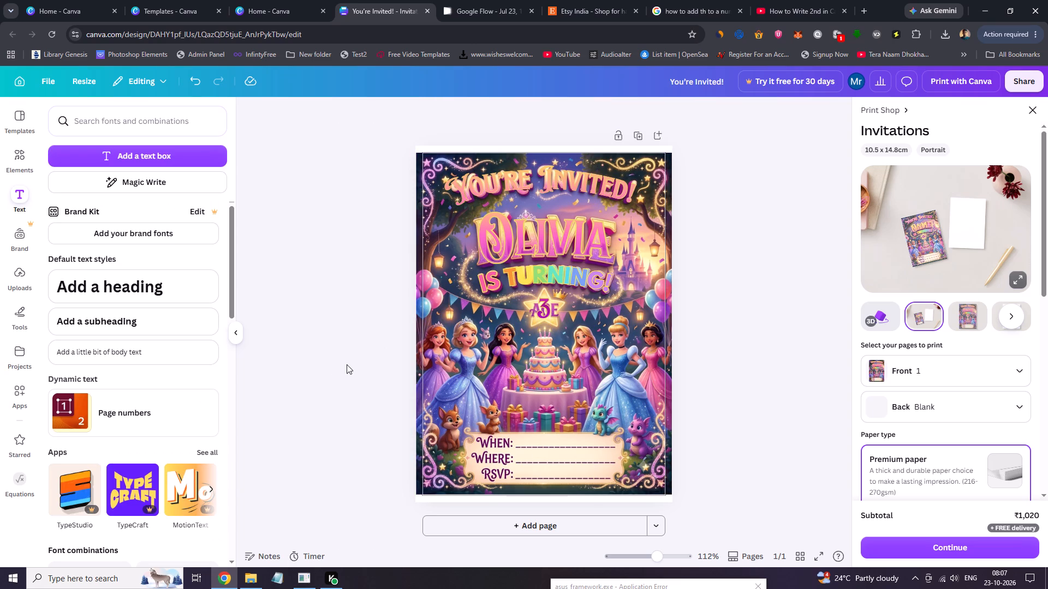
# Add a text box reading "When:" on the parchment area at the bottom of the invitation.
pyautogui.click(140, 154)
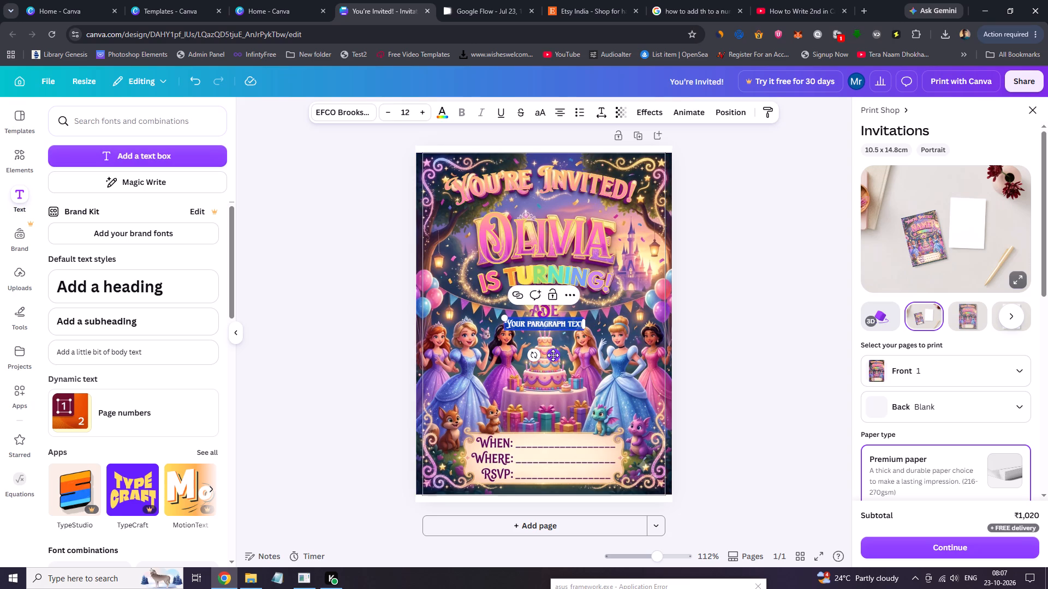
pyautogui.moveTo(553, 354); pyautogui.dragTo(569, 482)
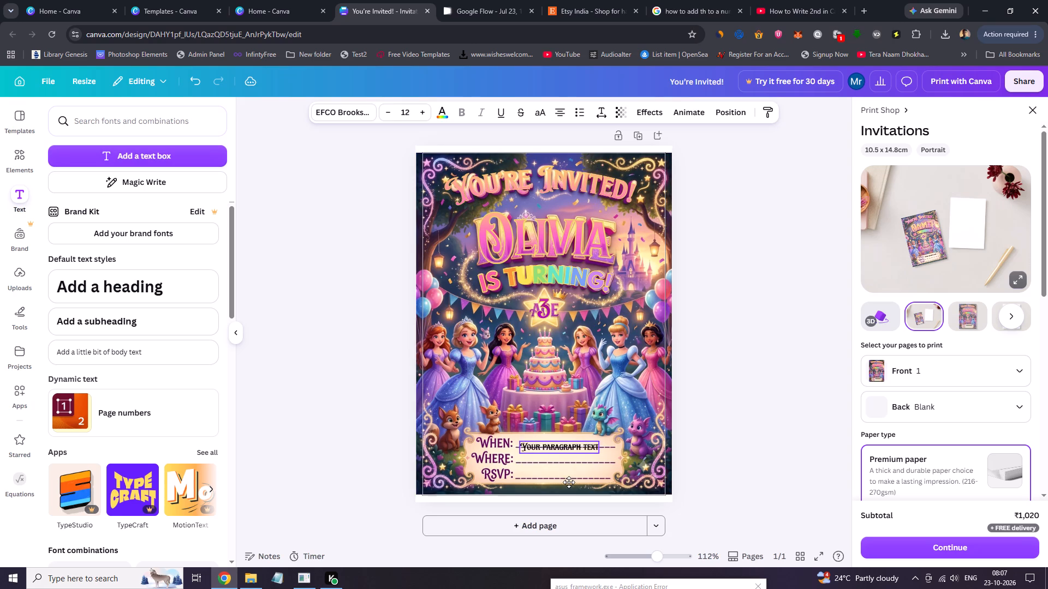
pyautogui.moveTo(569, 482); pyautogui.dragTo(570, 485)
pyautogui.click(556, 450)
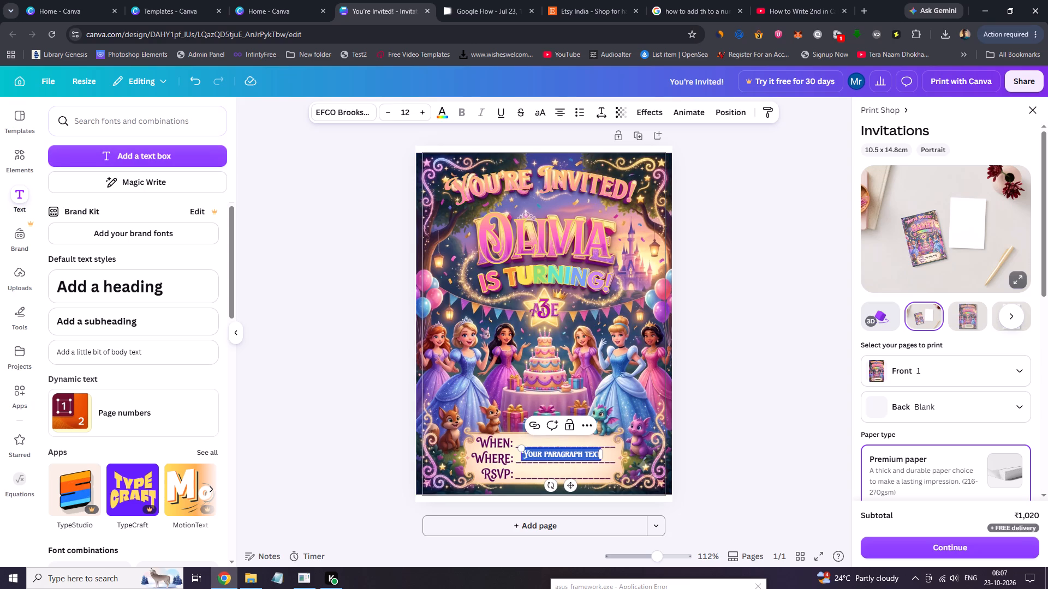
pyautogui.hotkey('shift', 'w')
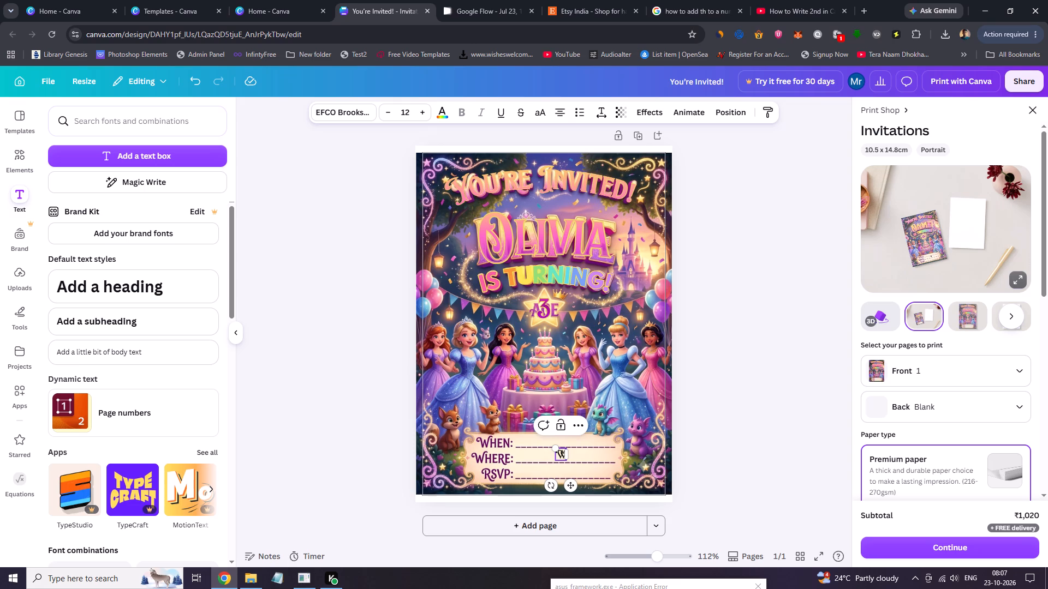
pyautogui.write('he')
pyautogui.press('n')
pyautogui.hotkey('shift', ':')
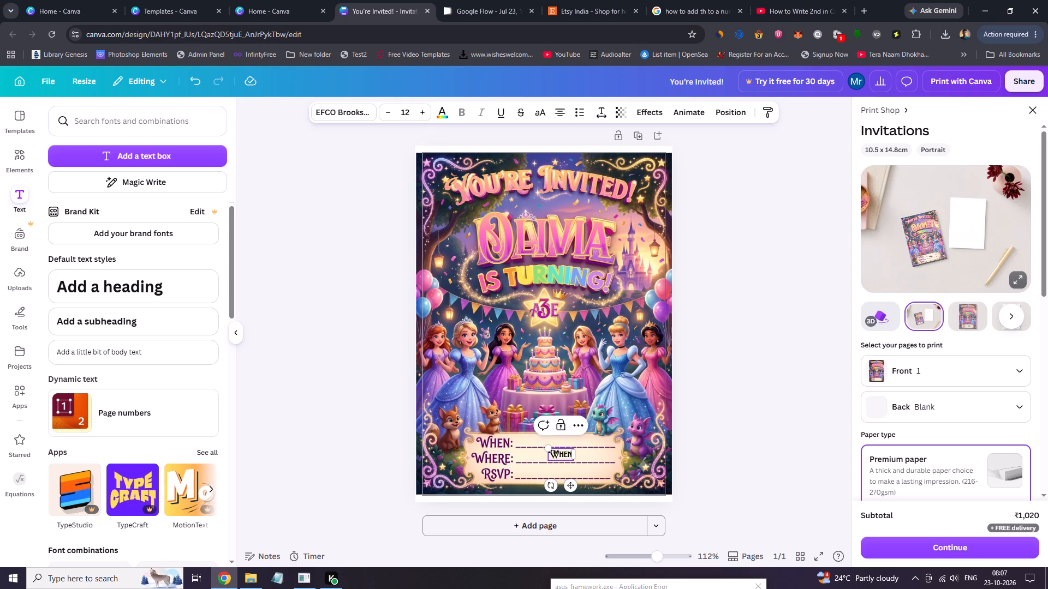
# Place the new "When:" text beside the printed "WHEN:" label and colour it dark magenta #7B0C6A, starting from a colour sampled off that label.
pyautogui.hotkey('ctrl', 'a')
pyautogui.click(454, 111)
pyautogui.click(446, 111)
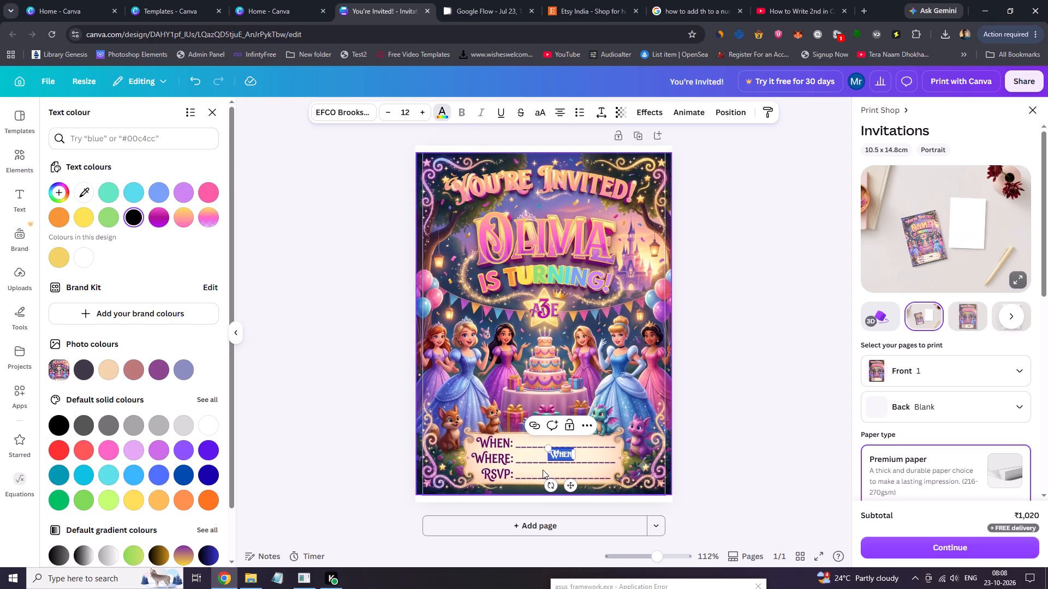
pyautogui.click(81, 190)
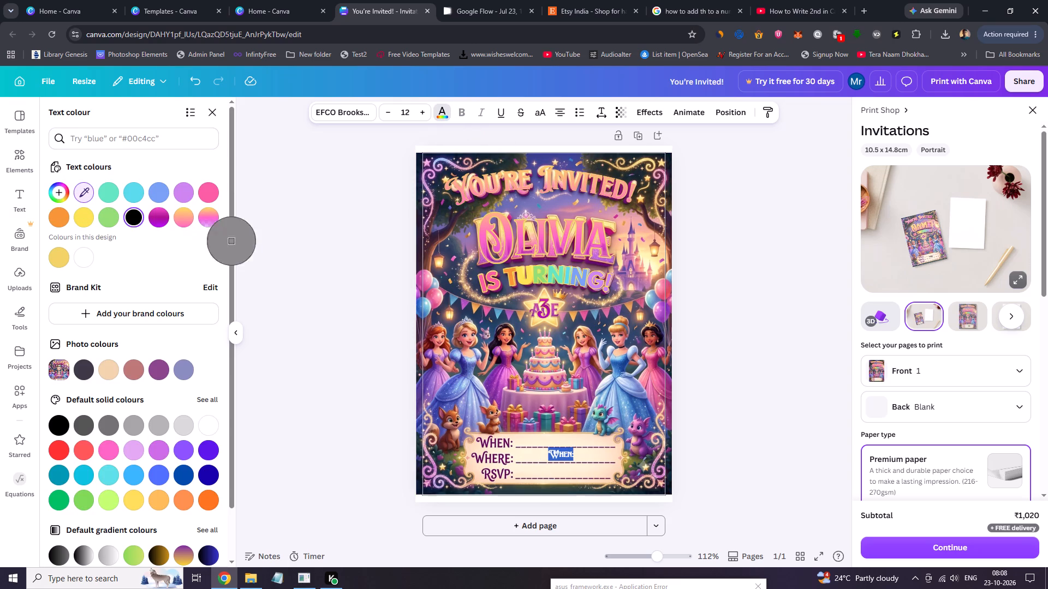
pyautogui.click(487, 443)
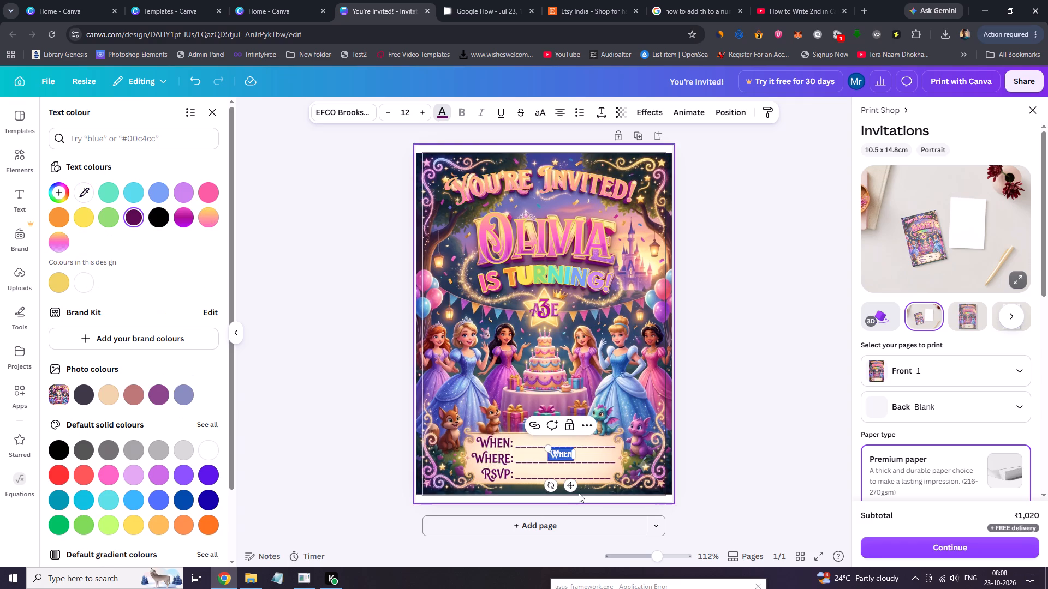
pyautogui.moveTo(570, 485); pyautogui.dragTo(532, 480)
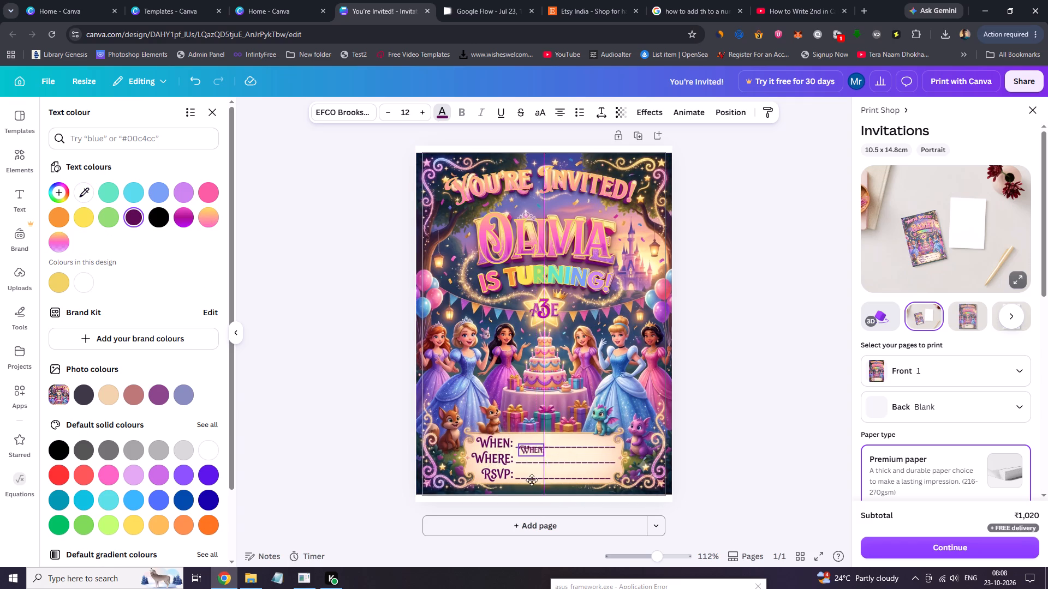
pyautogui.moveTo(532, 480); pyautogui.dragTo(548, 471)
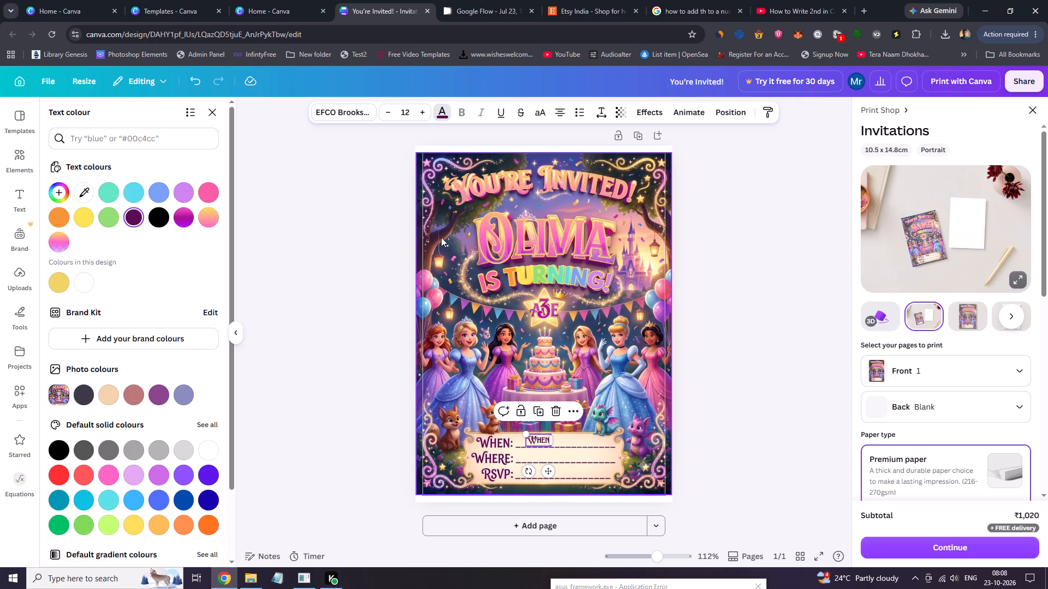
pyautogui.click(79, 189)
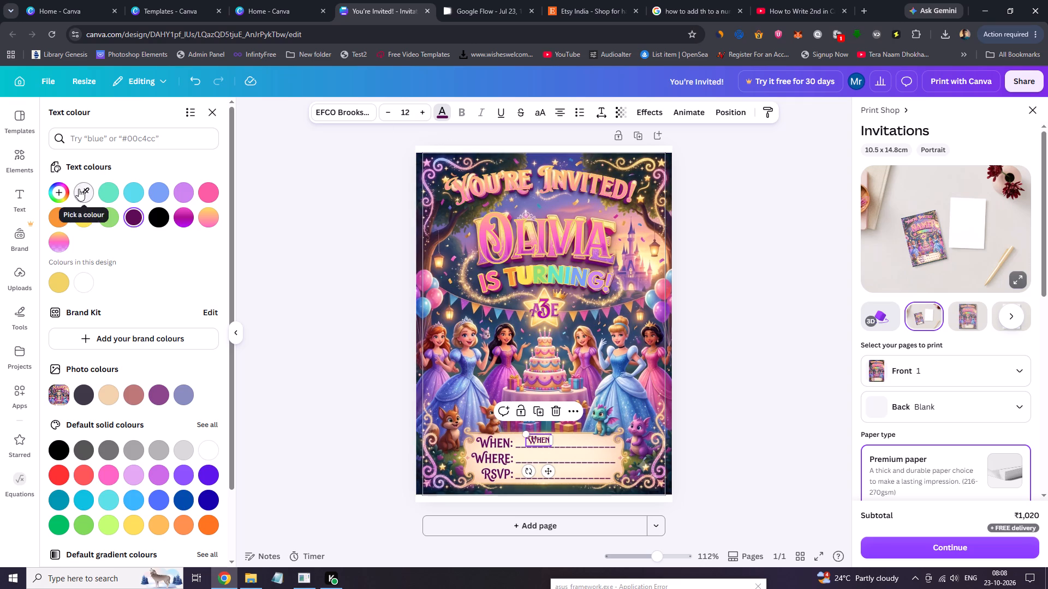
pyautogui.click(505, 441)
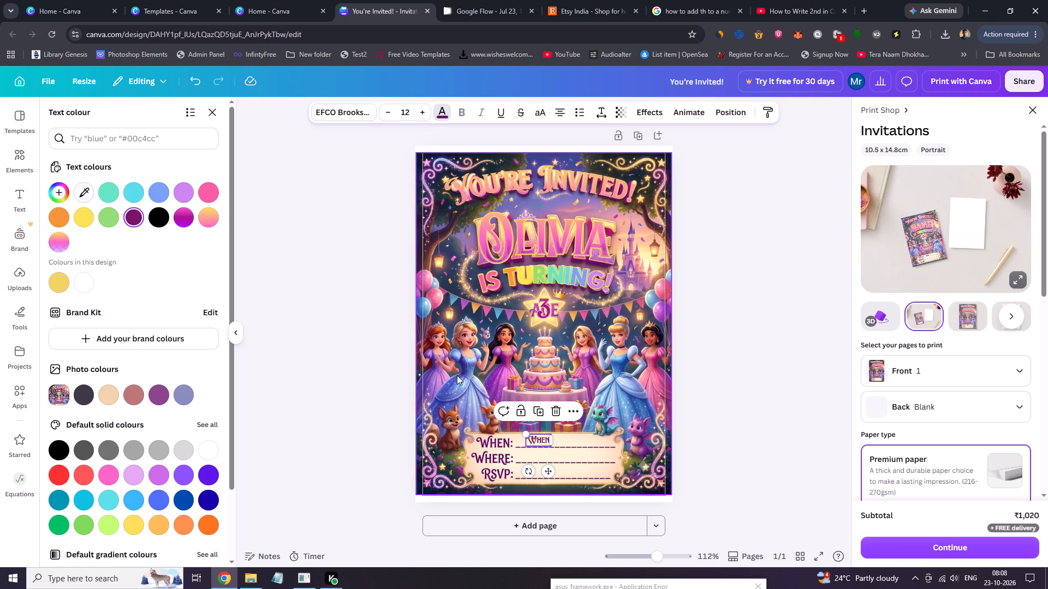
pyautogui.click(135, 215)
pyautogui.click(198, 298)
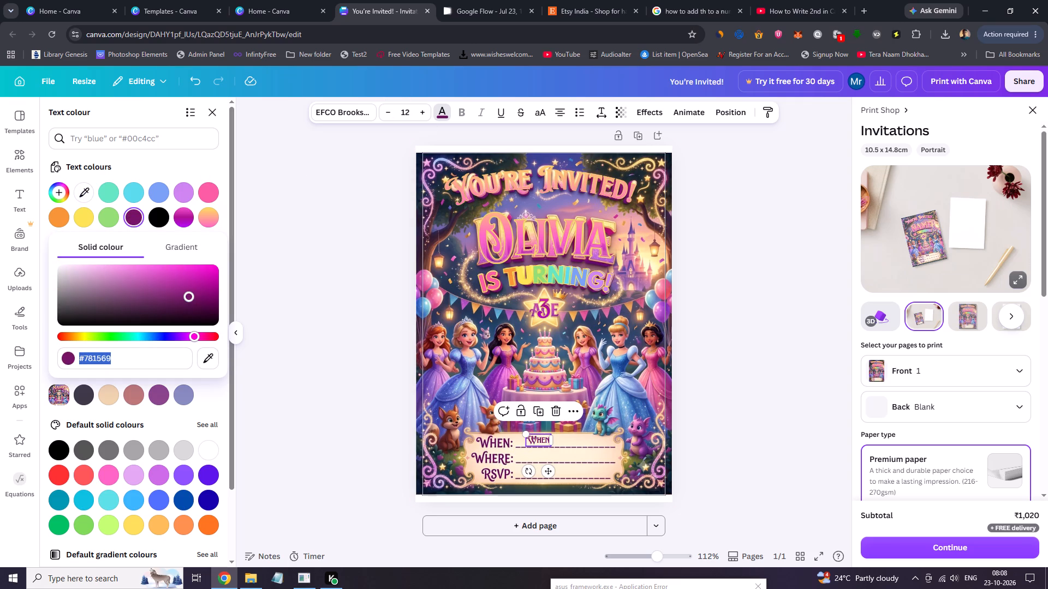
pyautogui.doubleClick(198, 298)
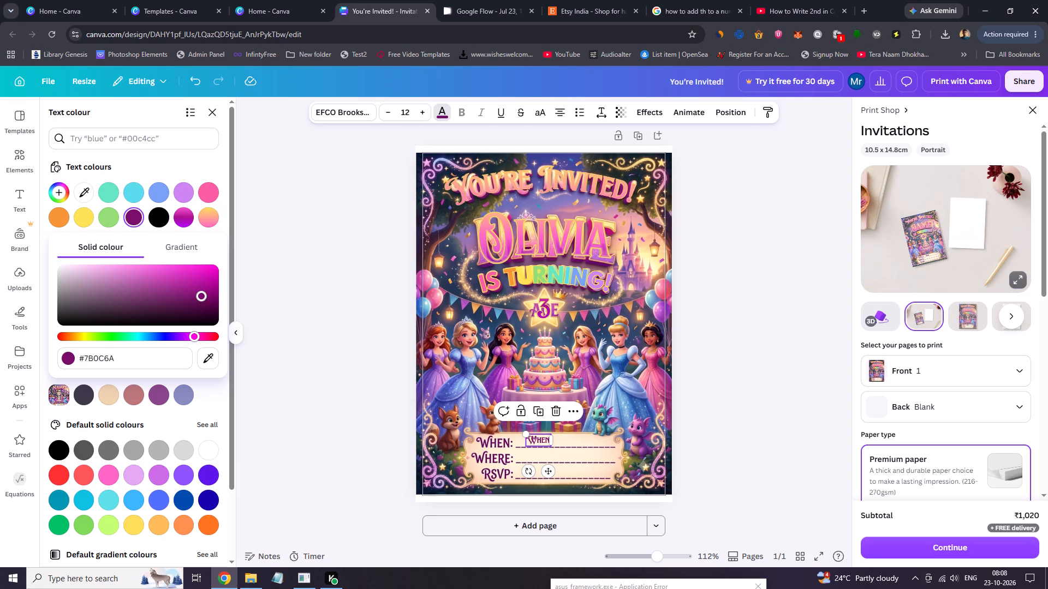
# Increase the "When:" text to size 17 and align it over the printed "WHEN:" label.
pyautogui.doubleClick(421, 115)
pyautogui.click(421, 115)
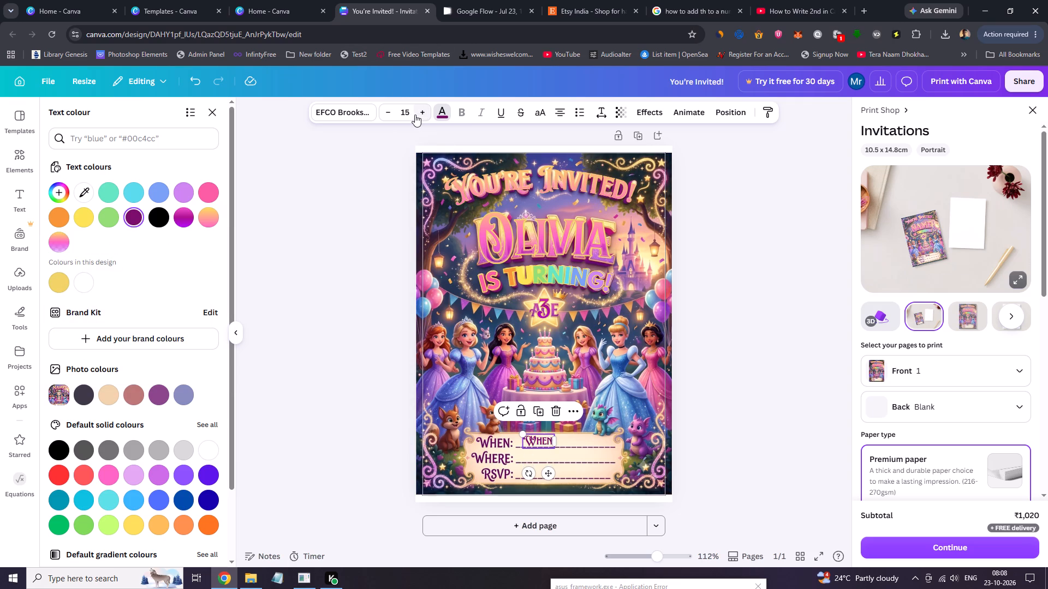
pyautogui.click(388, 110)
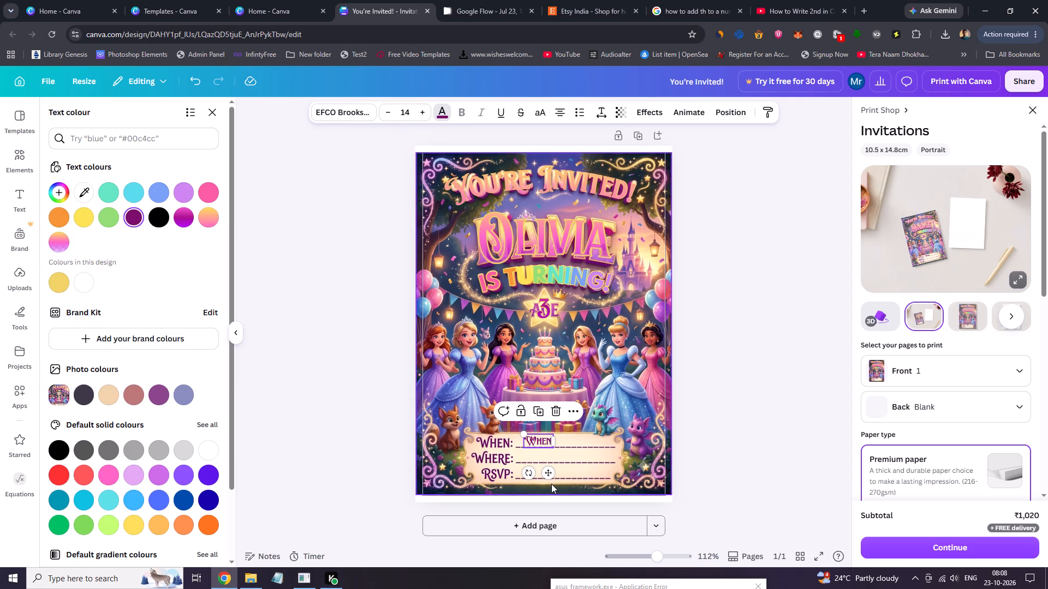
pyautogui.moveTo(548, 473); pyautogui.dragTo(498, 473)
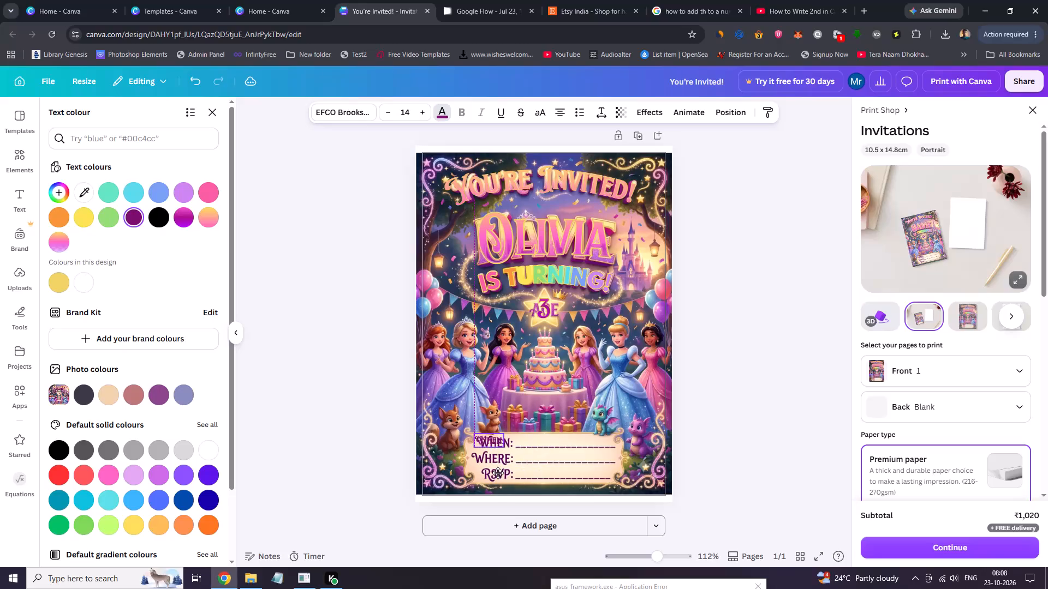
pyautogui.moveTo(498, 473); pyautogui.dragTo(501, 474)
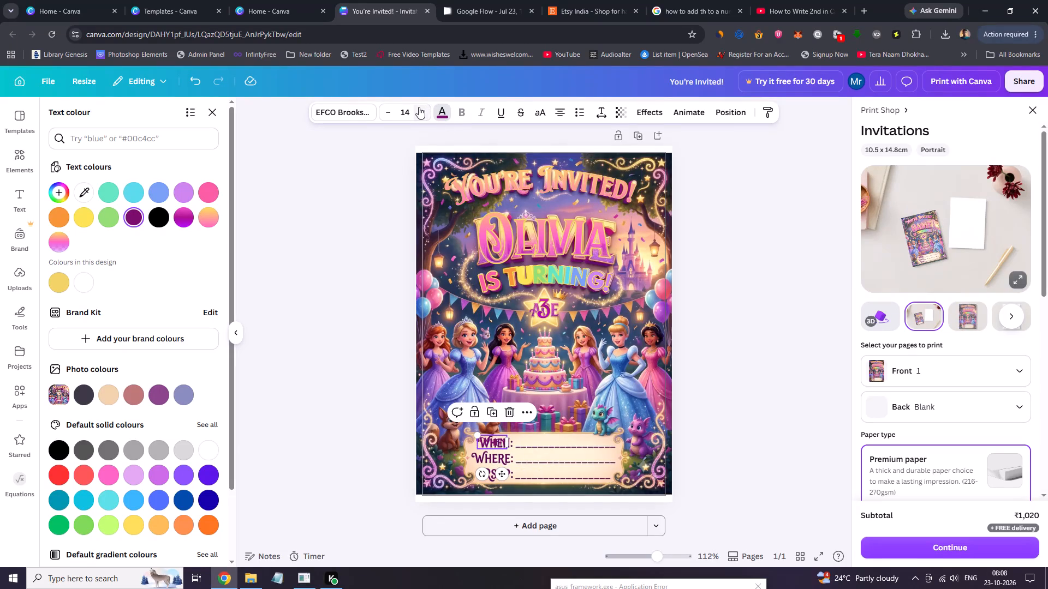
pyautogui.click(421, 109)
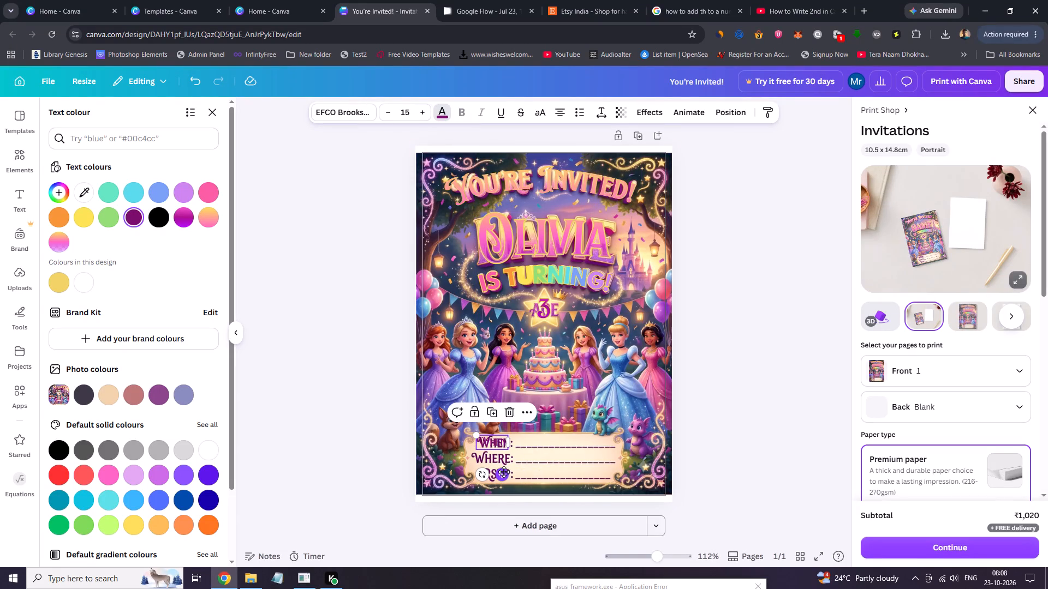
pyautogui.moveTo(504, 472); pyautogui.dragTo(511, 474)
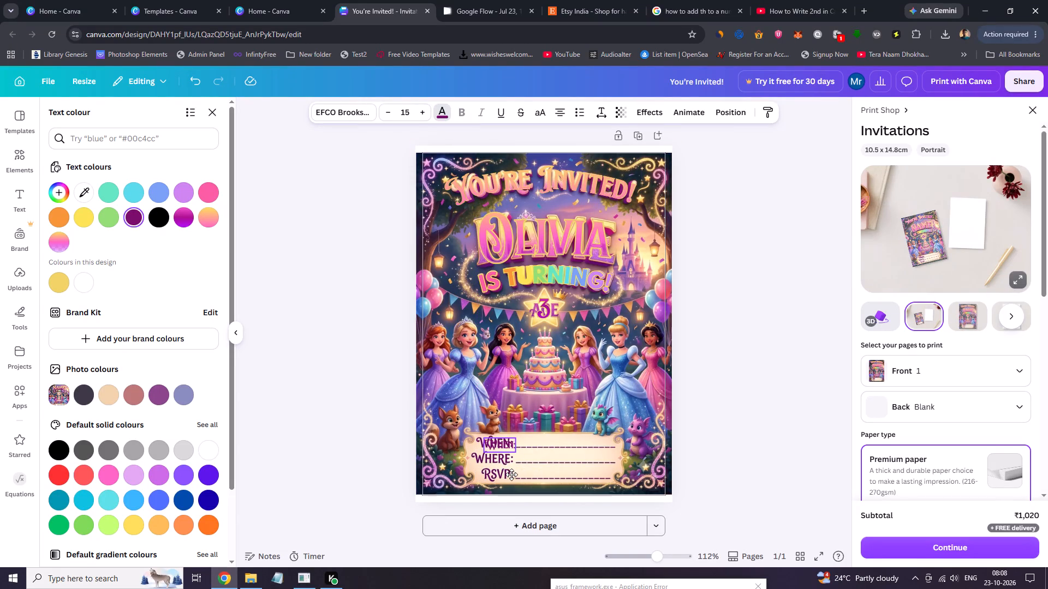
pyautogui.moveTo(511, 474); pyautogui.dragTo(509, 474)
pyautogui.click(418, 111)
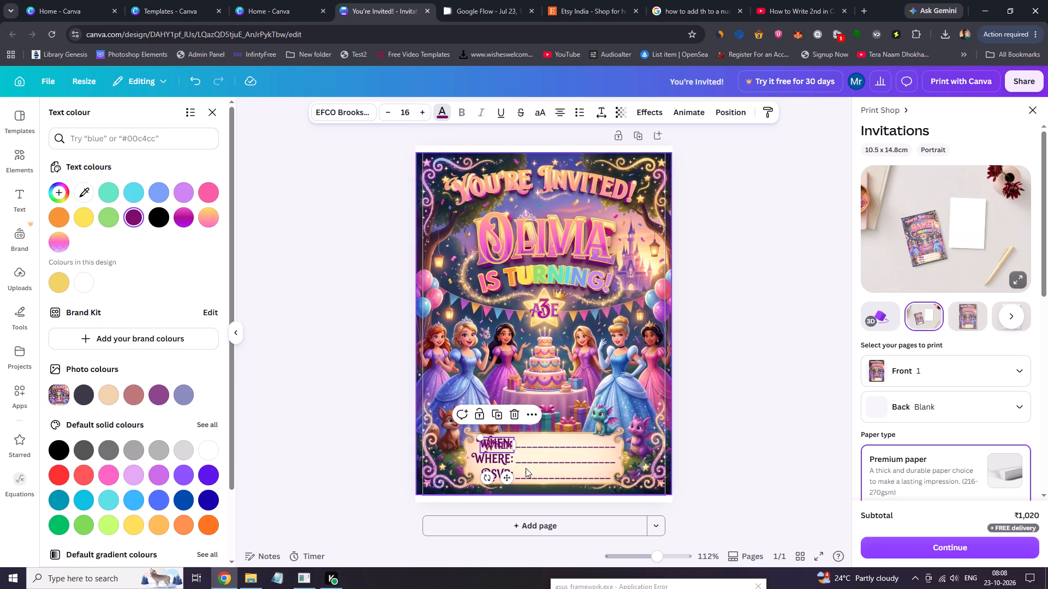
pyautogui.click(510, 480)
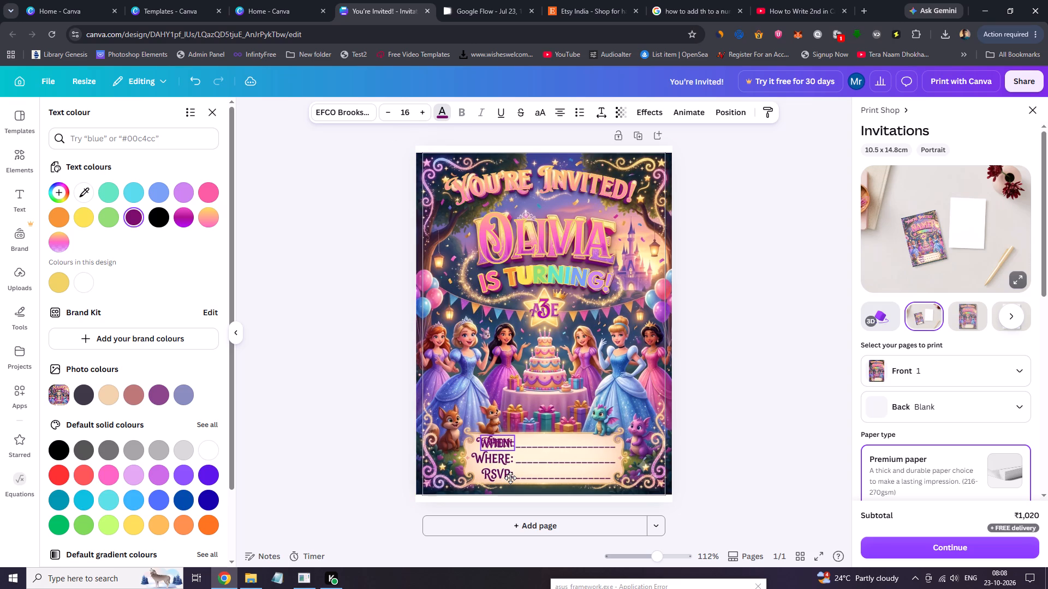
pyautogui.click(425, 115)
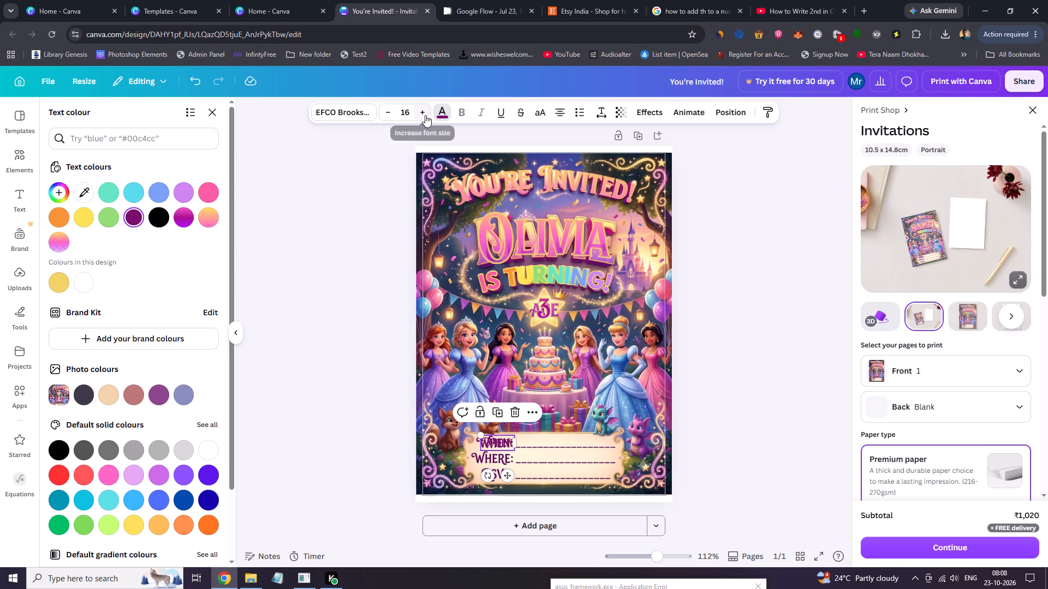
pyautogui.click(505, 482)
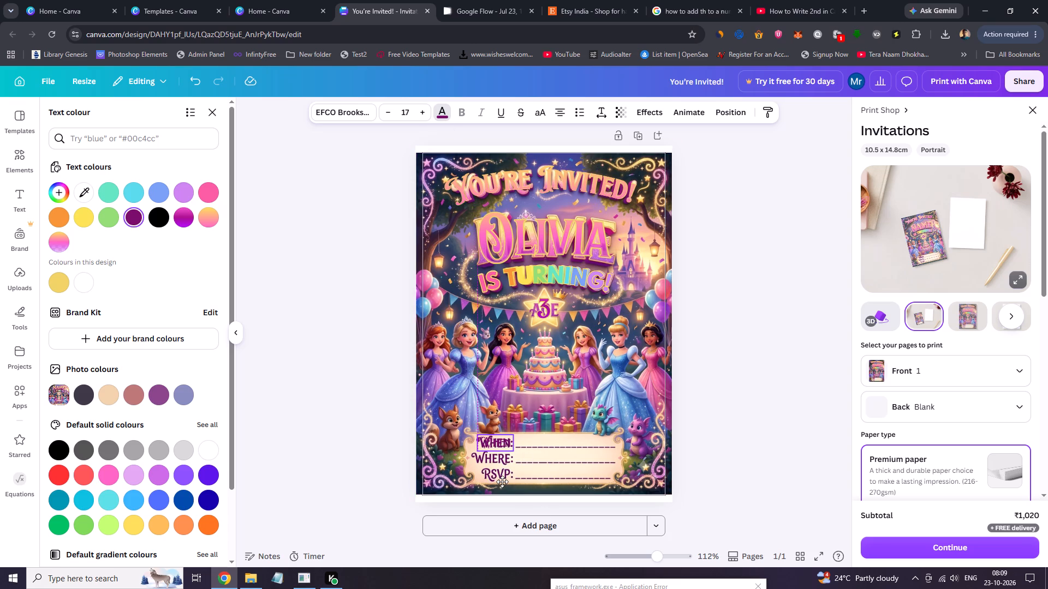
pyautogui.click(502, 482)
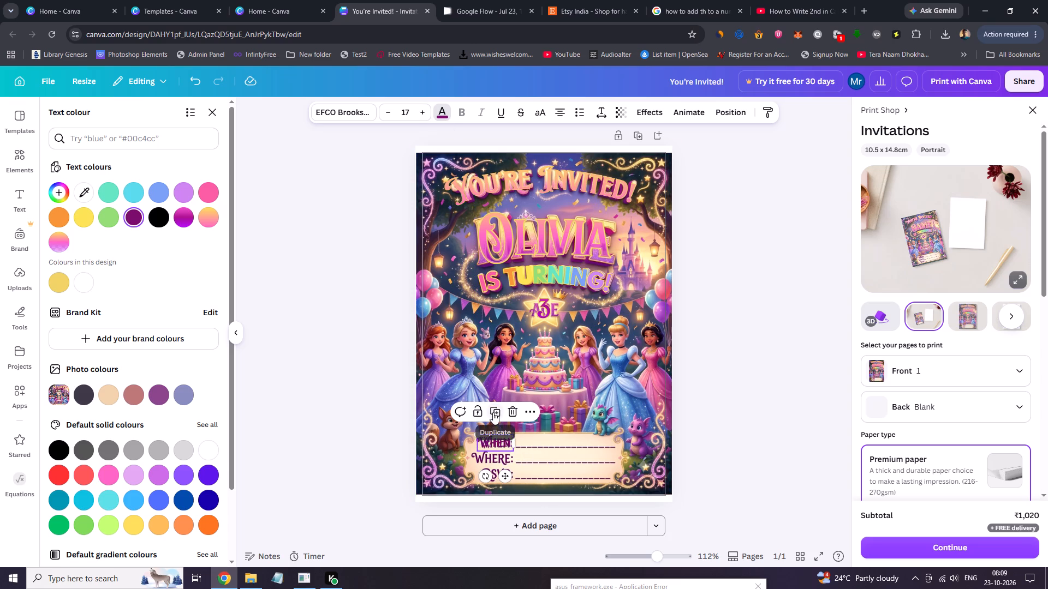
# Duplicate the "When:" text onto the printed "WHERE:" label and change the copy to read "Where".
pyautogui.click(493, 412)
pyautogui.moveTo(513, 488); pyautogui.dragTo(505, 489)
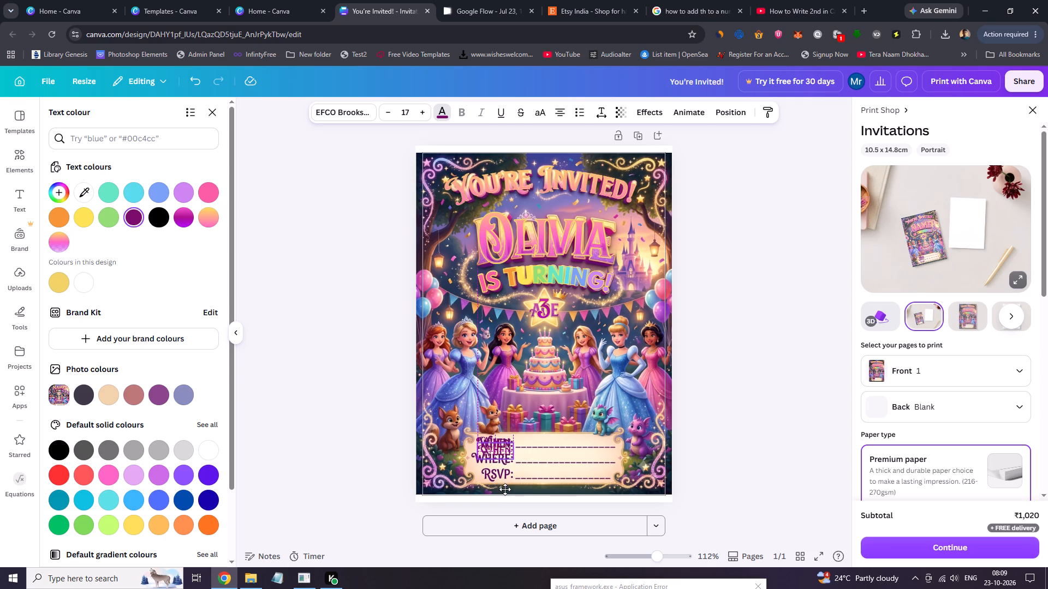
pyautogui.moveTo(505, 489); pyautogui.dragTo(505, 495)
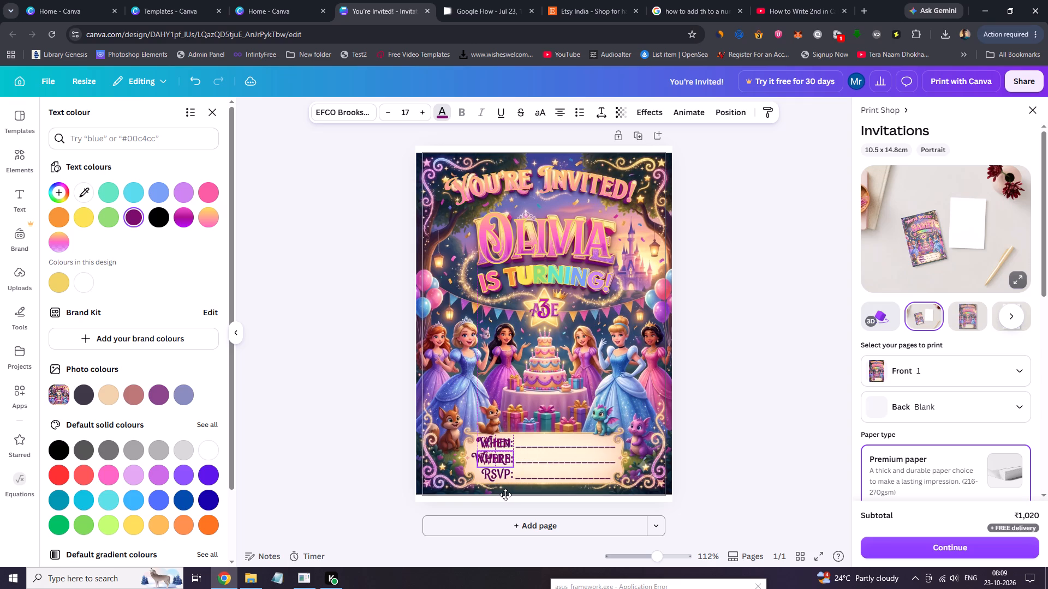
pyautogui.moveTo(505, 495); pyautogui.dragTo(505, 495)
pyautogui.click(489, 459)
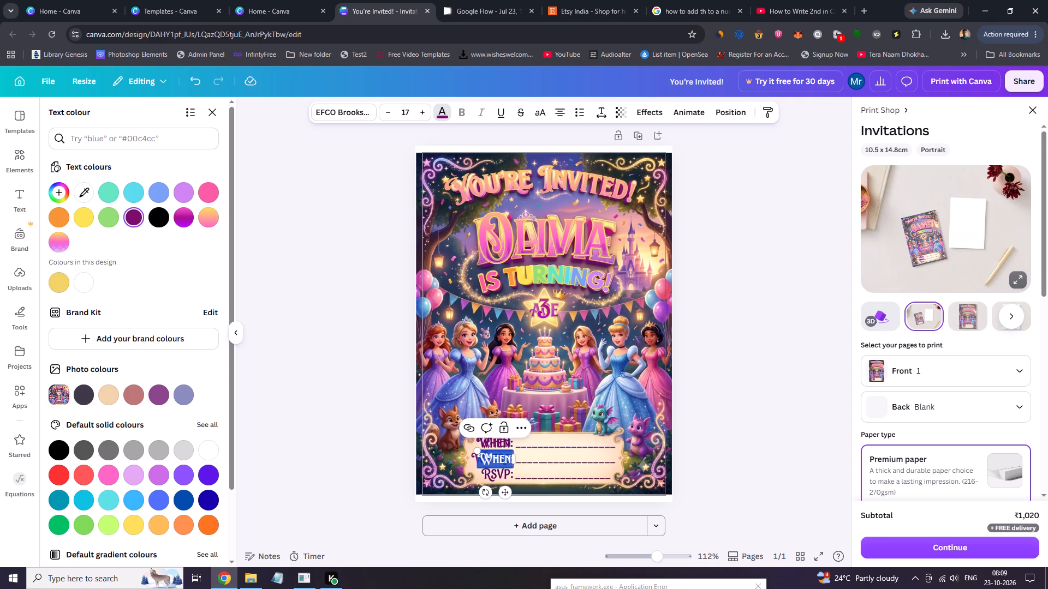
pyautogui.hotkey('shift', 'w')
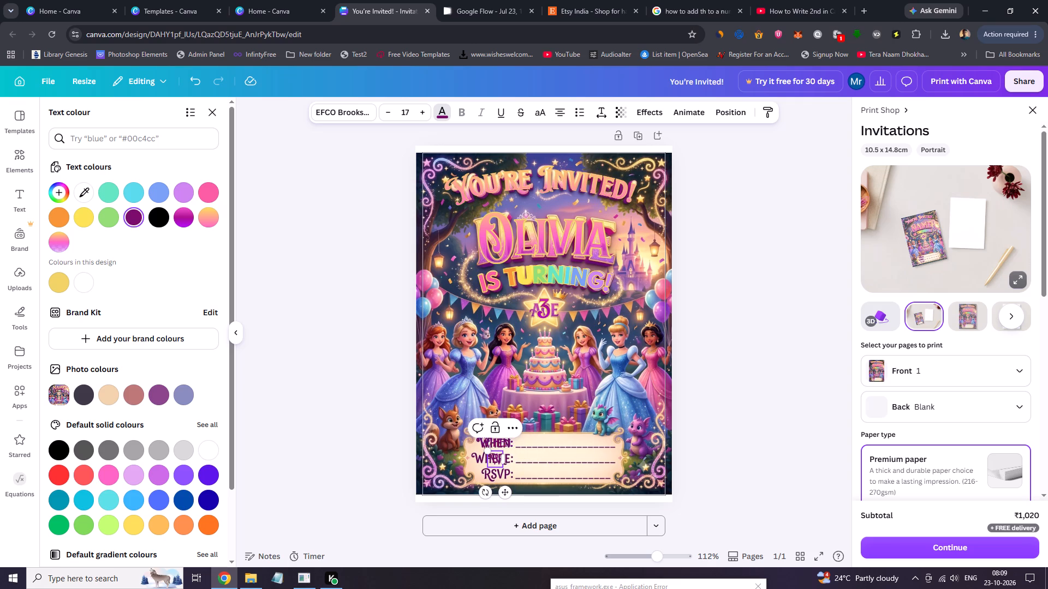
pyautogui.write('he')
pyautogui.write('re')
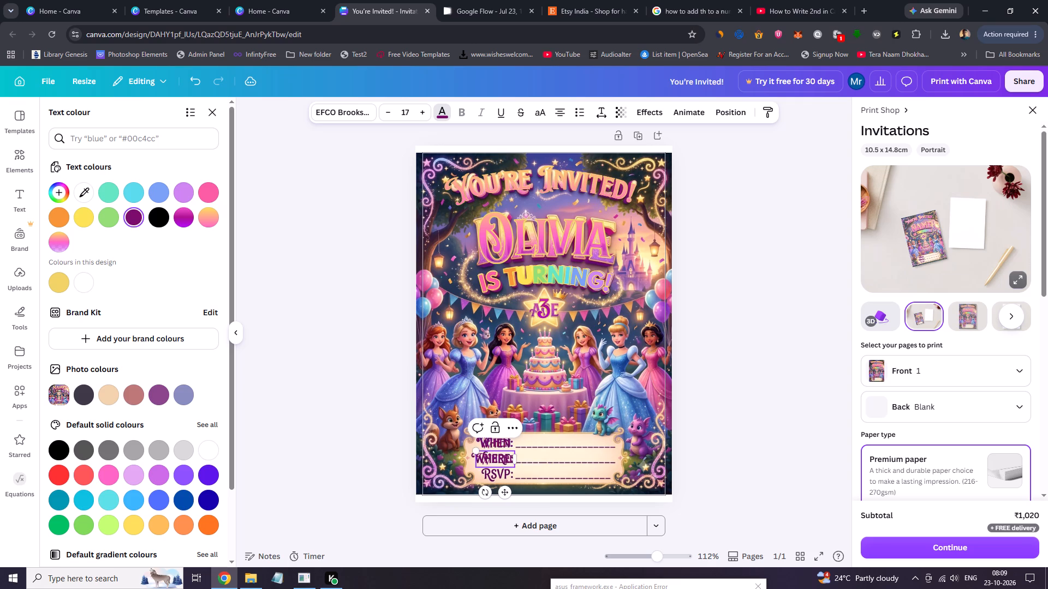
pyautogui.click(503, 494)
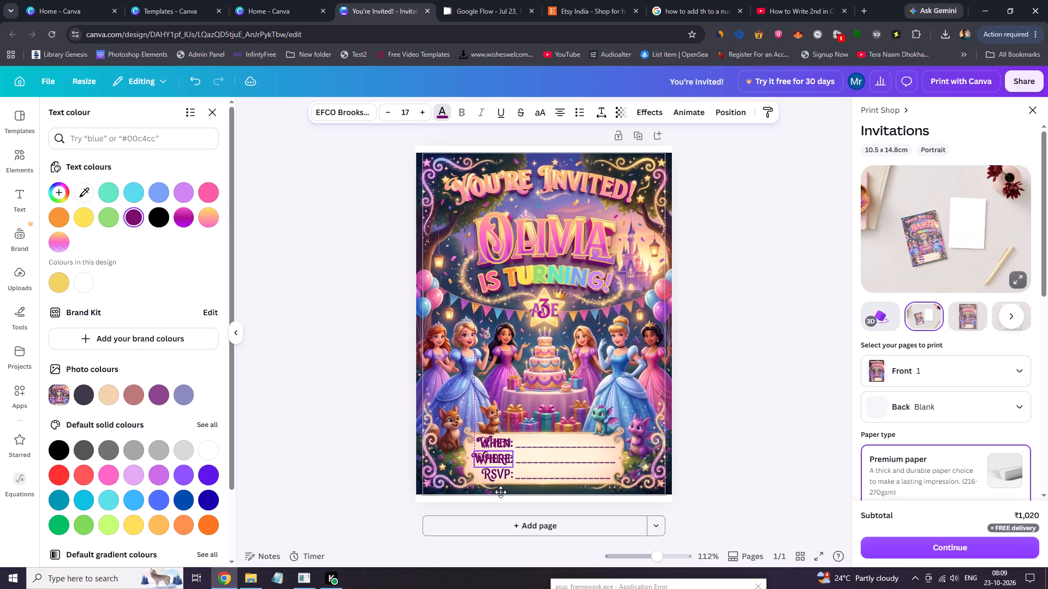
# Add a colon at the end of the "Where" text and realign it over the printed "WHERE:" label.
pyautogui.click(508, 454)
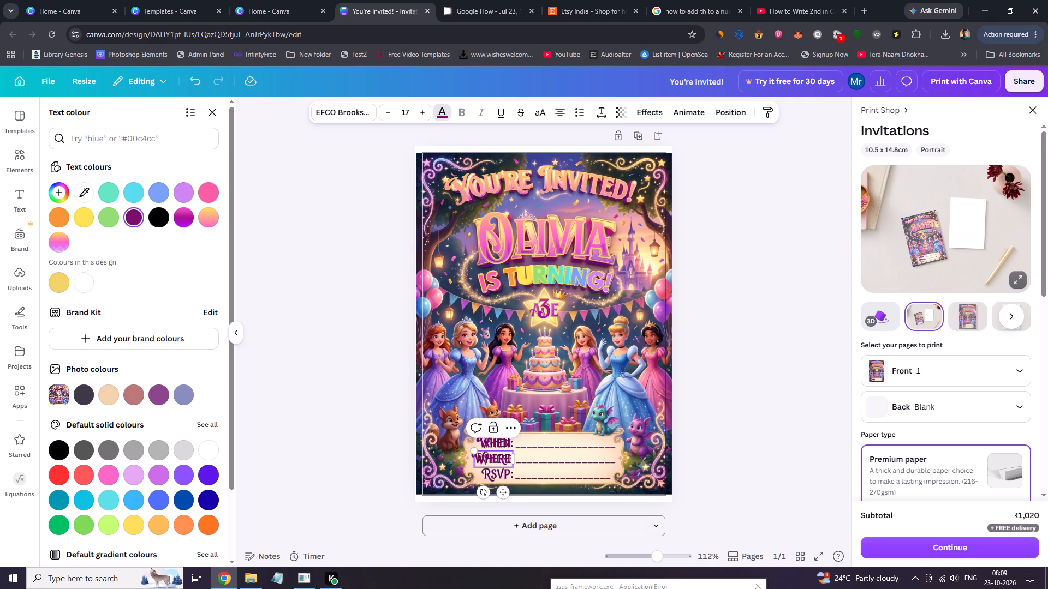
pyautogui.press('Right')
pyautogui.press('Right')
pyautogui.press('Right')
pyautogui.press('Right')
pyautogui.press('Right')
pyautogui.press('Right')
pyautogui.press('Right')
pyautogui.press('Right')
pyautogui.press('Right')
pyautogui.press('Right')
pyautogui.hotkey('shift', ':')
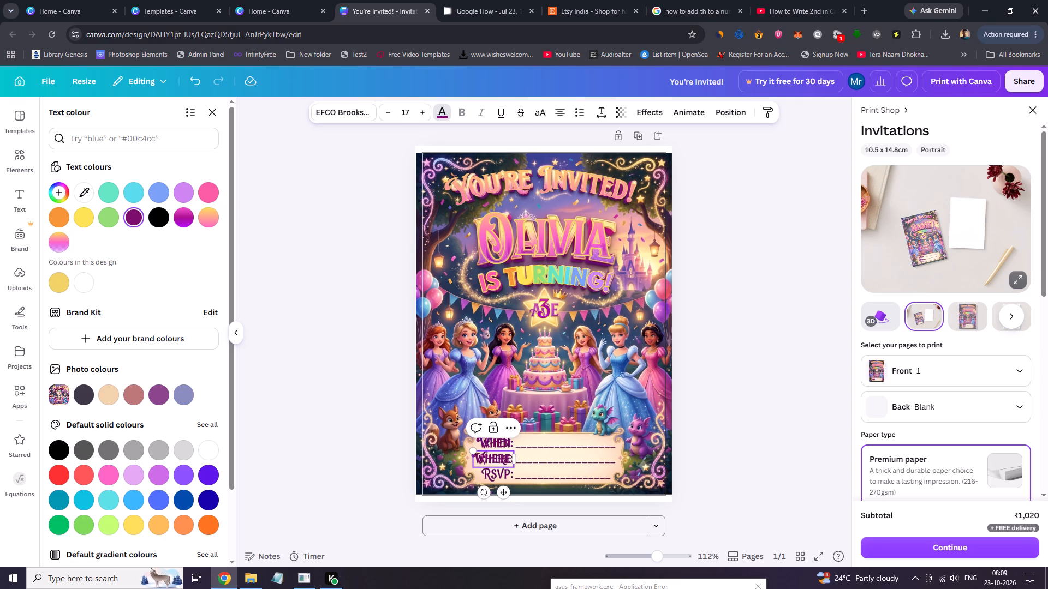
pyautogui.click(504, 489)
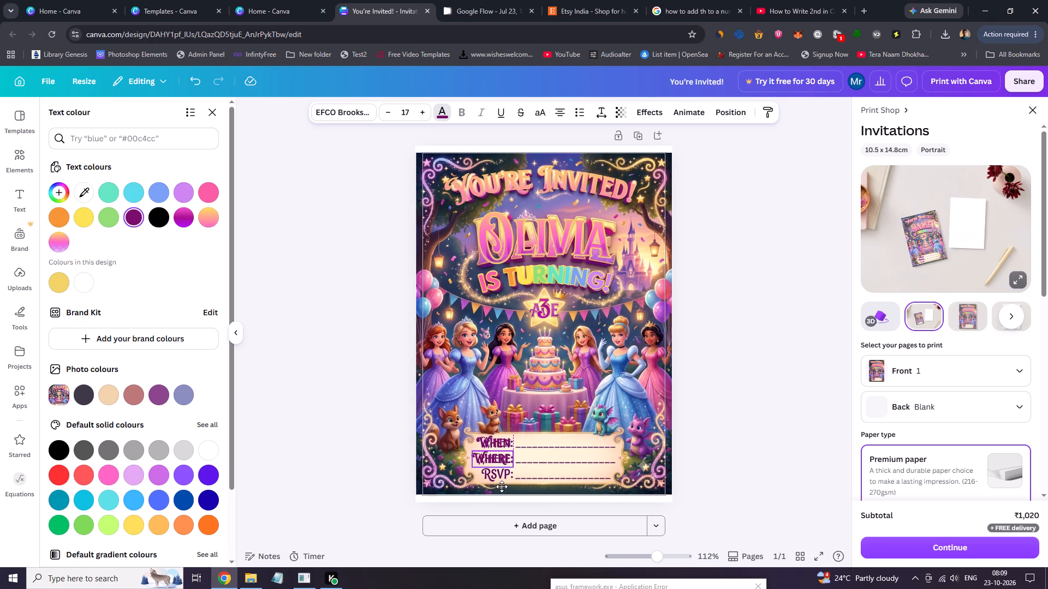
pyautogui.click(502, 486)
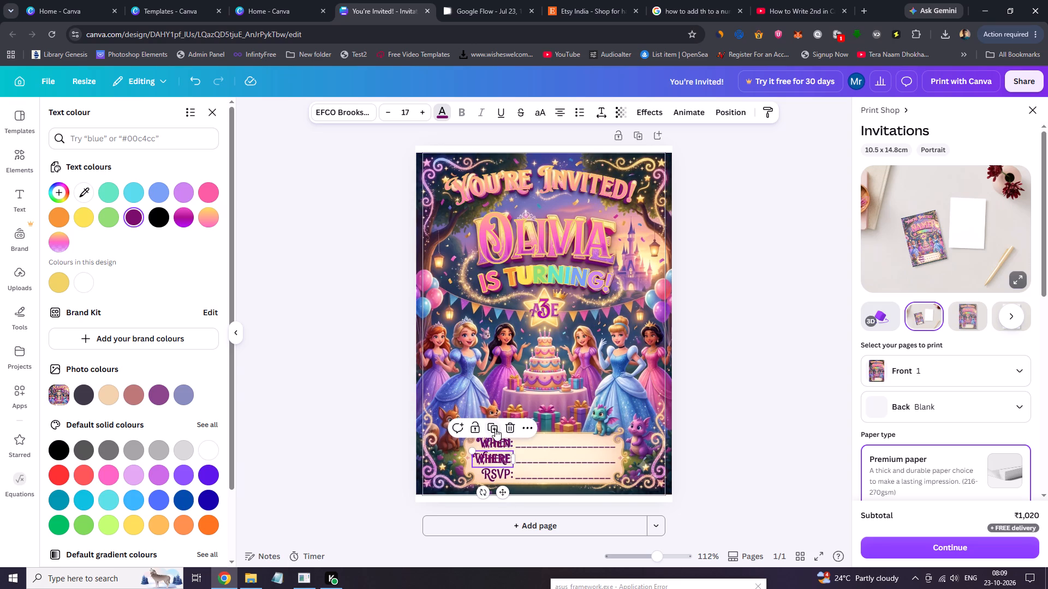
# Duplicate the "Where:" text, change the copy to "Rsvp:" and align it over the printed "RSVP:" label.
pyautogui.click(493, 429)
pyautogui.click(488, 475)
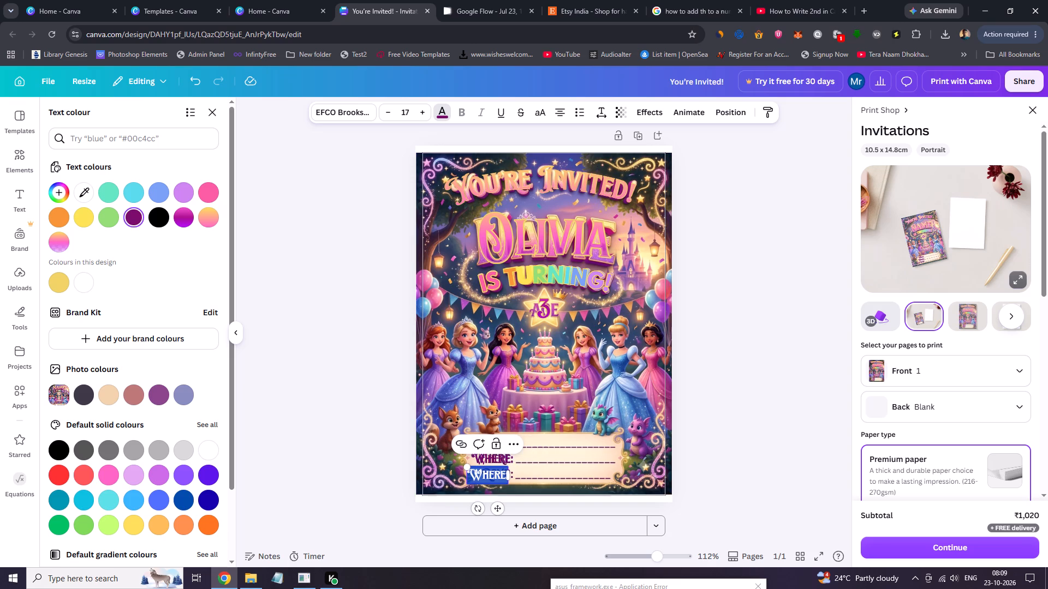
pyautogui.tripleClick(492, 475)
pyautogui.write('RS')
pyautogui.write('VP')
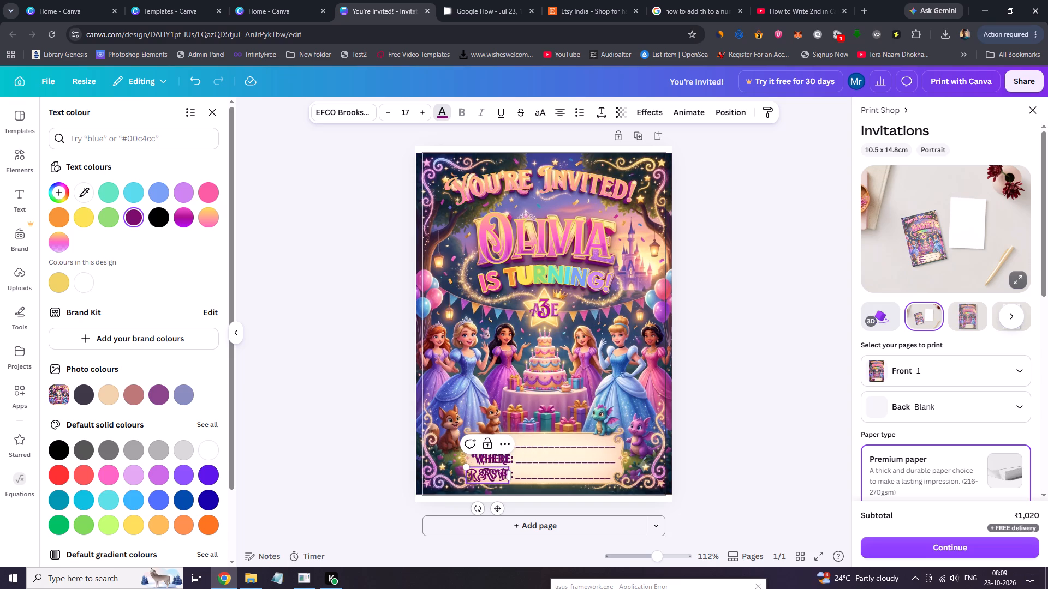
pyautogui.hotkey('shift', ':')
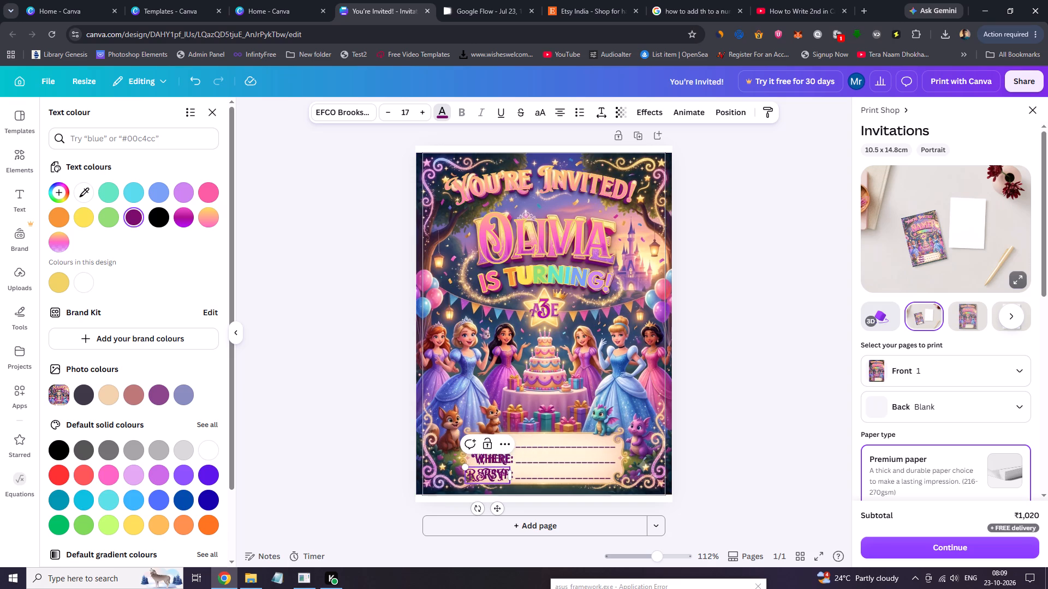
pyautogui.click(490, 476)
pyautogui.hotkey('ctrl', 'a')
pyautogui.write('Rs')
pyautogui.write('vp')
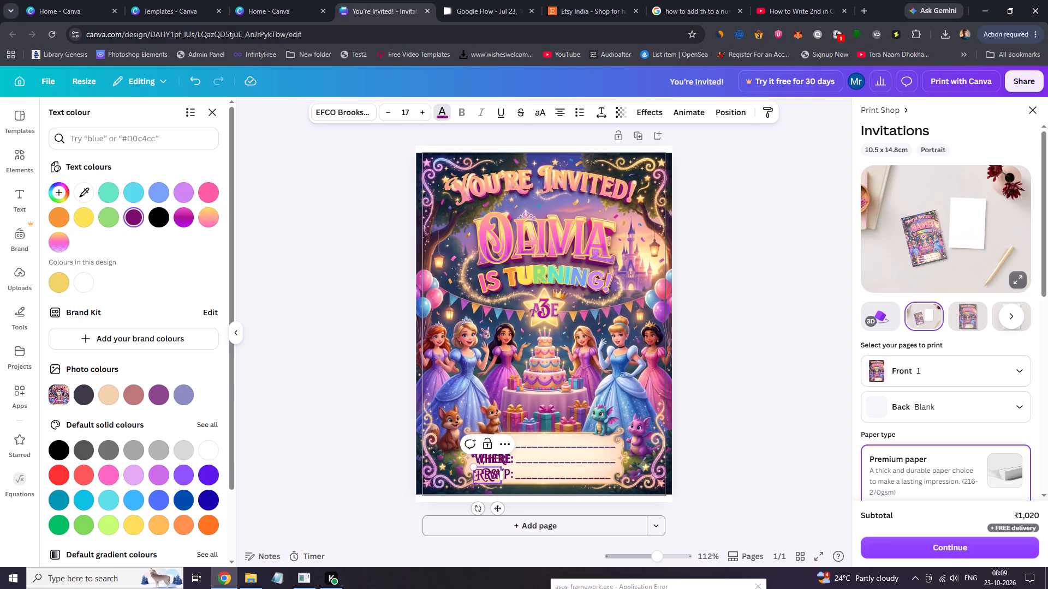
pyautogui.hotkey('shift', ':')
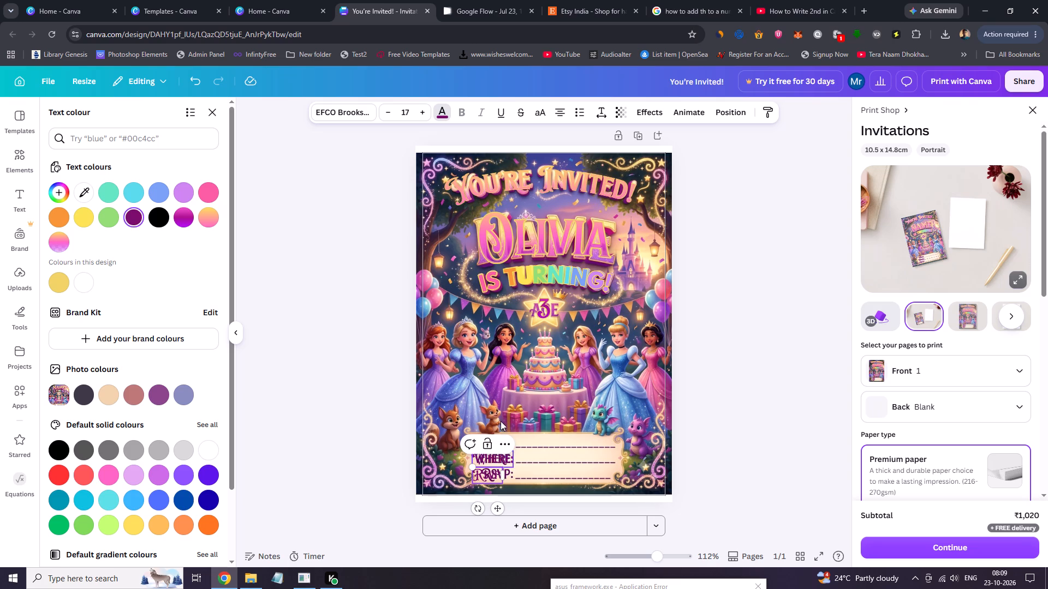
pyautogui.moveTo(499, 507); pyautogui.dragTo(510, 507)
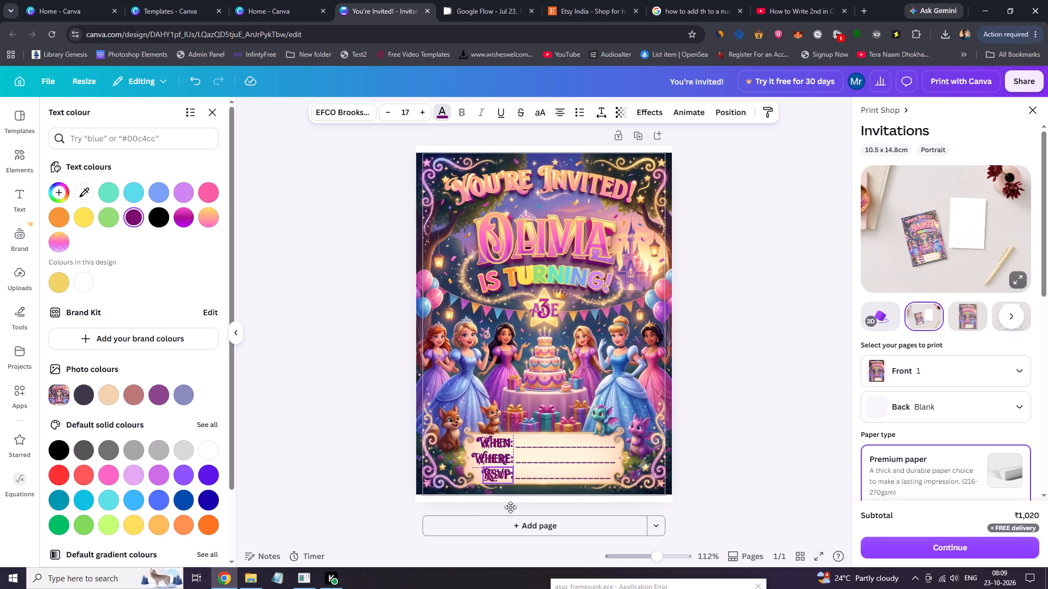
pyautogui.moveTo(510, 507); pyautogui.dragTo(511, 507)
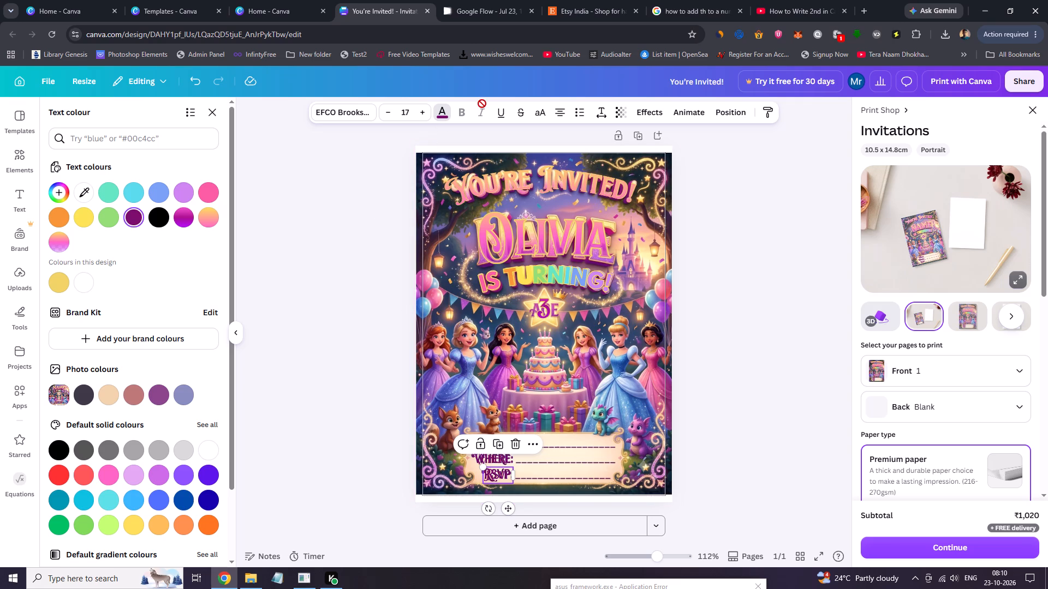
# Add a straight line to the invitation.
pyautogui.click(16, 318)
pyautogui.click(59, 305)
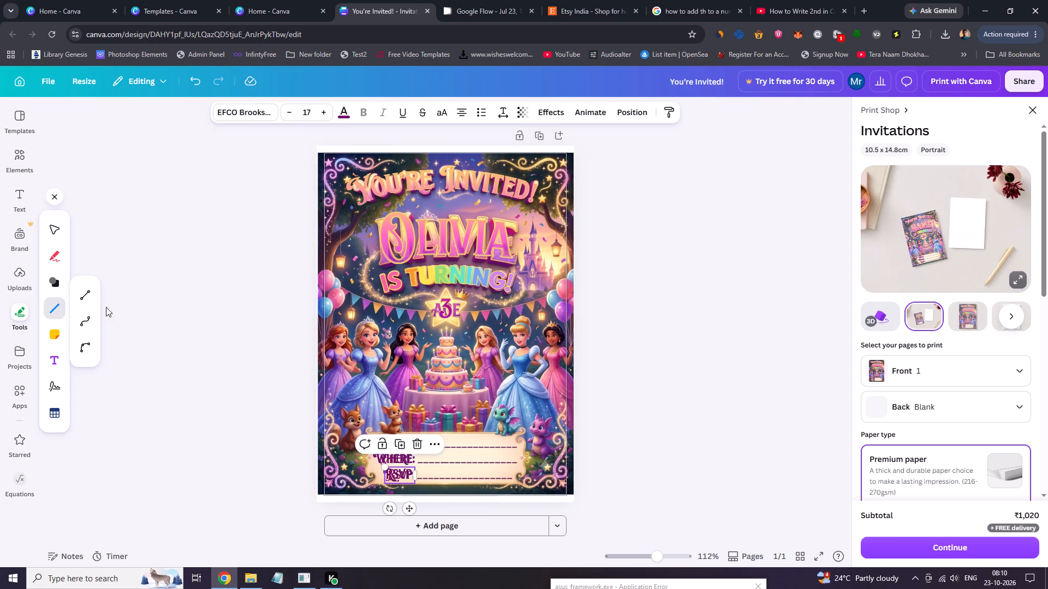
pyautogui.click(85, 294)
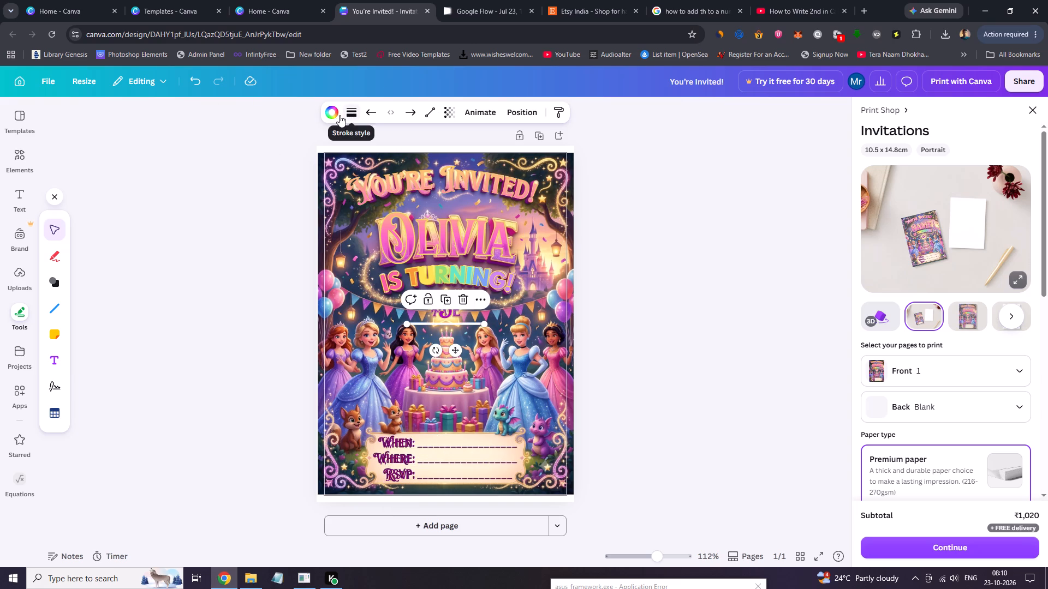
# Colour the new line dark purple from the design's colours and give it the long-dash stroke style.
pyautogui.click(338, 115)
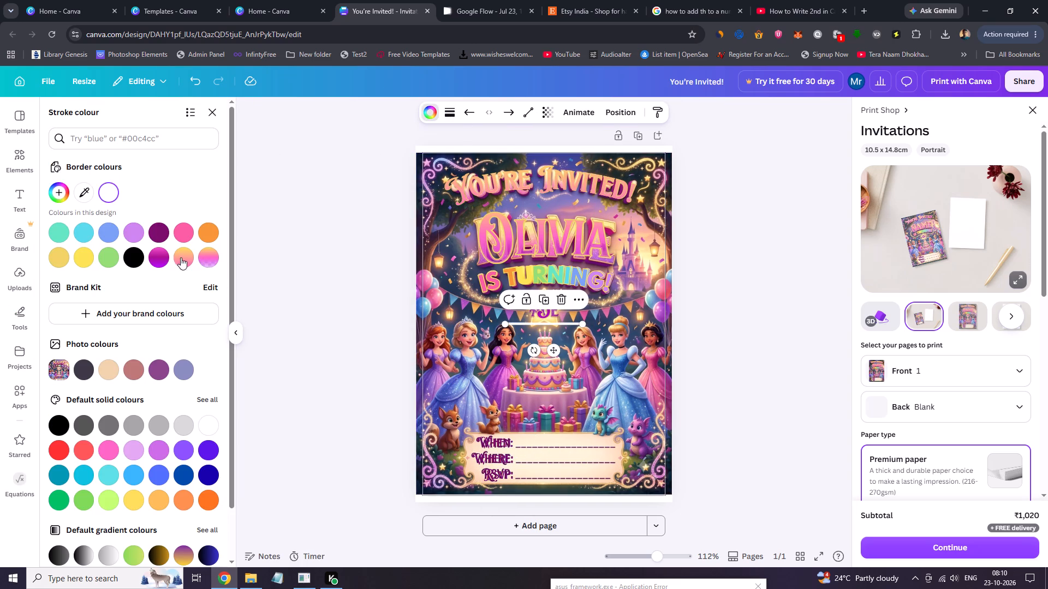
pyautogui.click(165, 231)
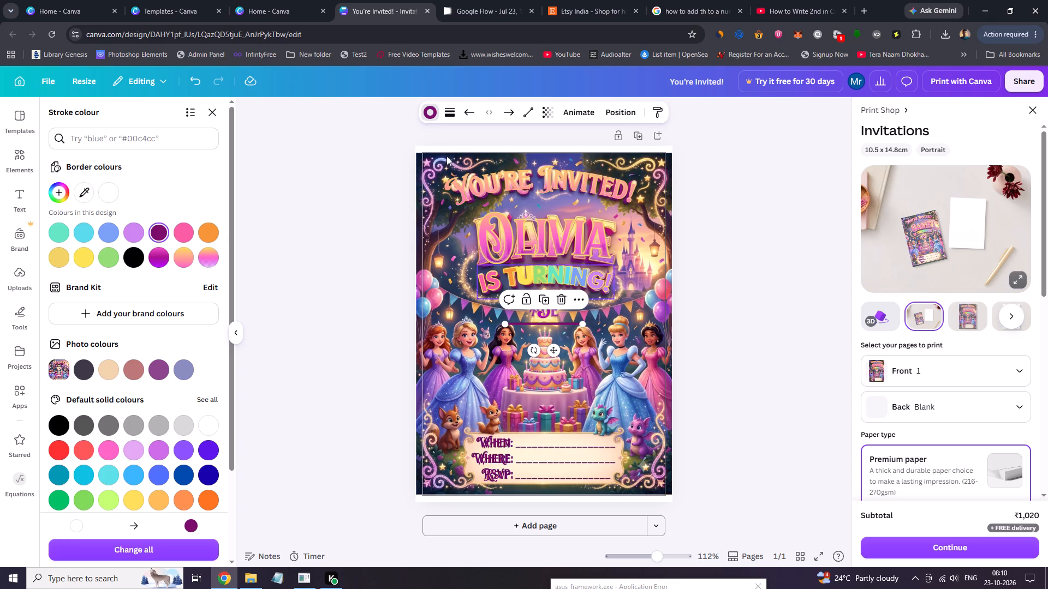
pyautogui.click(450, 110)
pyautogui.click(432, 149)
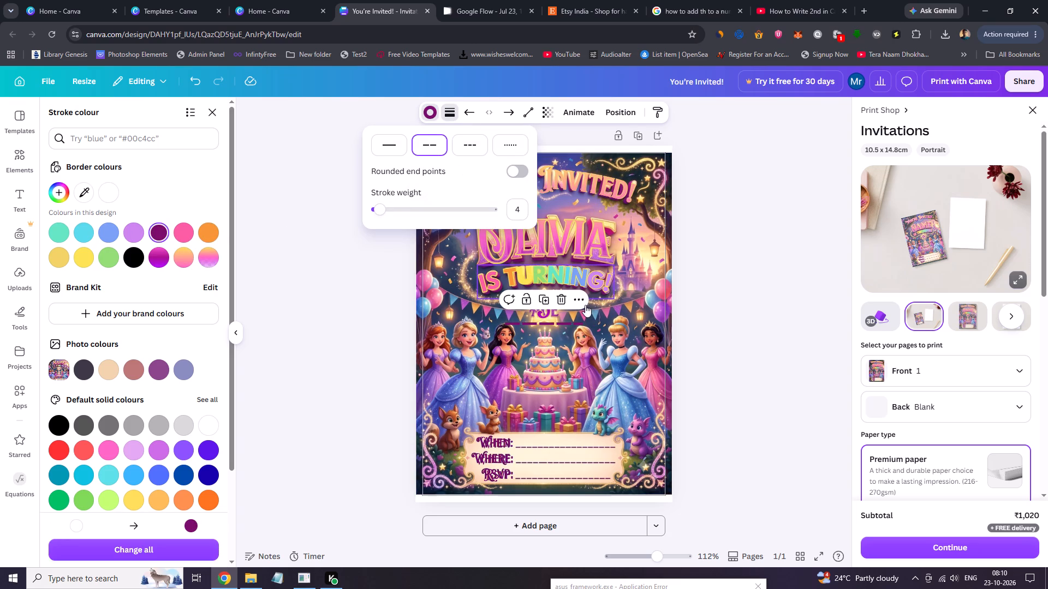
# Move the dashed purple line down into the parchment panel, beside the "When:" label.
pyautogui.moveTo(554, 350); pyautogui.dragTo(556, 357)
pyautogui.moveTo(566, 427); pyautogui.dragTo(566, 436)
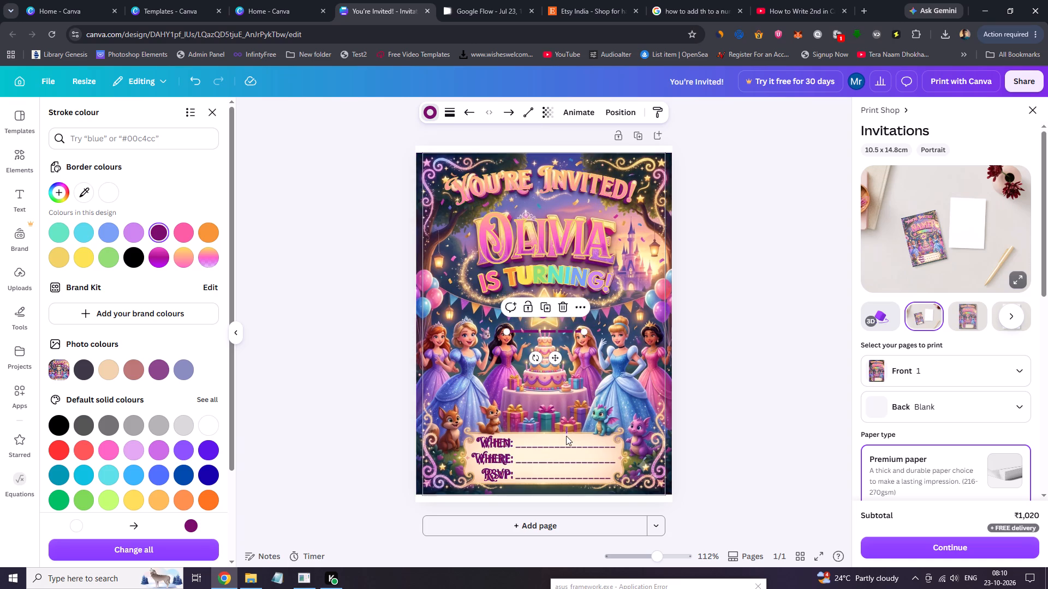
pyautogui.moveTo(566, 436); pyautogui.dragTo(566, 437)
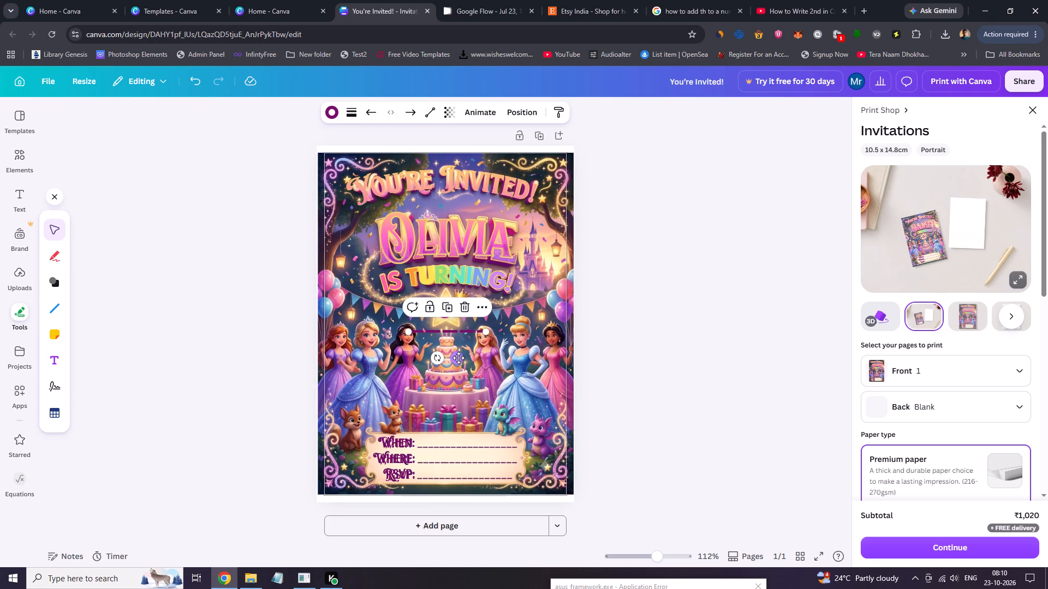
pyautogui.click(458, 358)
pyautogui.moveTo(464, 359); pyautogui.dragTo(471, 399)
pyautogui.click(454, 331)
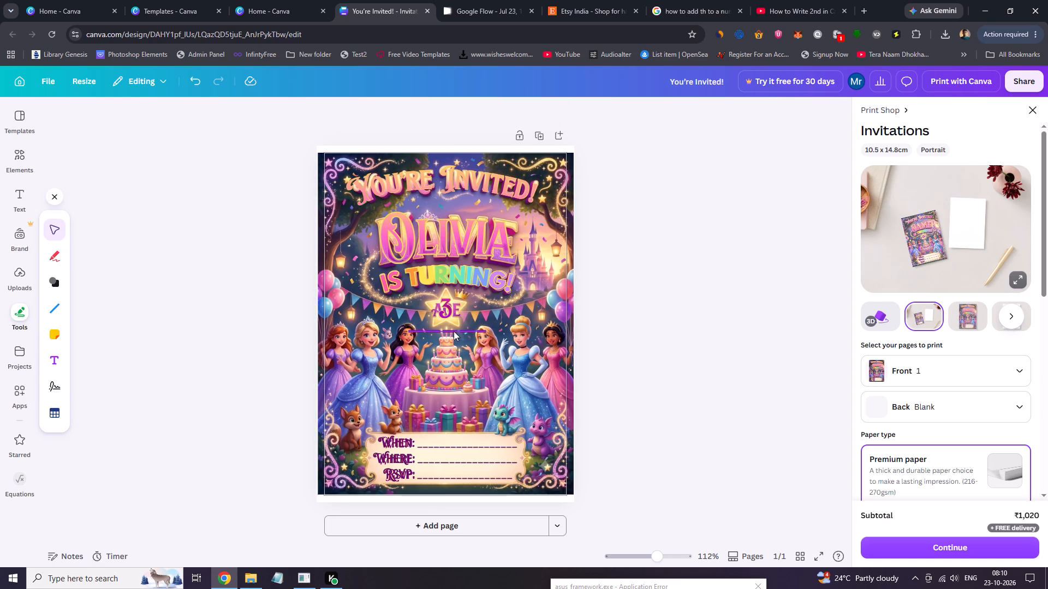
pyautogui.click(460, 358)
pyautogui.click(448, 352)
pyautogui.click(442, 351)
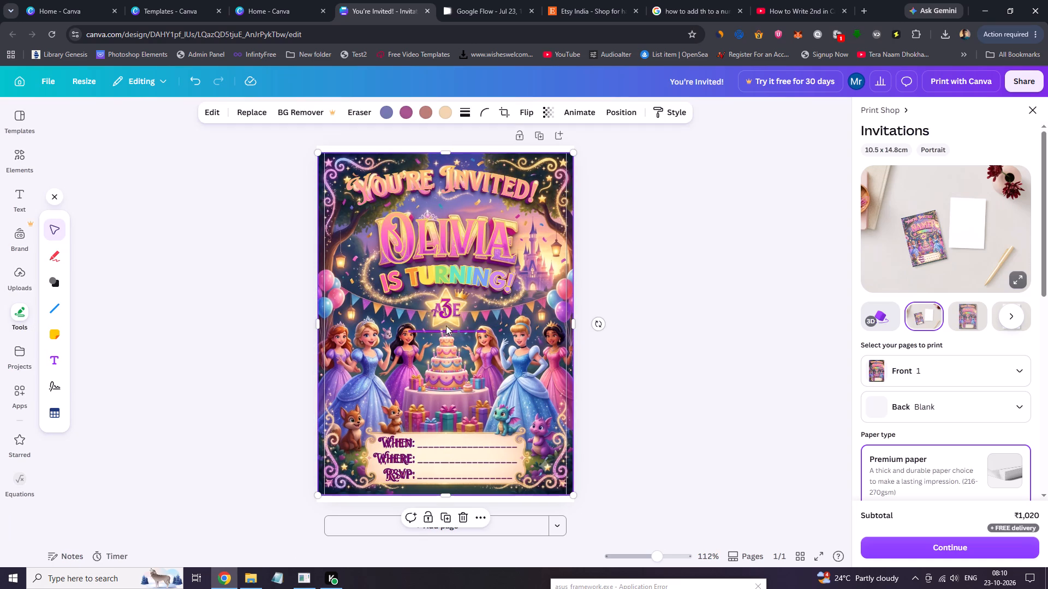
pyautogui.click(448, 329)
pyautogui.moveTo(457, 355); pyautogui.dragTo(466, 413)
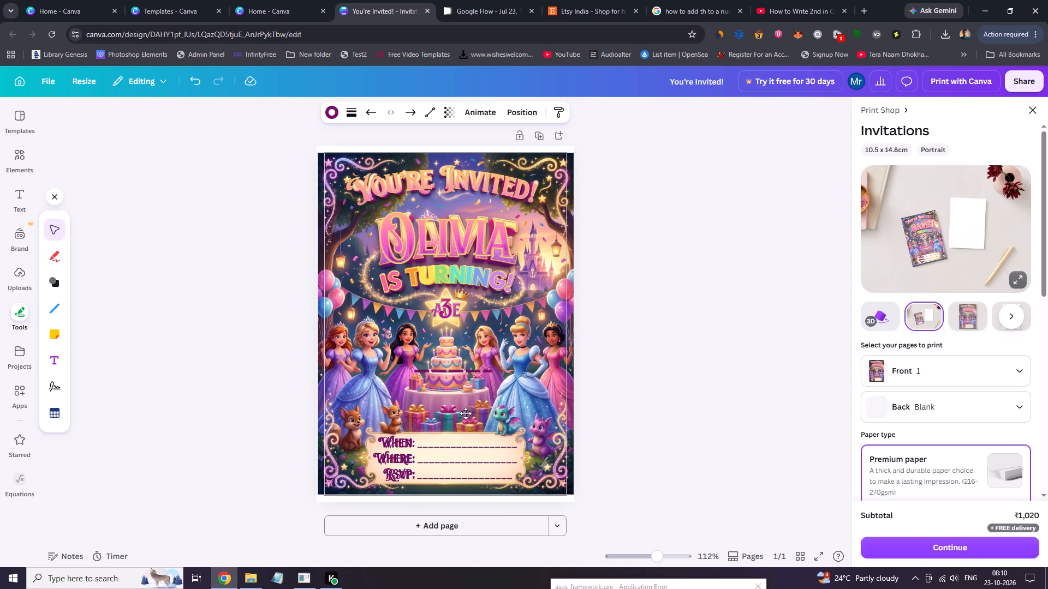
pyautogui.moveTo(466, 413); pyautogui.dragTo(469, 464)
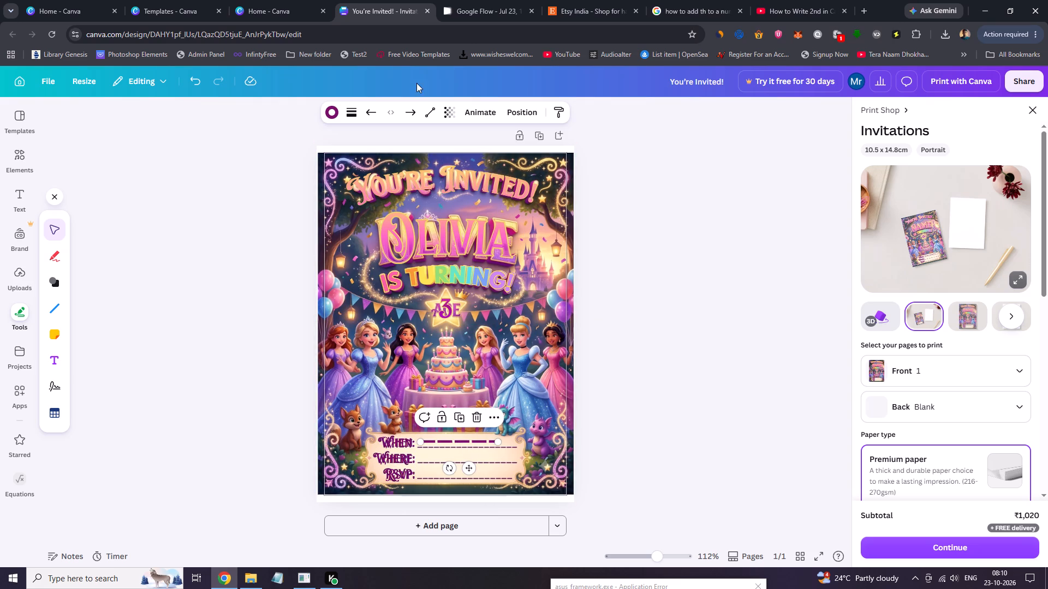
# Set the dashed line's stroke weight to 2.
pyautogui.click(354, 111)
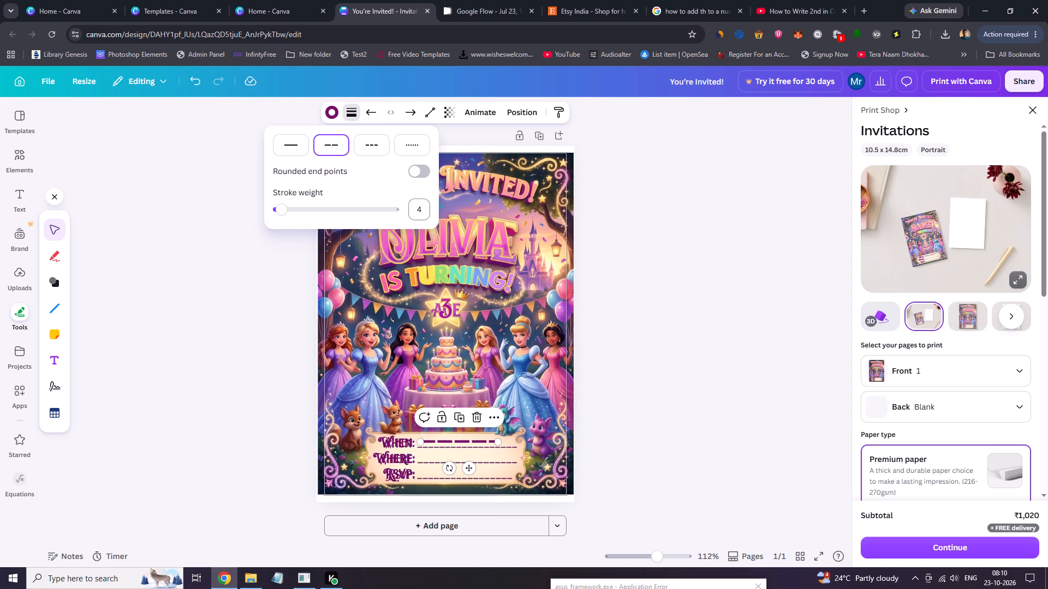
pyautogui.click(420, 212)
pyautogui.click(417, 212)
pyautogui.click(421, 212)
pyautogui.hotkey('ctrl', 'a')
pyautogui.press('2')
pyautogui.press('Return')
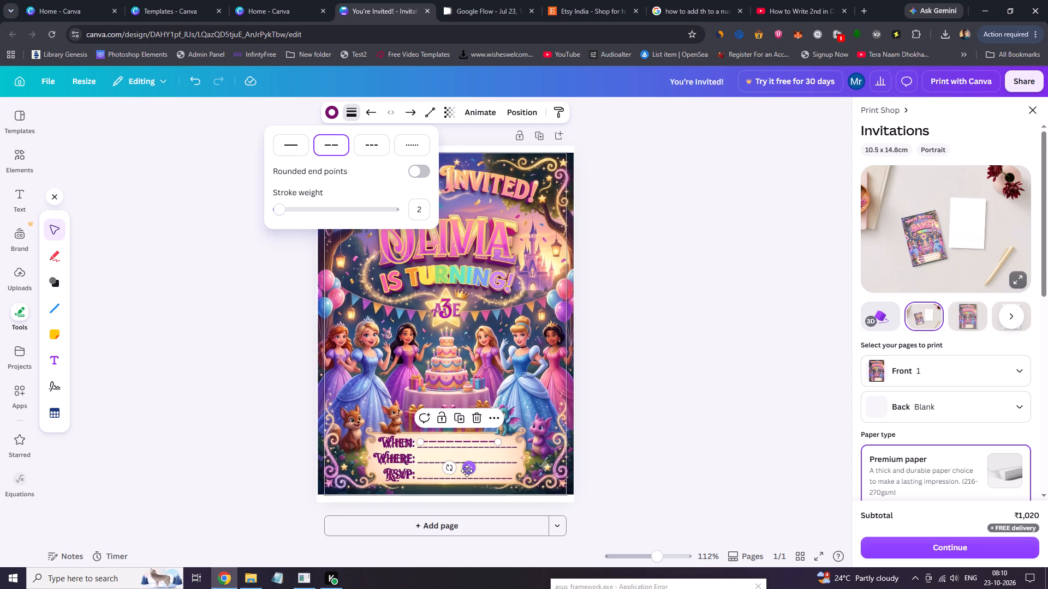
# Align the dashed line over the printed When fill-in line and extend it horizontally to a length of about 43.2.
pyautogui.moveTo(467, 471); pyautogui.dragTo(465, 477)
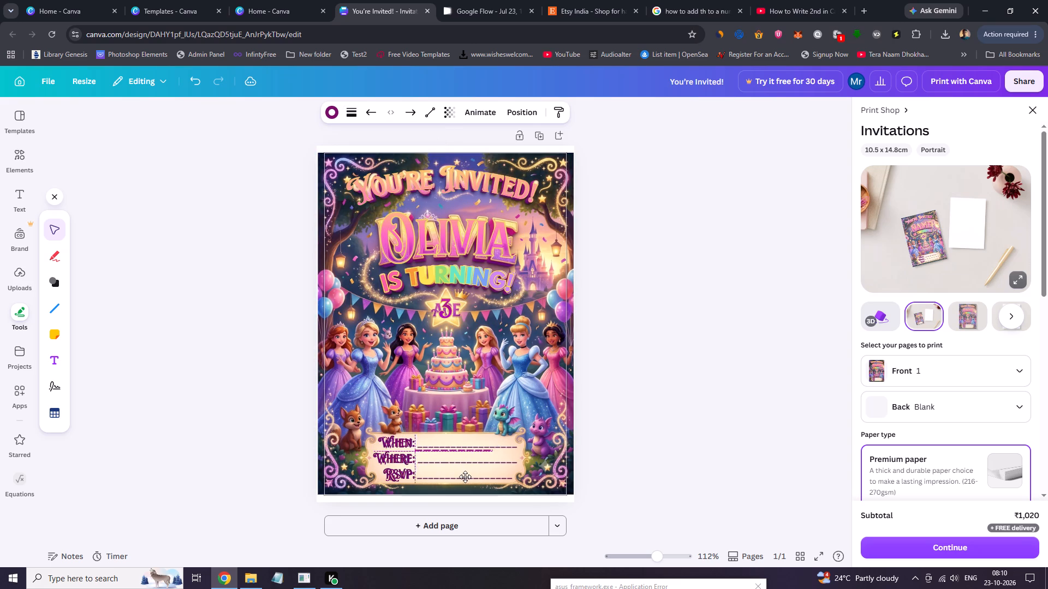
pyautogui.moveTo(465, 477); pyautogui.dragTo(464, 476)
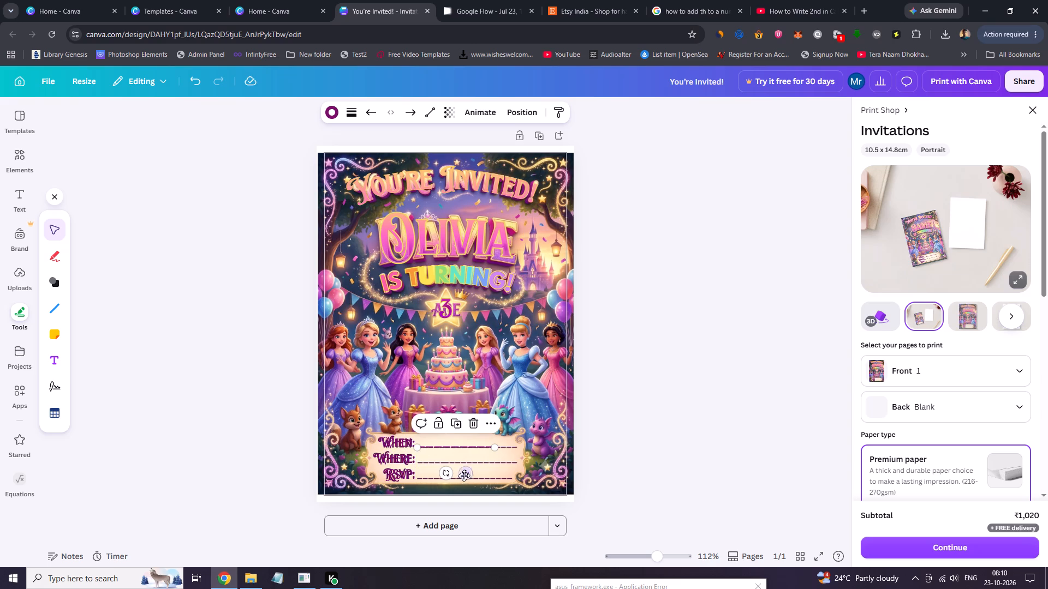
pyautogui.click(495, 447)
pyautogui.moveTo(498, 447); pyautogui.dragTo(503, 447)
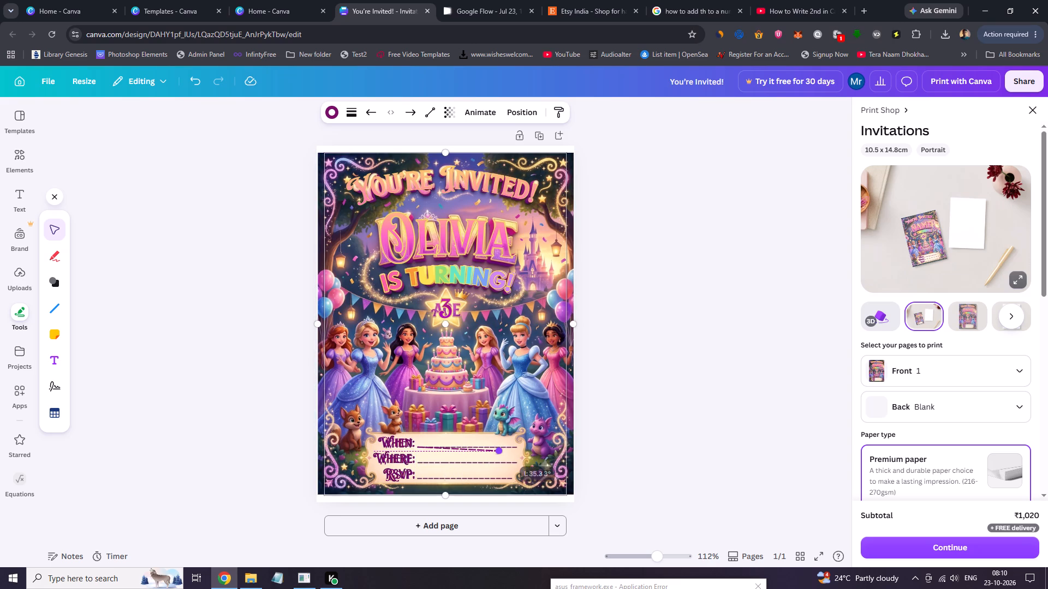
pyautogui.moveTo(503, 447); pyautogui.dragTo(516, 444)
pyautogui.click(516, 444)
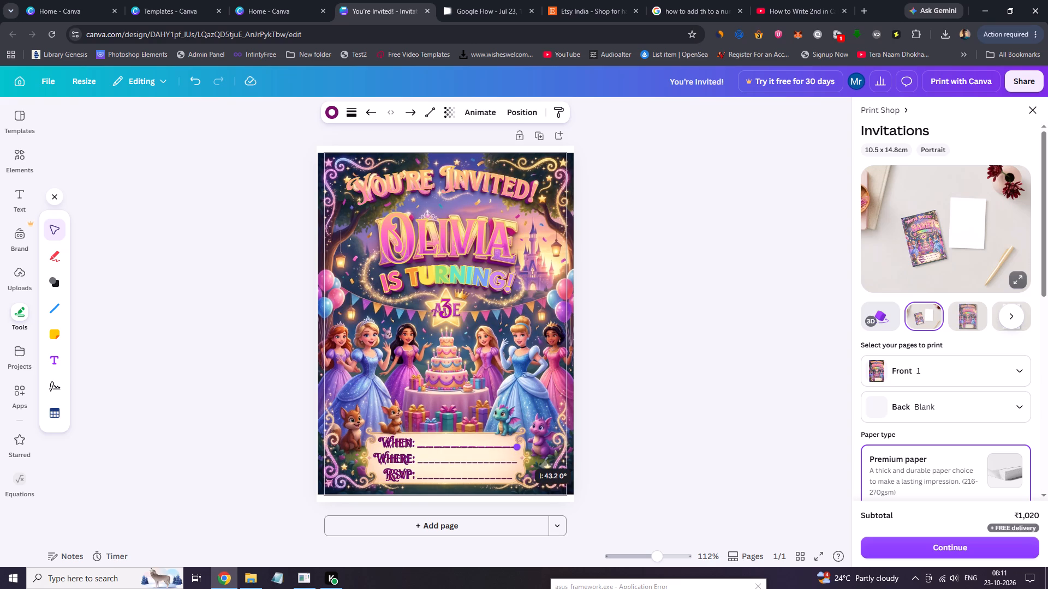
pyautogui.keyDown('ctrl'); pyautogui.click(517, 449); pyautogui.keyUp('ctrl')
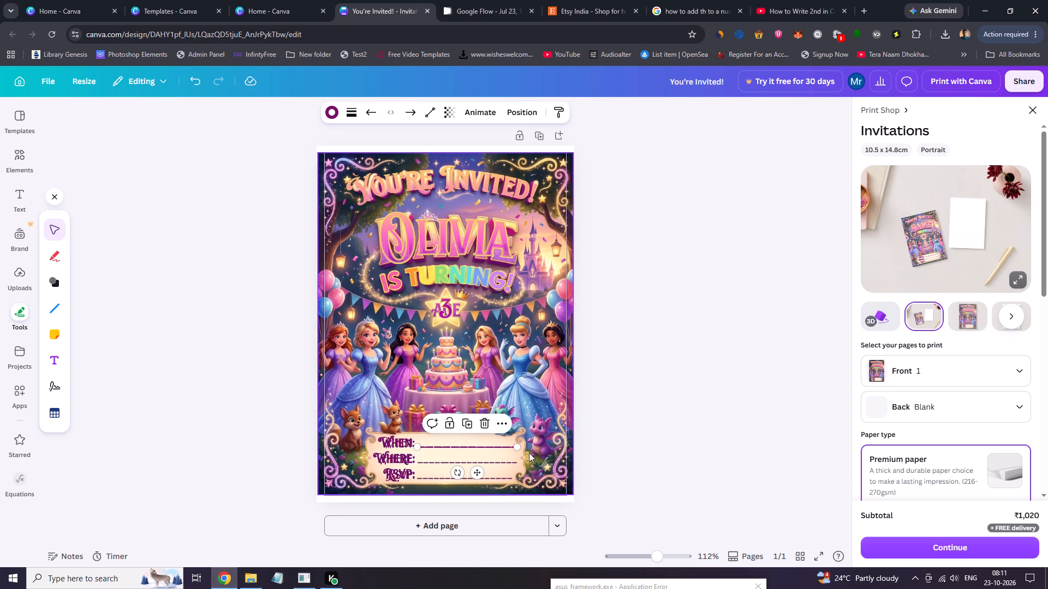
# Duplicate the dashed When line and align the copy over the printed Where fill-in line.
pyautogui.click(468, 423)
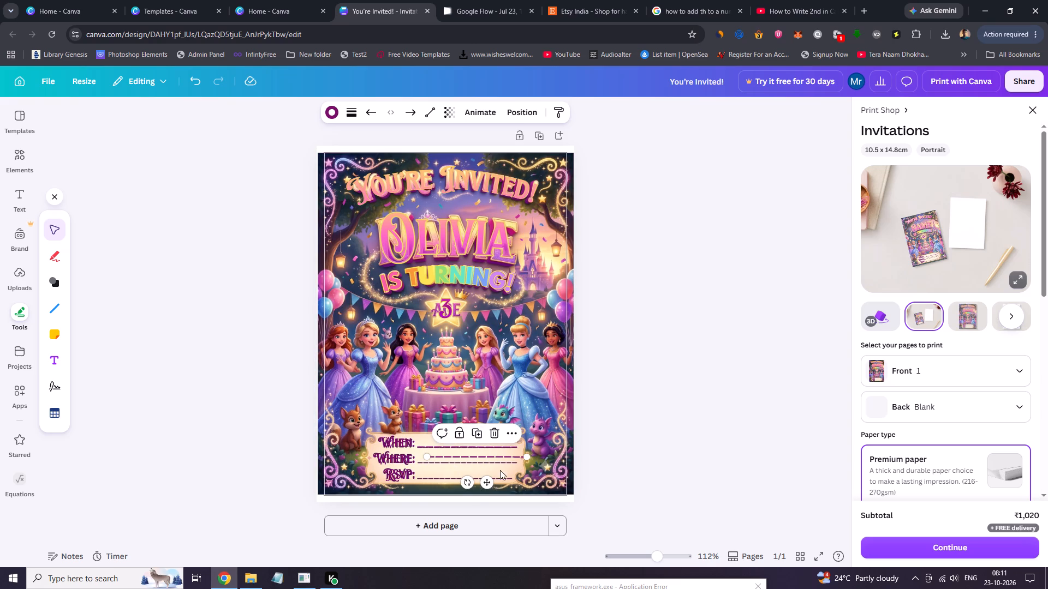
pyautogui.click(486, 480)
pyautogui.moveTo(480, 482); pyautogui.dragTo(475, 484)
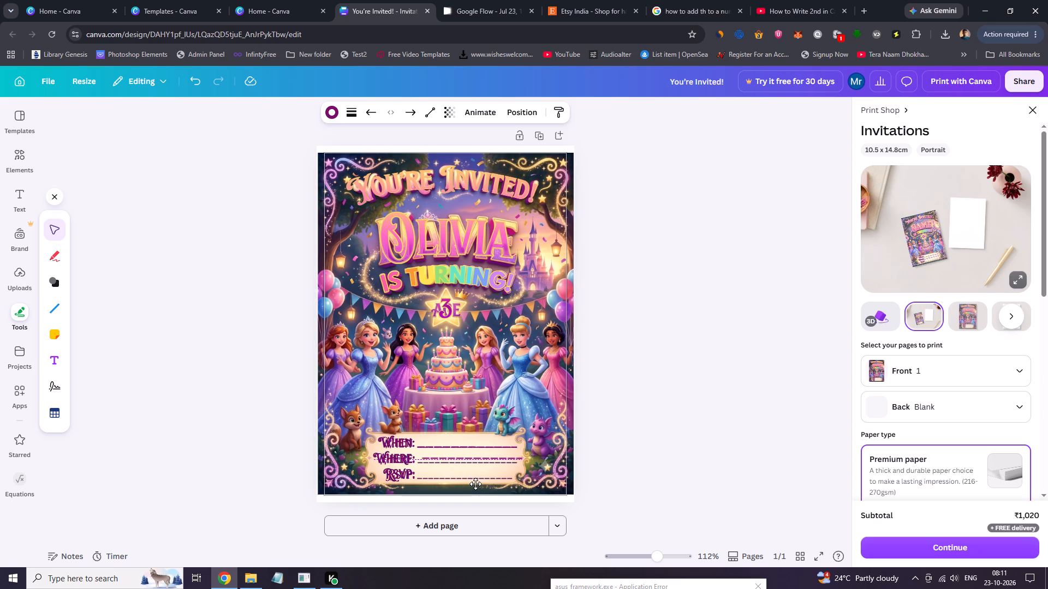
pyautogui.moveTo(475, 484); pyautogui.dragTo(475, 488)
pyautogui.keyDown('ctrl'); pyautogui.click(475, 488); pyautogui.keyUp('ctrl')
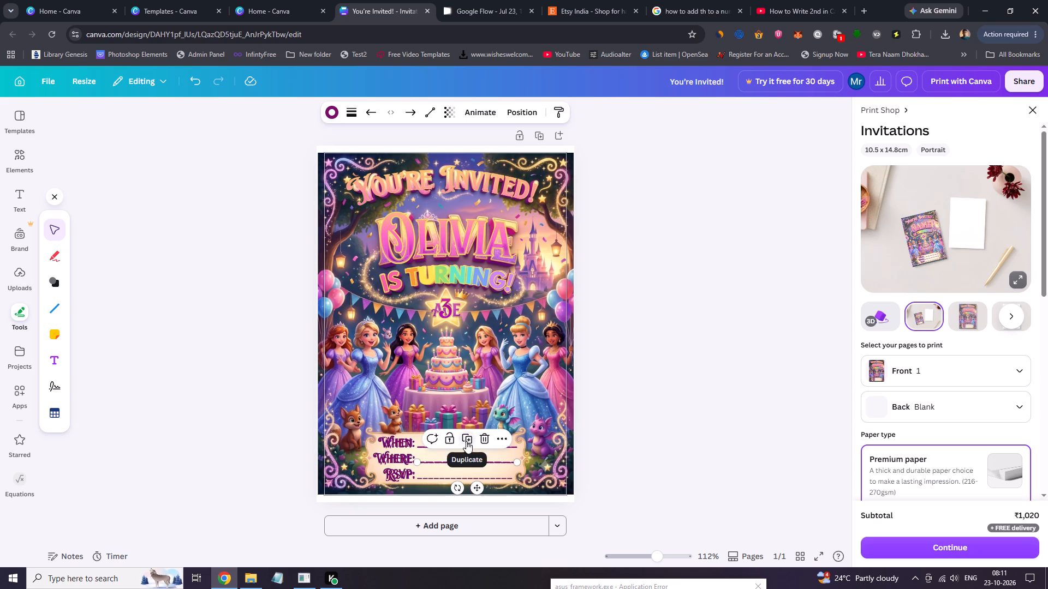
# Duplicate the dashed Where line onto the printed RSVP fill-in line and shorten the copy to about 41.6.
pyautogui.click(466, 441)
pyautogui.click(476, 502)
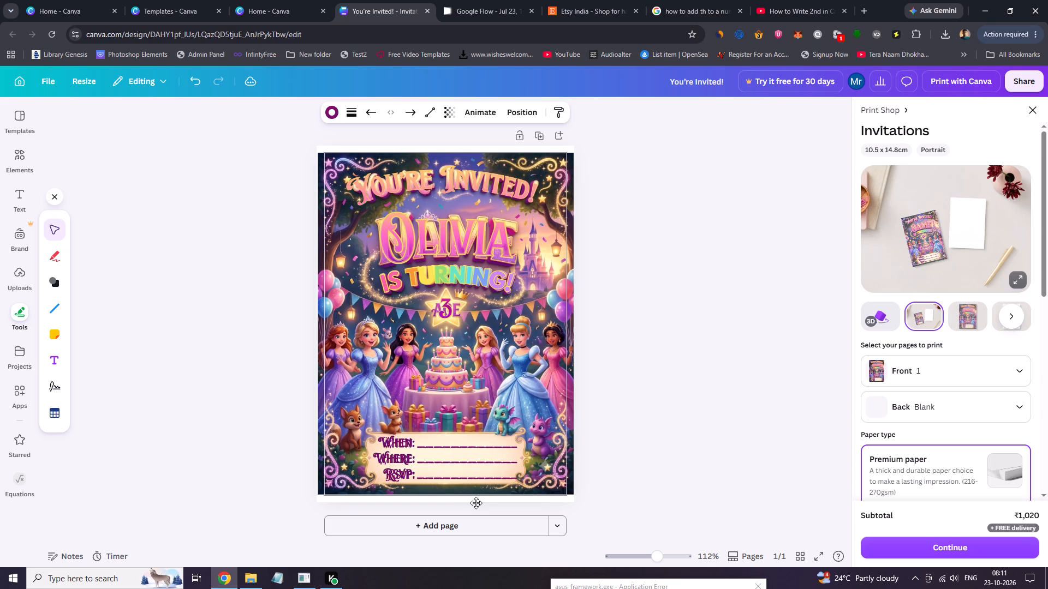
pyautogui.click(516, 480)
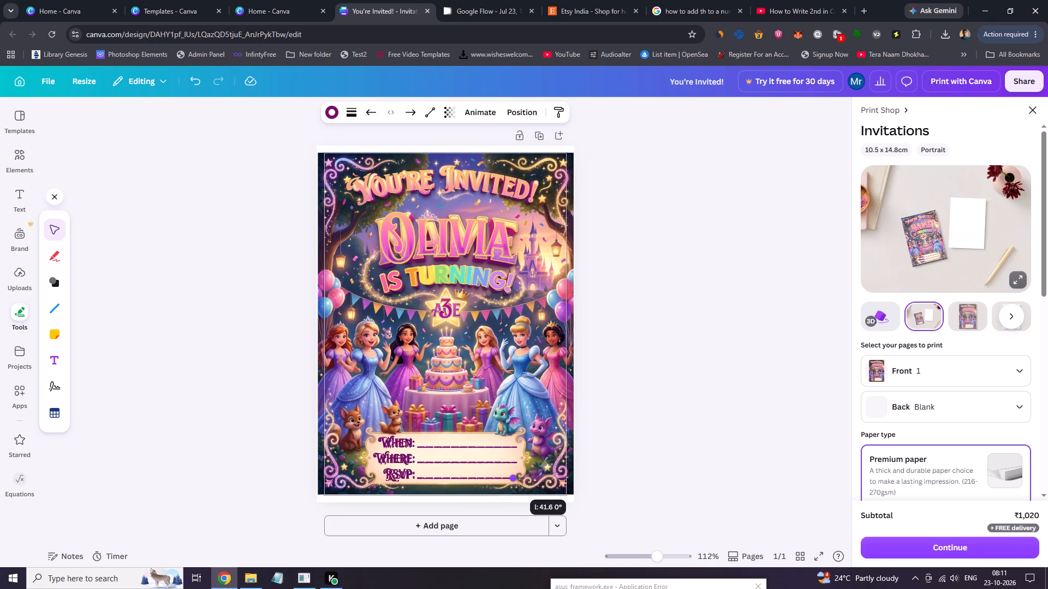
pyautogui.click(617, 461)
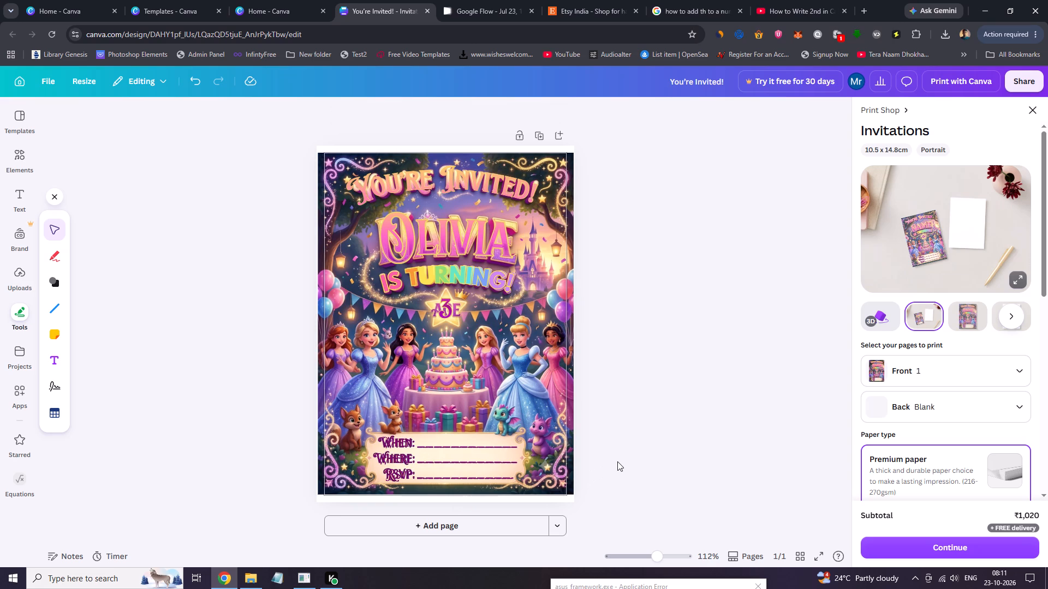
pyautogui.click(499, 478)
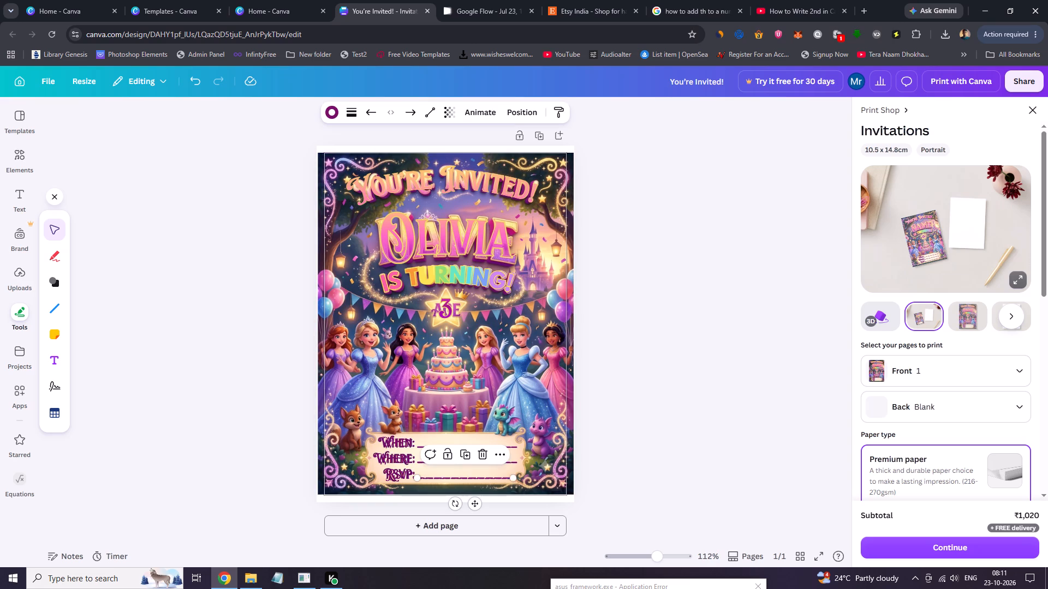
pyautogui.keyDown('ctrl'); pyautogui.click(514, 478); pyautogui.keyUp('ctrl')
pyautogui.click(608, 473)
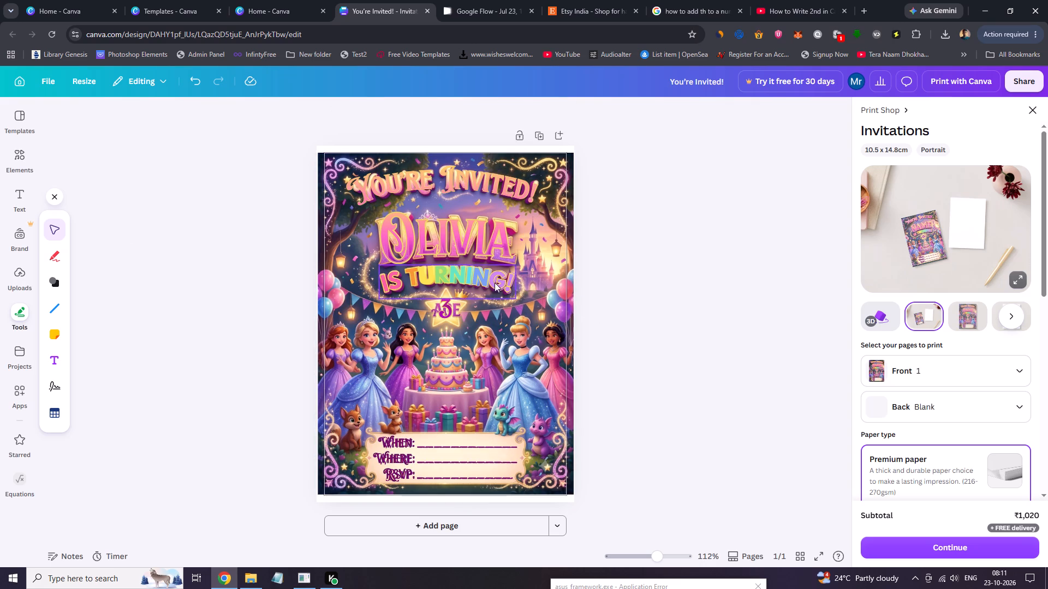
# Replace the background image with the uploaded text-free version of the princess invitation artwork.
pyautogui.click(544, 329)
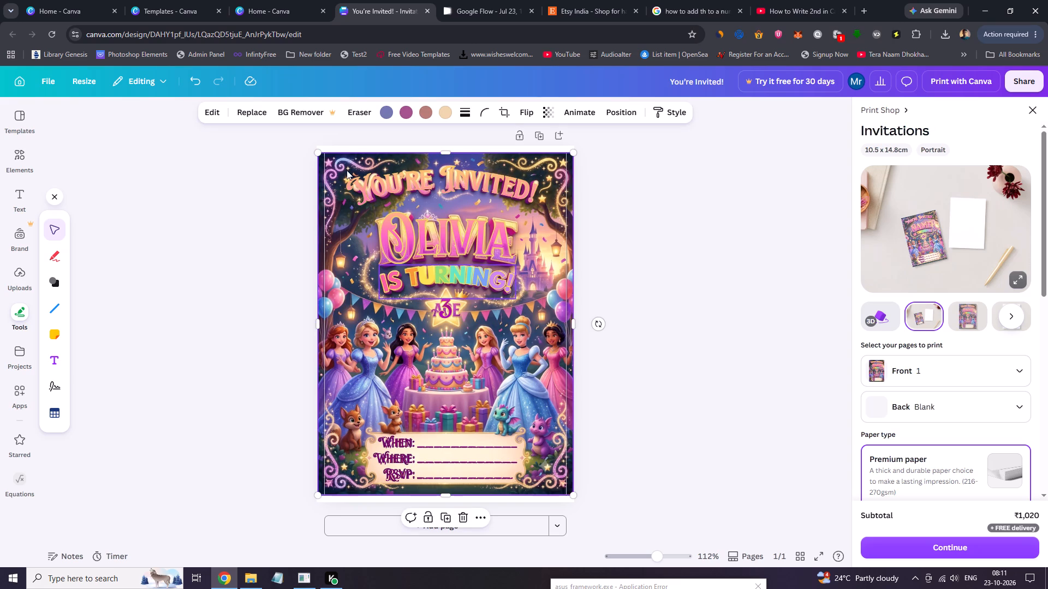
pyautogui.click(258, 113)
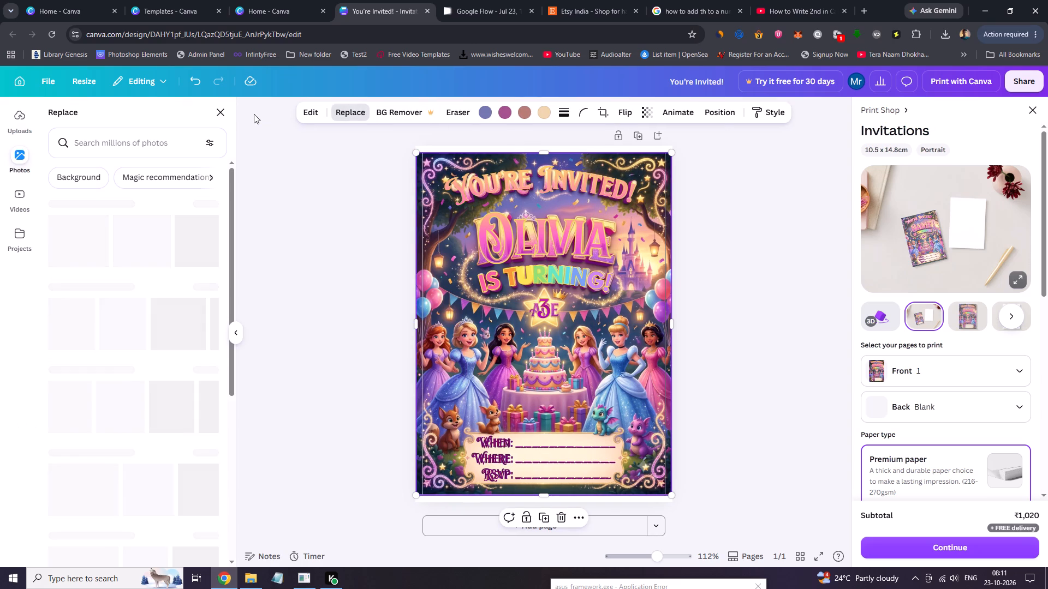
pyautogui.click(22, 124)
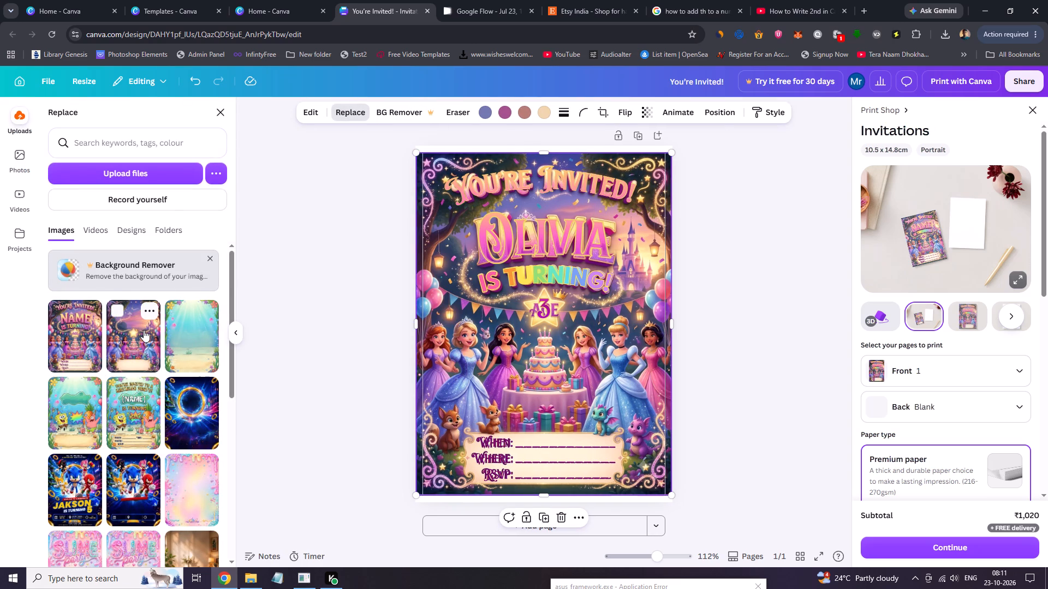
pyautogui.click(144, 330)
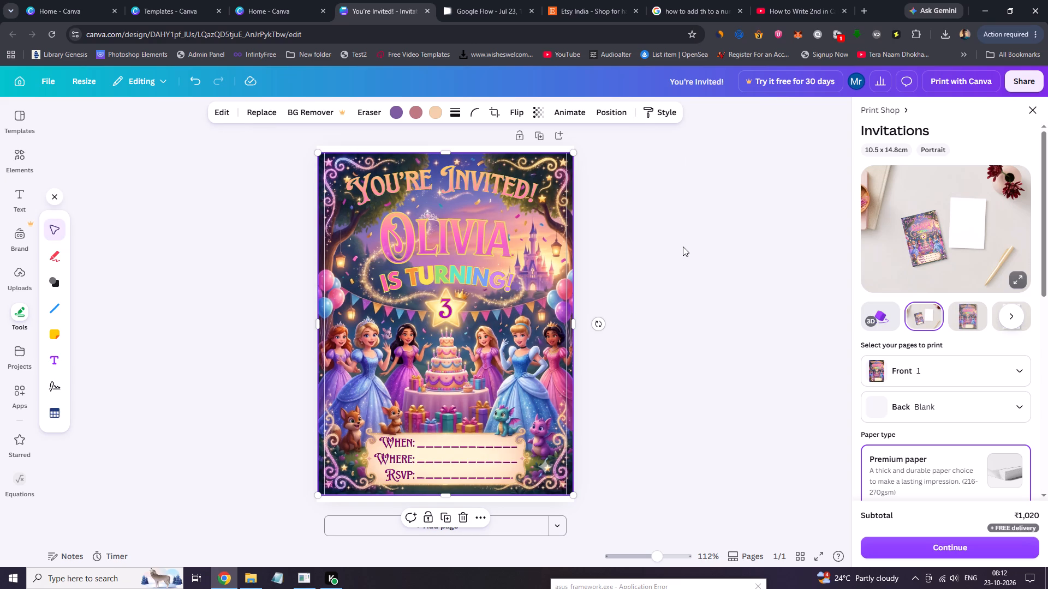
pyautogui.click(683, 247)
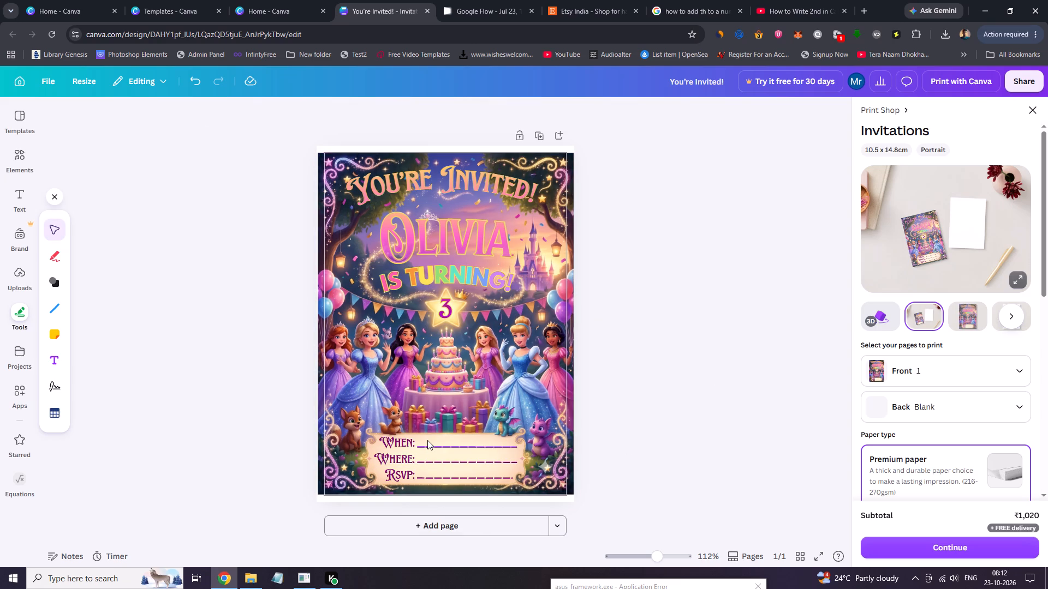
# Duplicate the When label, replace the copy's text with "15 october", and position it just above the When fill-in line.
pyautogui.click(396, 438)
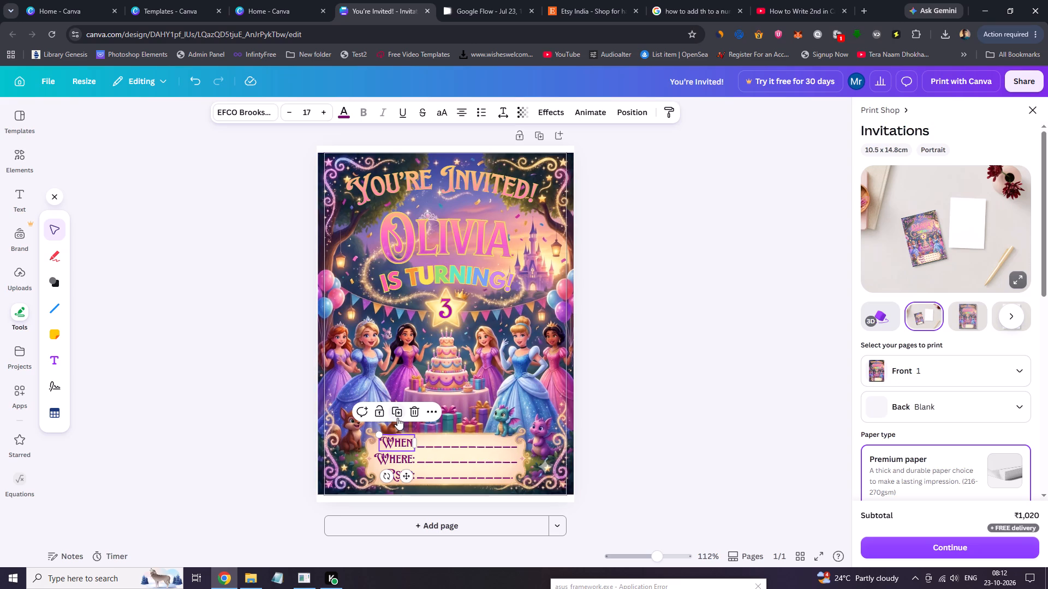
pyautogui.click(397, 418)
pyautogui.moveTo(408, 452); pyautogui.dragTo(452, 438)
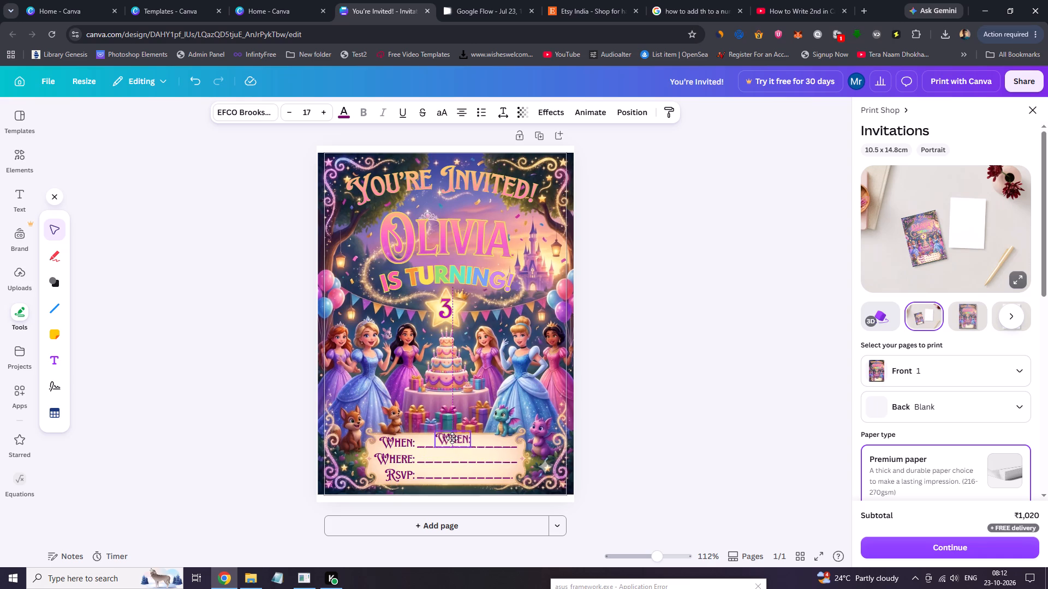
pyautogui.moveTo(452, 438); pyautogui.dragTo(443, 438)
pyautogui.click(442, 438)
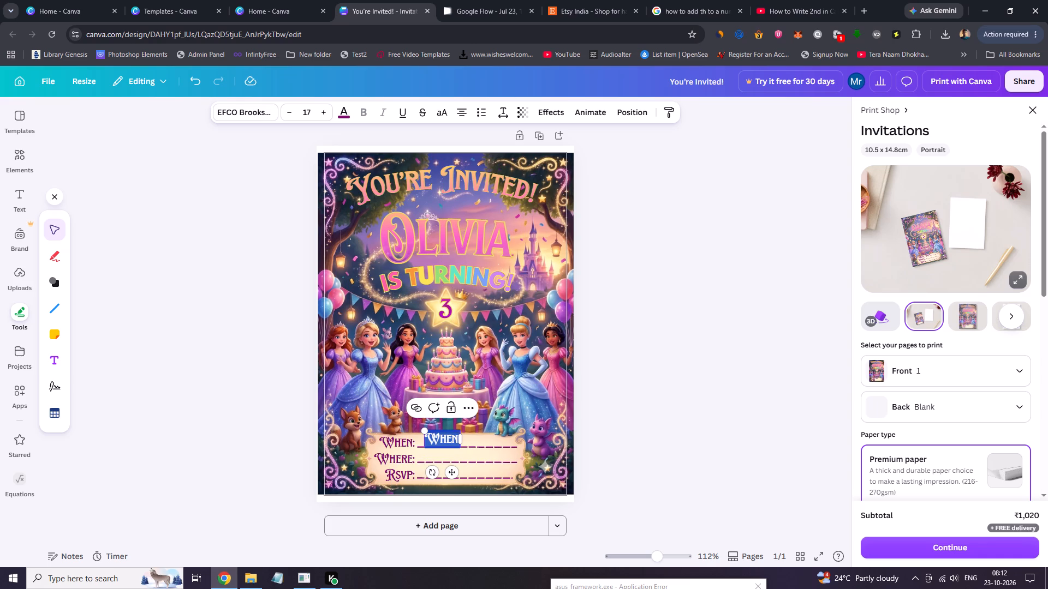
pyautogui.press('1')
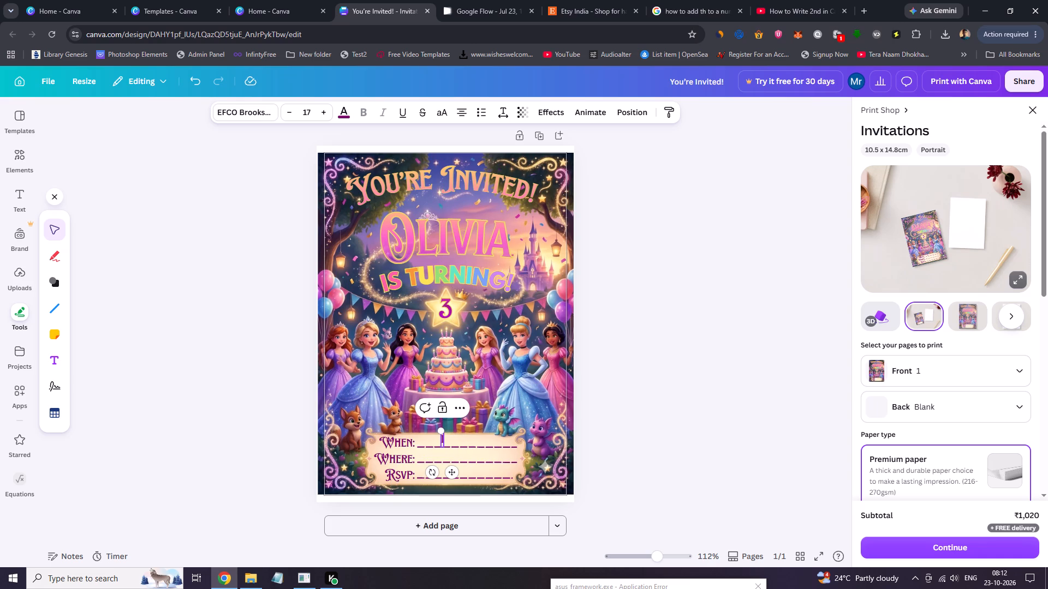
pyautogui.press('5')
pyautogui.press('space')
pyautogui.write('october')
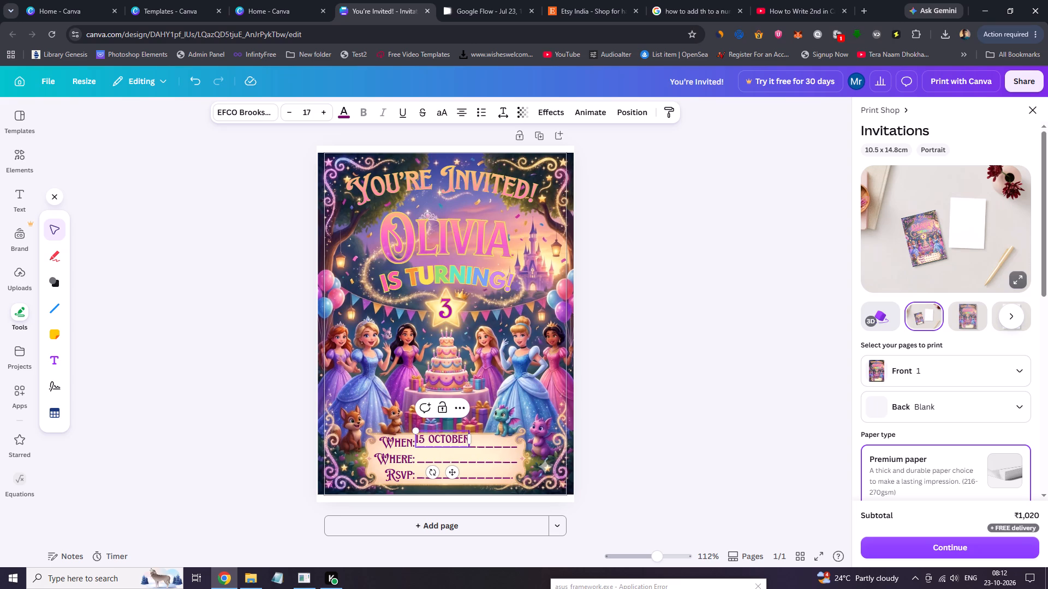
pyautogui.moveTo(450, 474); pyautogui.dragTo(454, 475)
pyautogui.moveTo(454, 475); pyautogui.dragTo(460, 475)
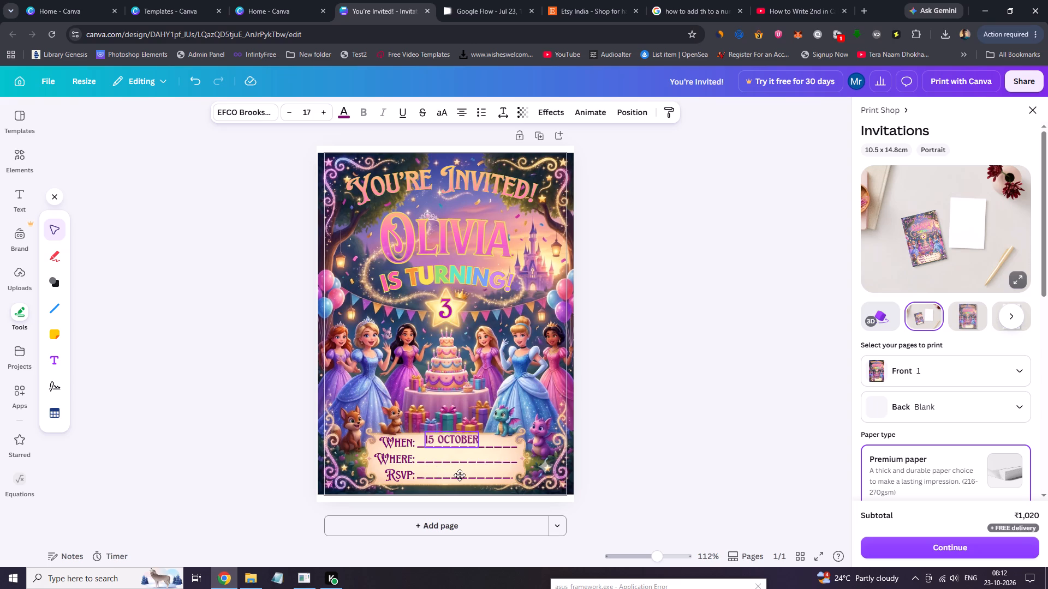
pyautogui.moveTo(460, 475); pyautogui.dragTo(462, 476)
pyautogui.keyDown('ctrl'); pyautogui.click(462, 476); pyautogui.keyUp('ctrl')
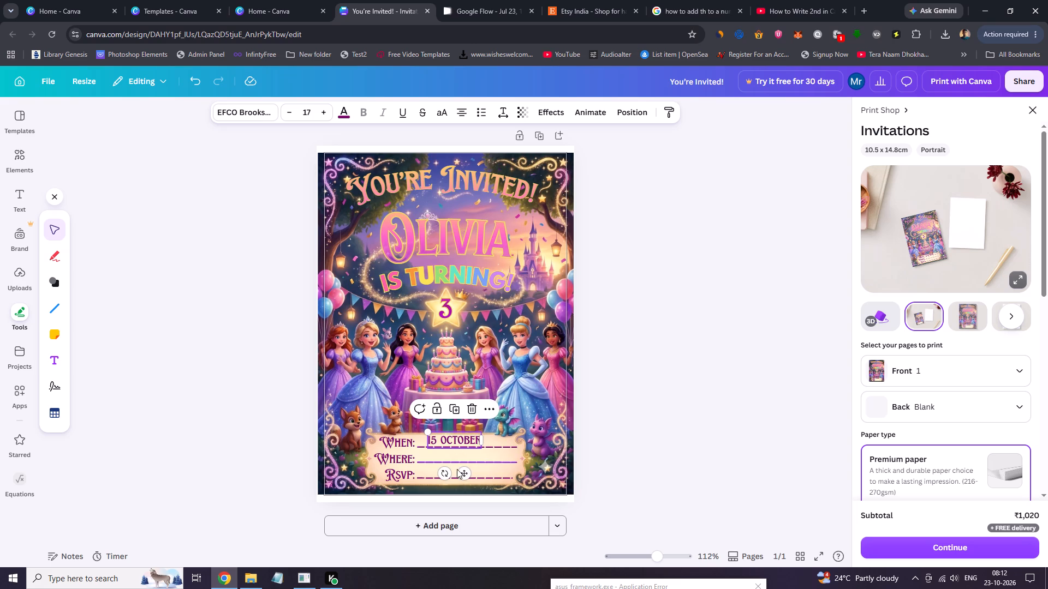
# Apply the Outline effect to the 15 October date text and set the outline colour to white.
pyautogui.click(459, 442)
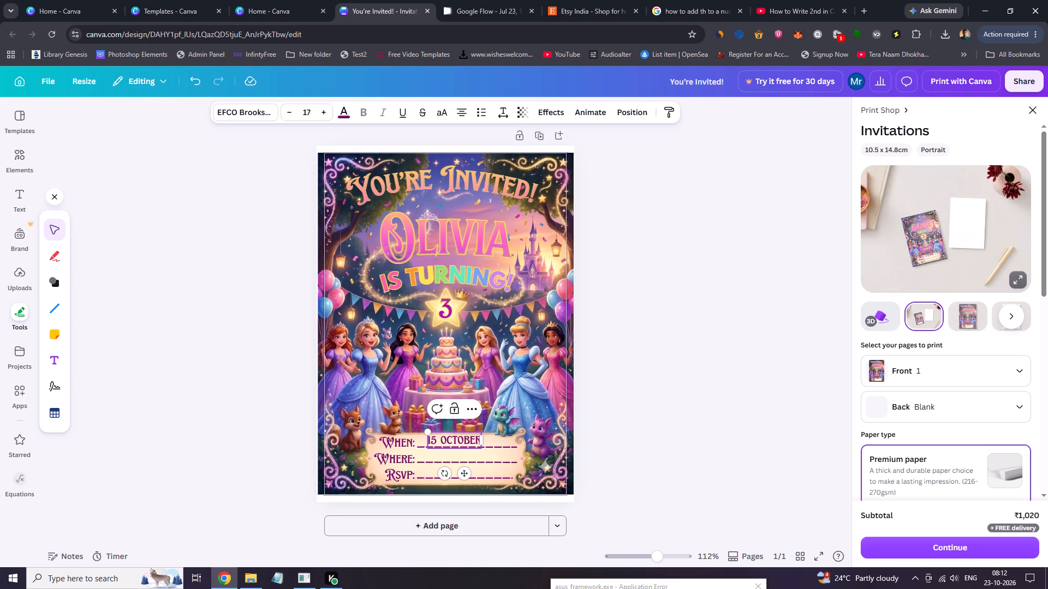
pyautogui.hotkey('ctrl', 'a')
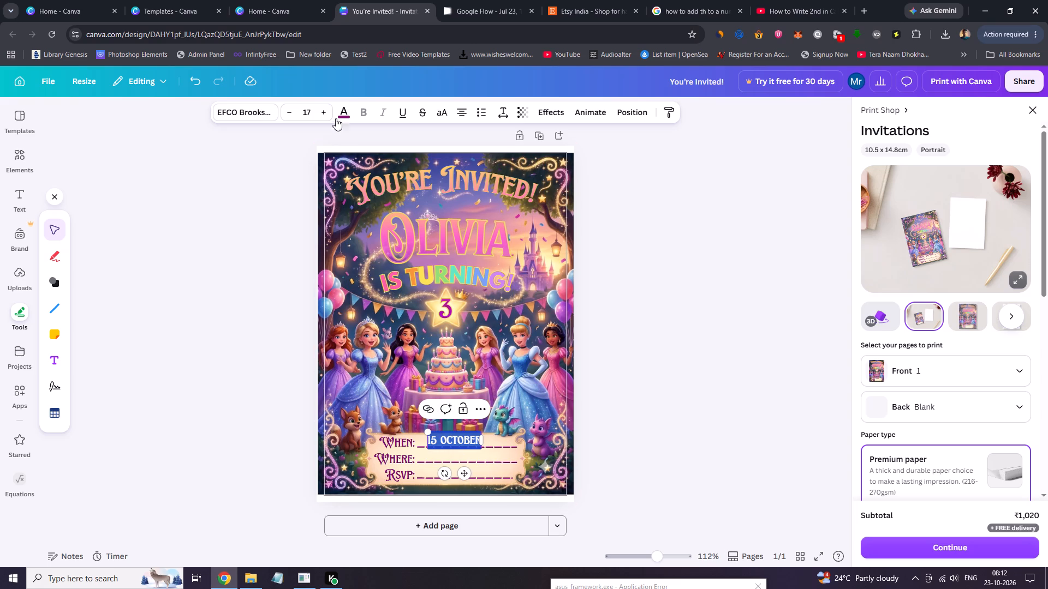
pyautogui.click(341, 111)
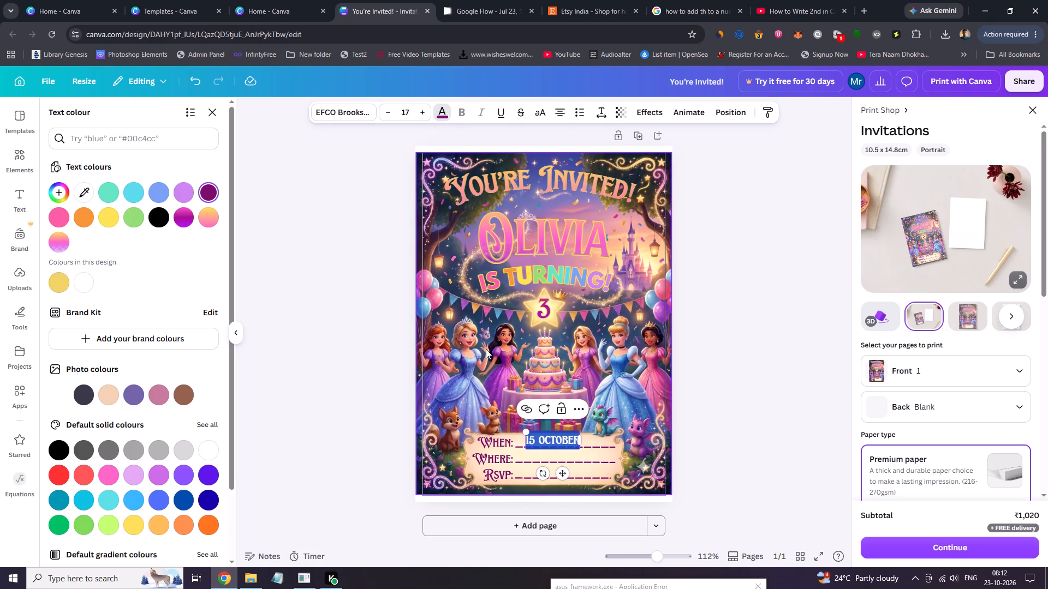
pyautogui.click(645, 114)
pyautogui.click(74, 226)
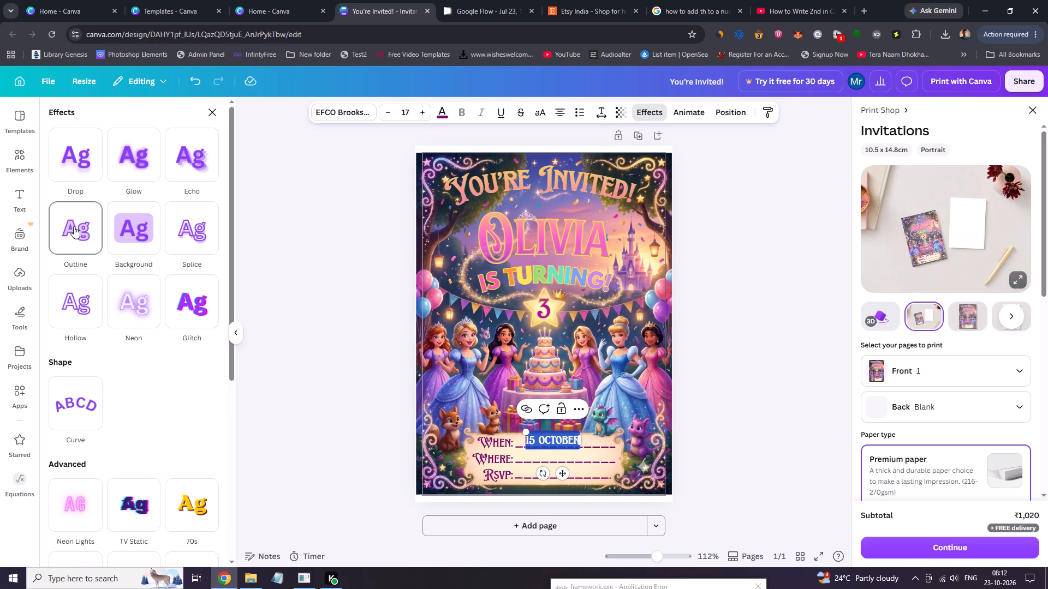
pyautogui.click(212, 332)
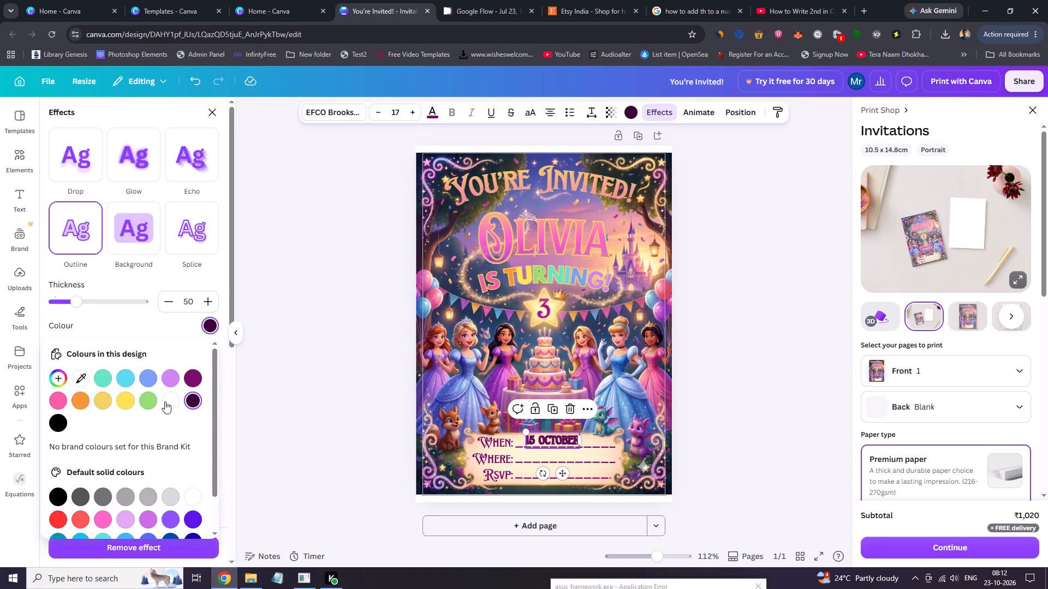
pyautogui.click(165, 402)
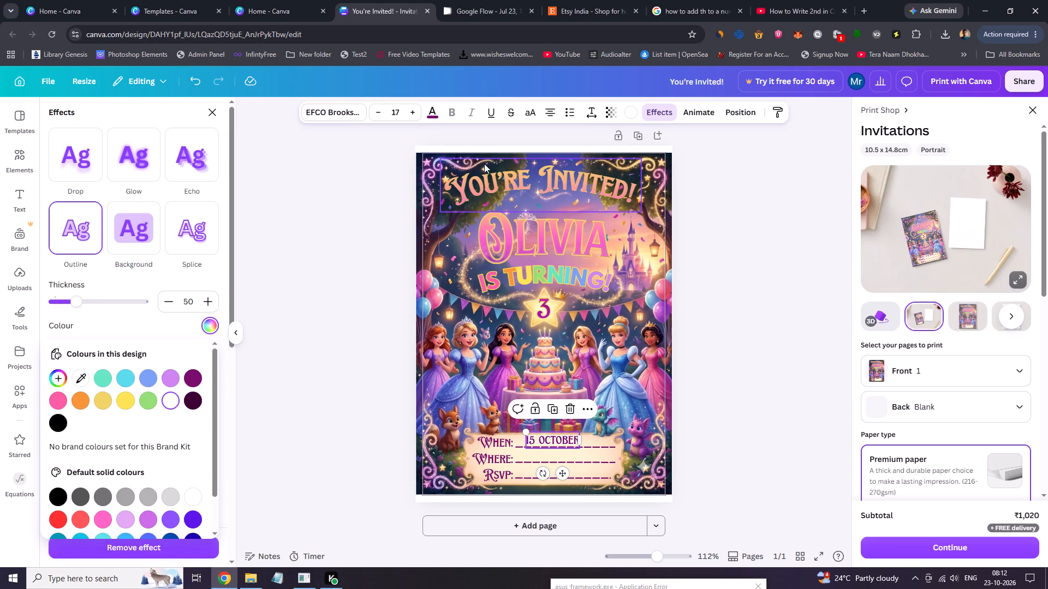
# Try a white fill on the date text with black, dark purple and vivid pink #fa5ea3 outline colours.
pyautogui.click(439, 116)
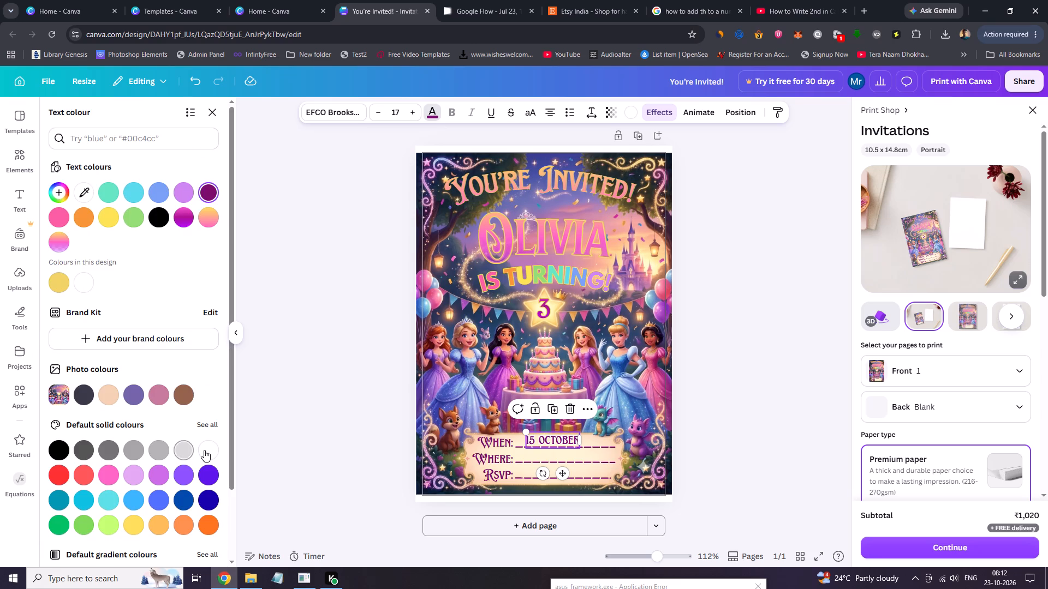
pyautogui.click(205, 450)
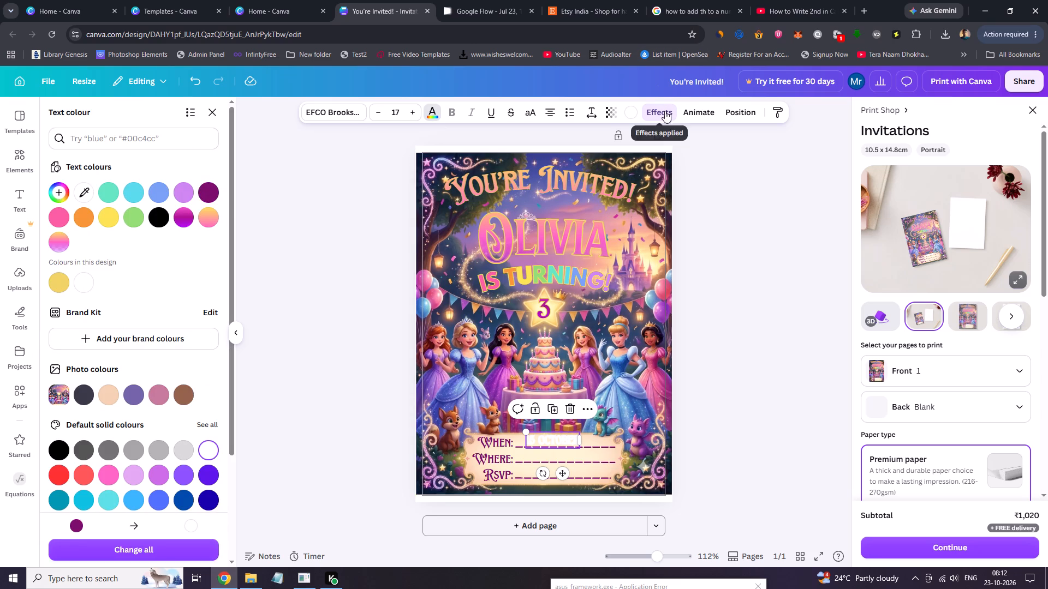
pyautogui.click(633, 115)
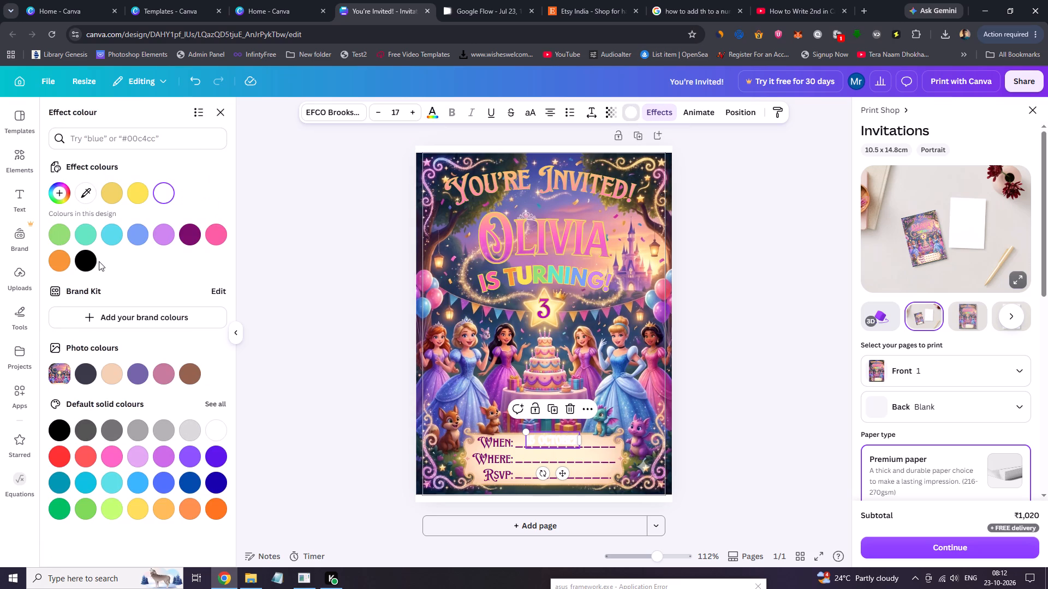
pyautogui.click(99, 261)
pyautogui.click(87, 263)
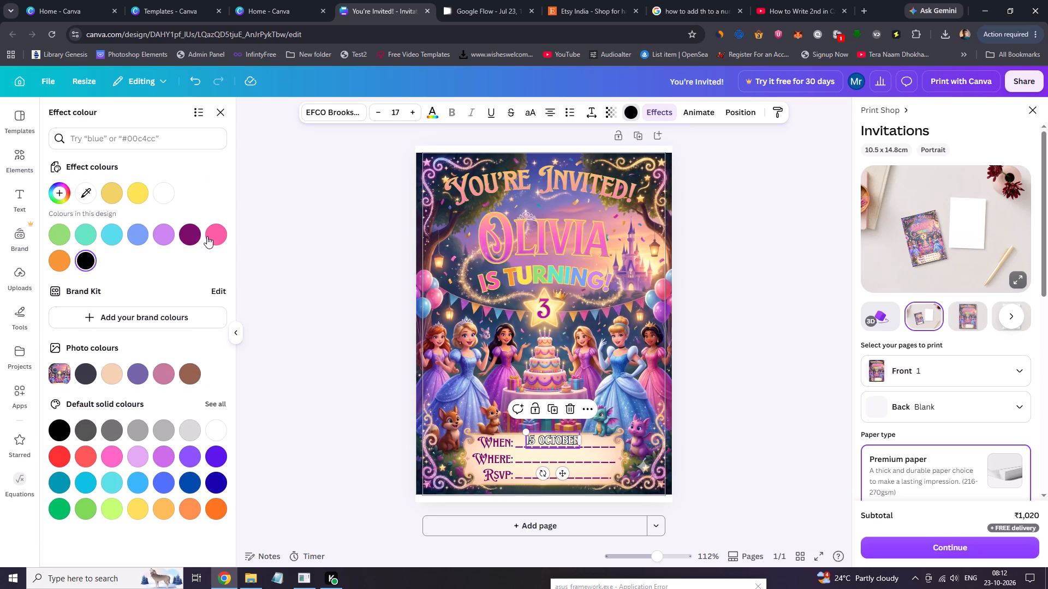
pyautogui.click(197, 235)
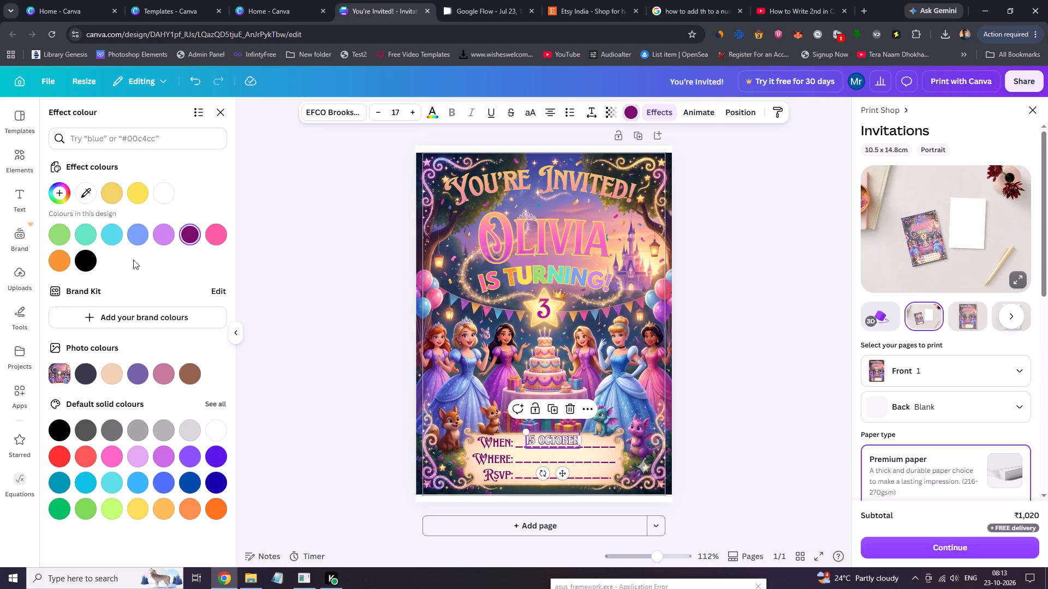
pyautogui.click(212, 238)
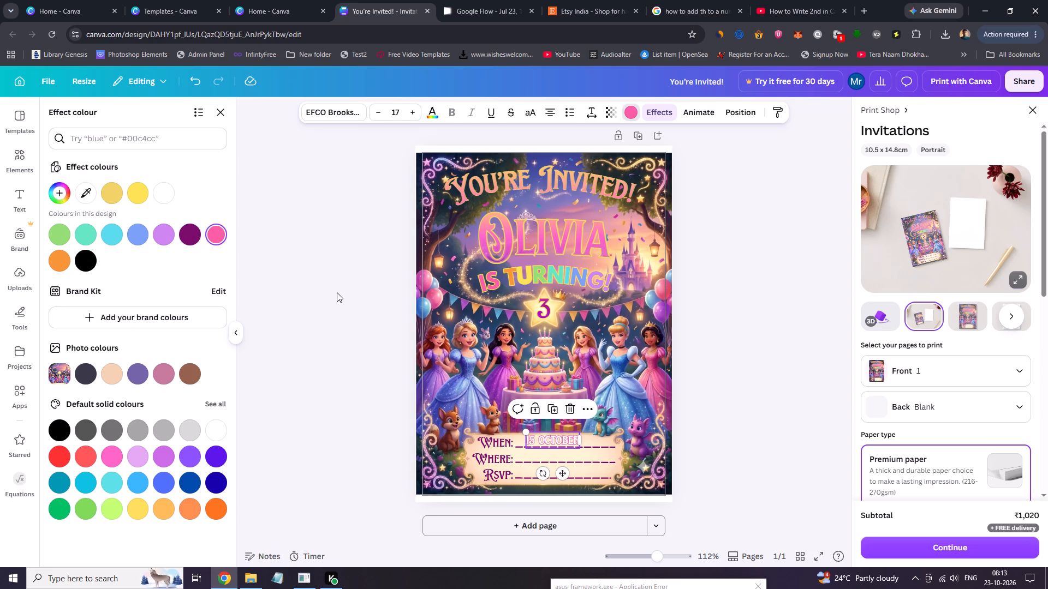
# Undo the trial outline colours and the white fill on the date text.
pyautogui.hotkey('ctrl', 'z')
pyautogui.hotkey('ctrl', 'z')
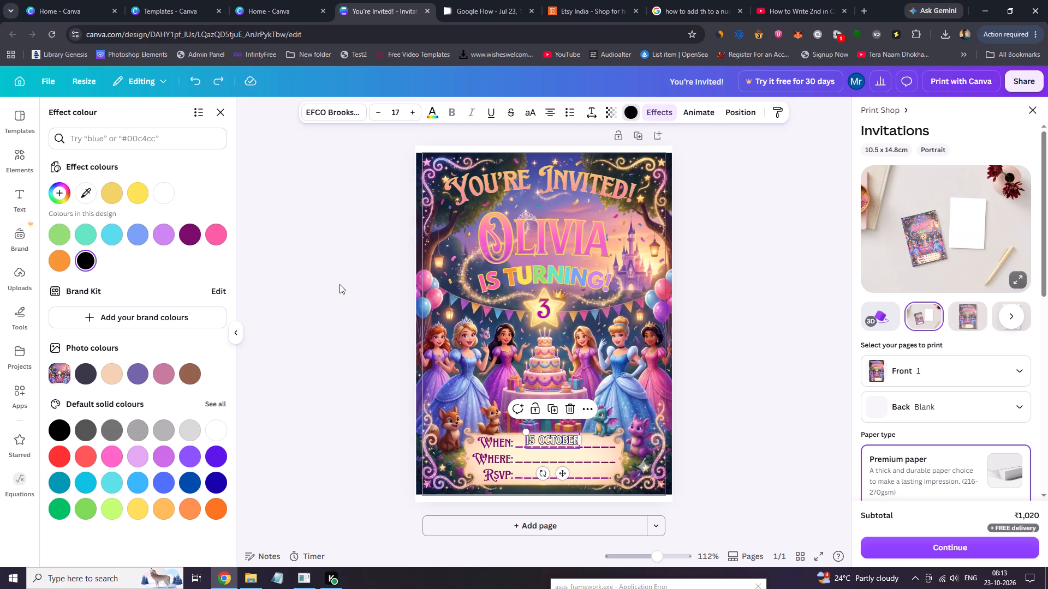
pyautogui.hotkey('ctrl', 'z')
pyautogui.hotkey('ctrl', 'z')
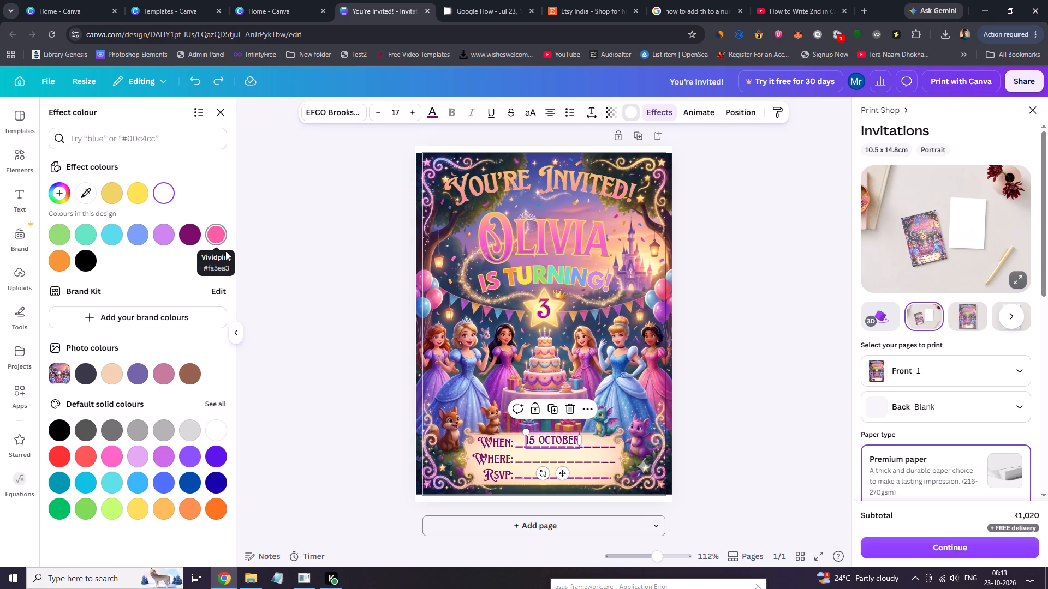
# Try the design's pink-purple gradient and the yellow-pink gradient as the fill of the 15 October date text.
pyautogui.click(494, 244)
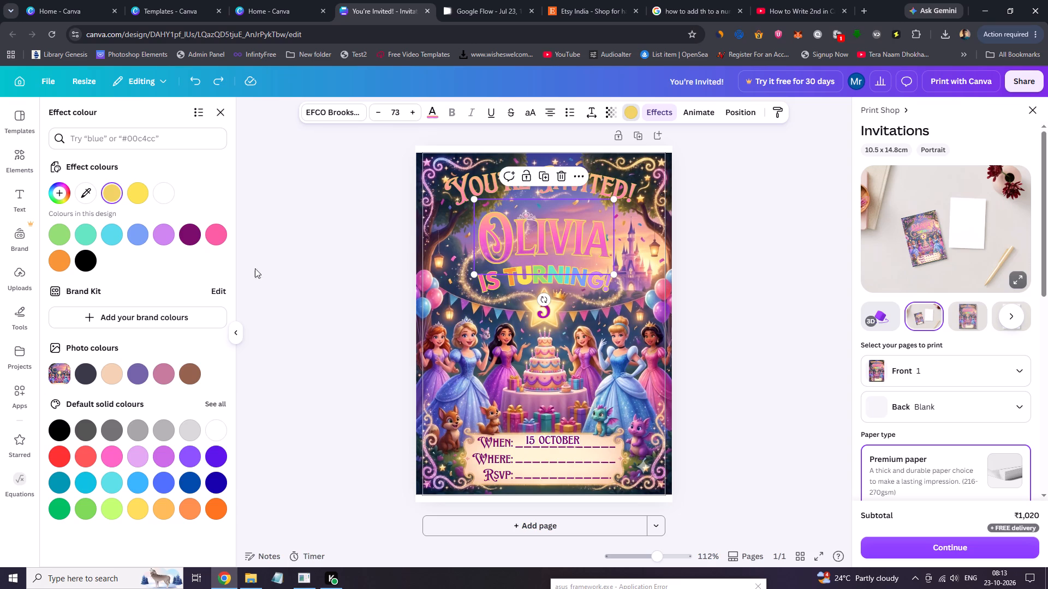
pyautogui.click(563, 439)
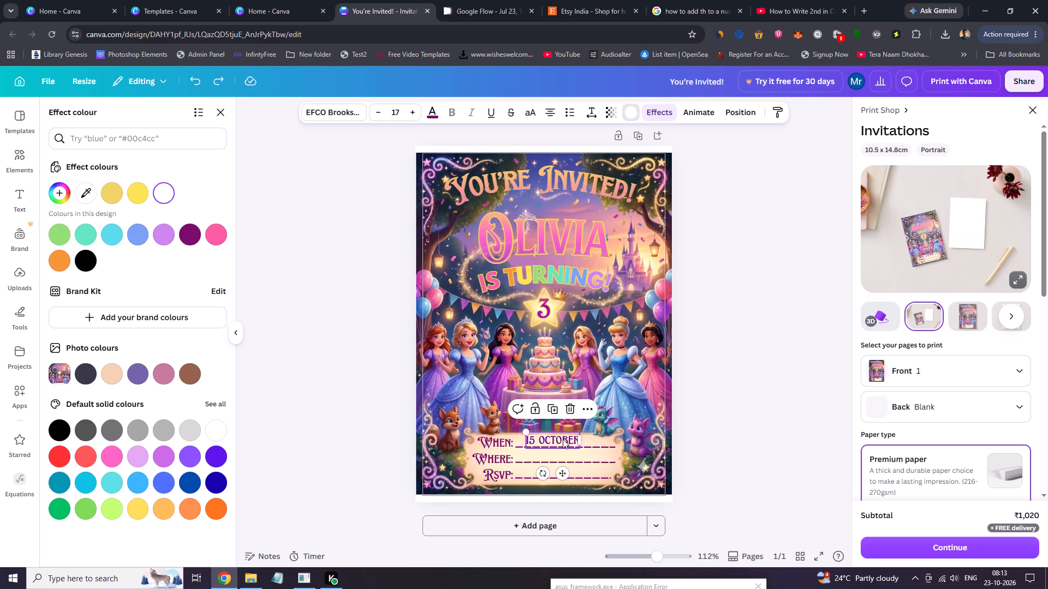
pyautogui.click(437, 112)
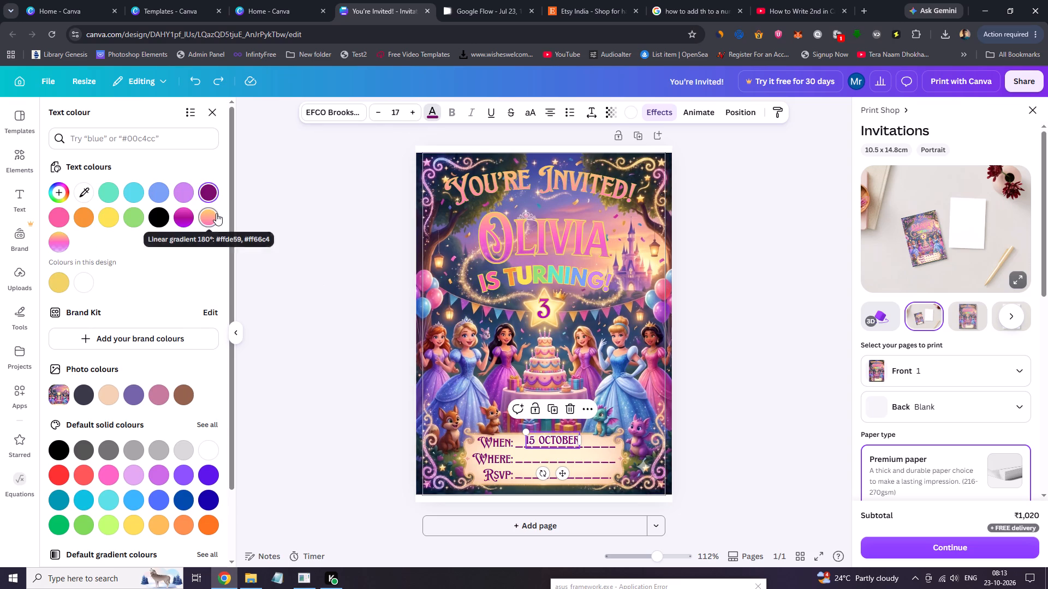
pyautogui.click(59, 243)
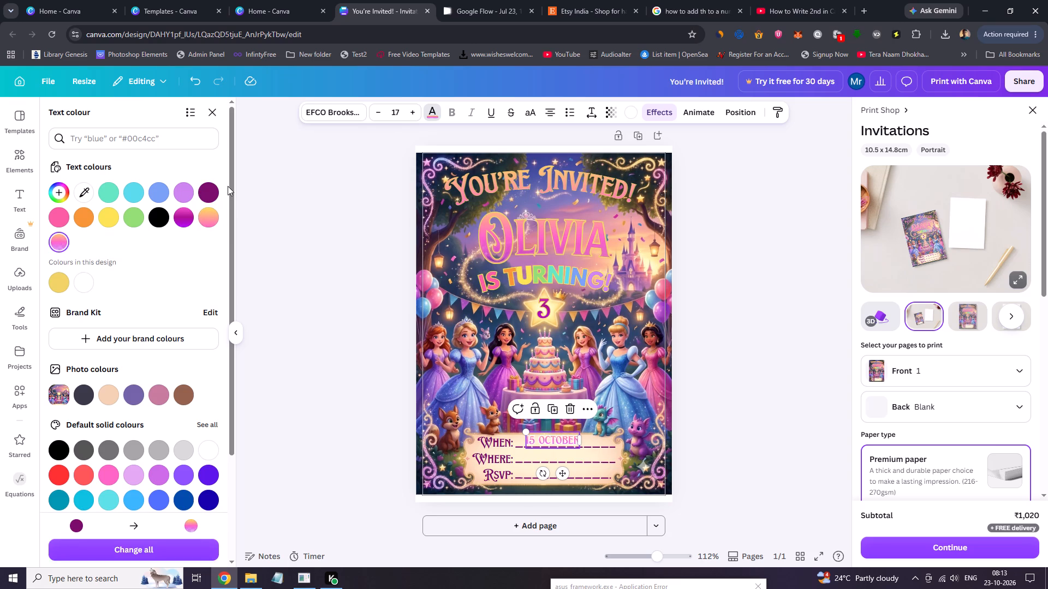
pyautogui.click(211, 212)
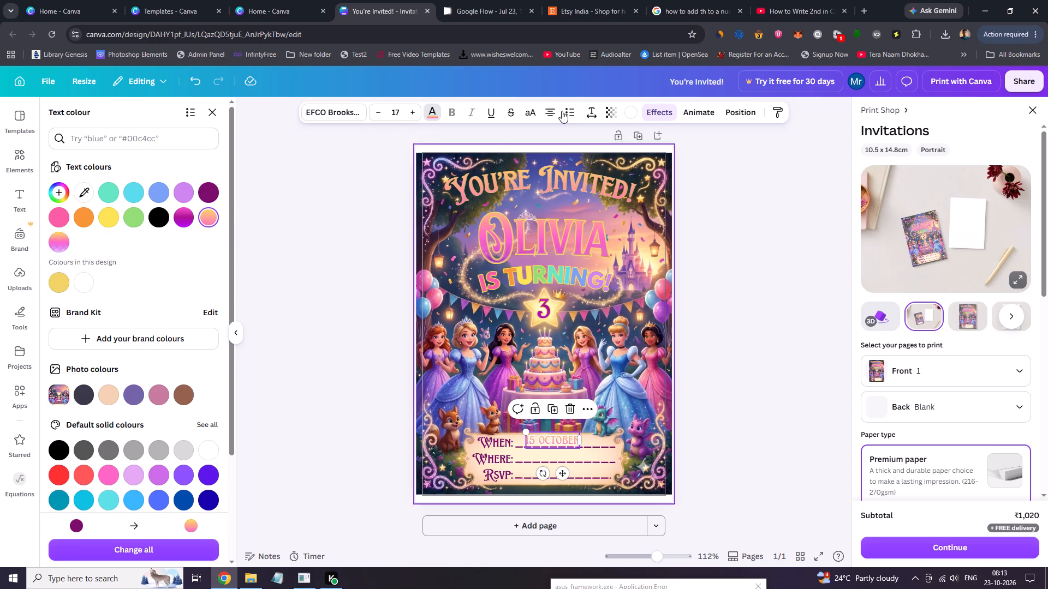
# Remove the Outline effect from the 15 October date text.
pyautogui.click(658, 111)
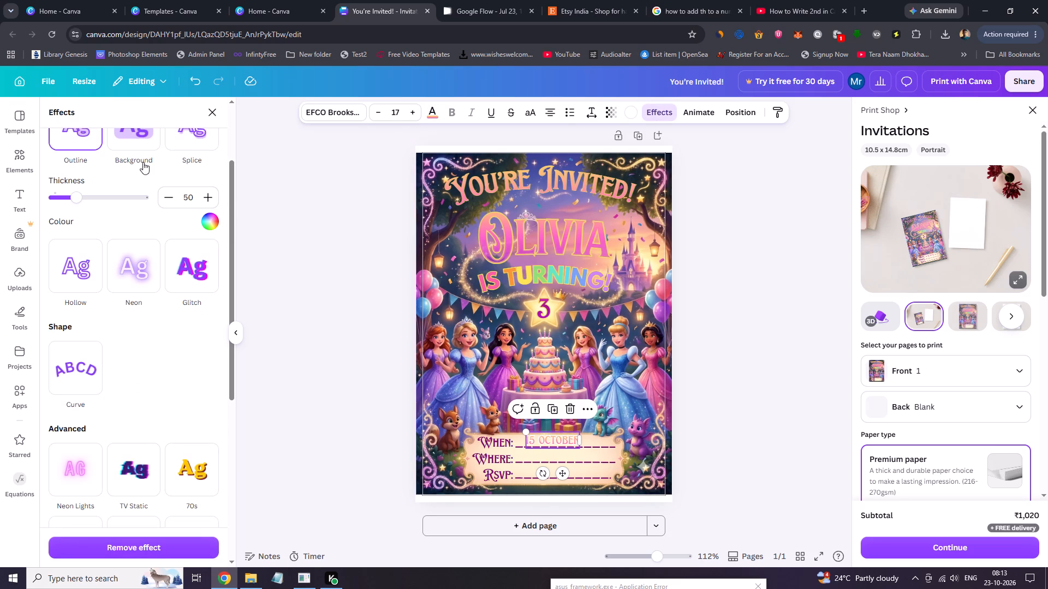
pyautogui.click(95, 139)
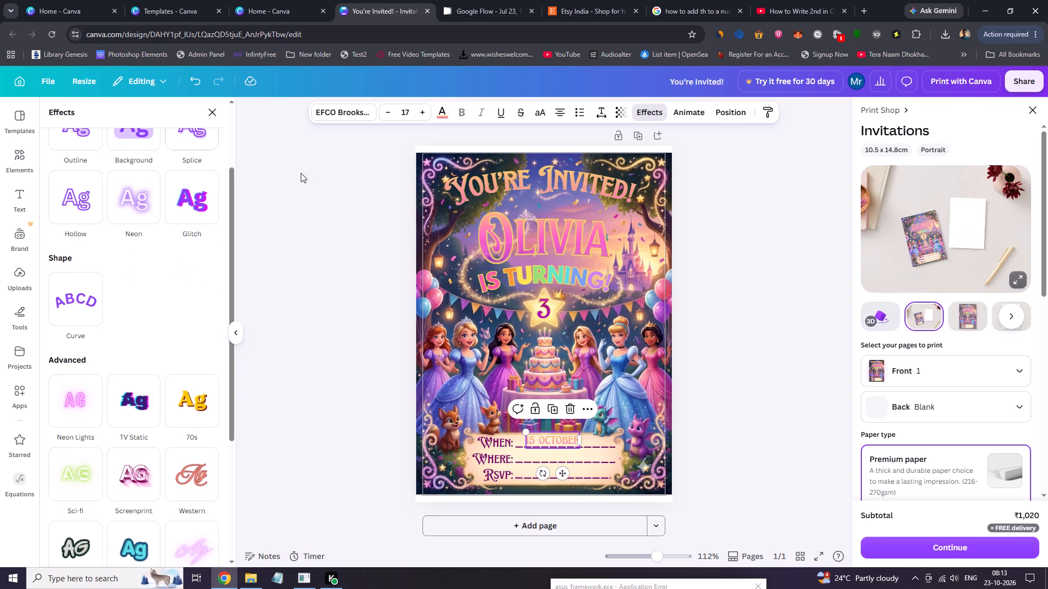
# Fill the date text with the #ffde59, #ff66c4, #b500ff linear gradient and nudge it slightly left above the When line.
pyautogui.click(439, 115)
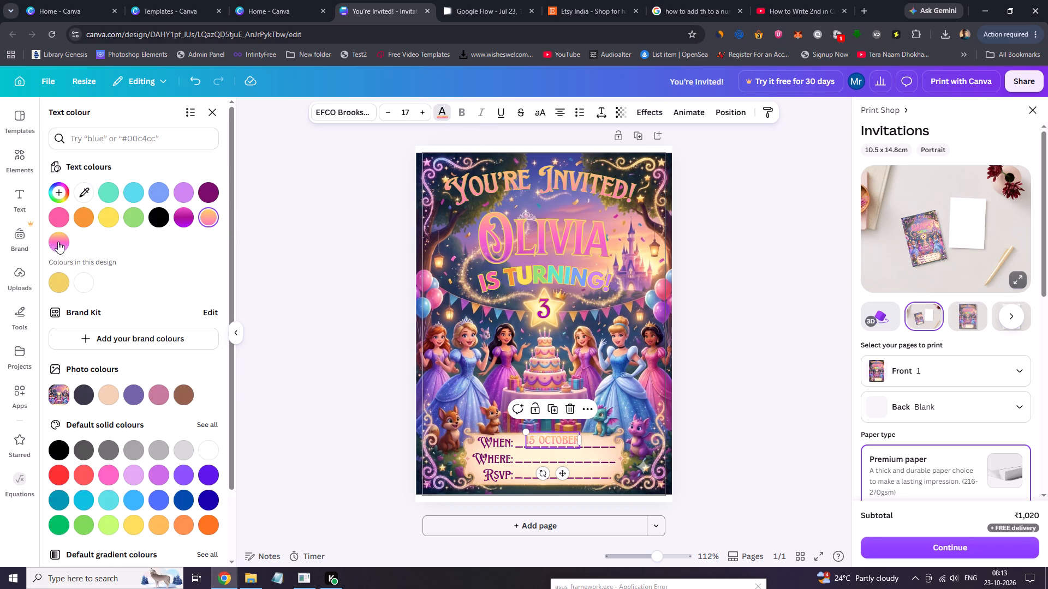
pyautogui.click(57, 243)
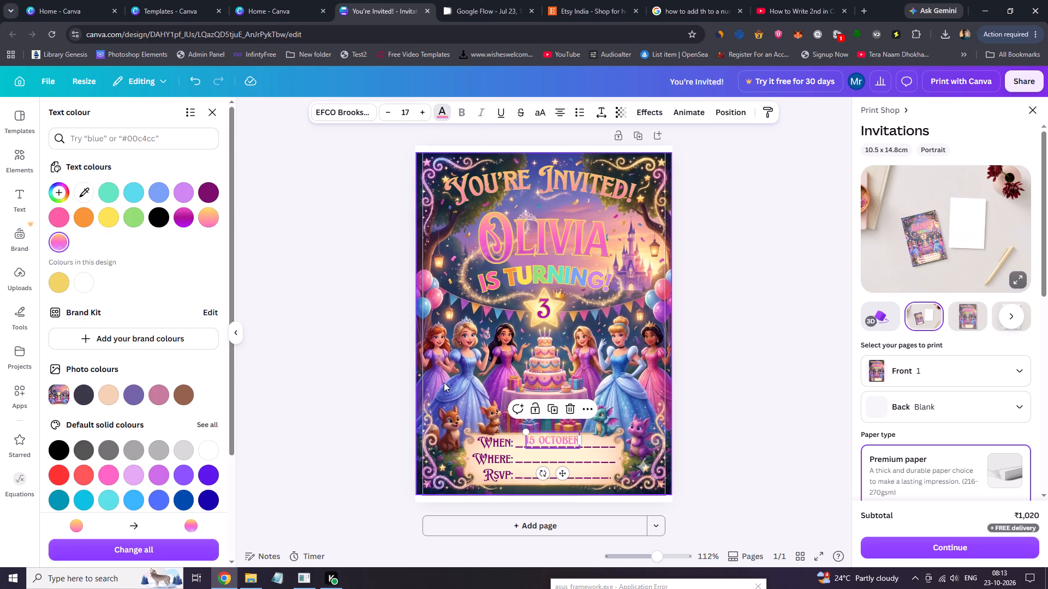
pyautogui.doubleClick(563, 472)
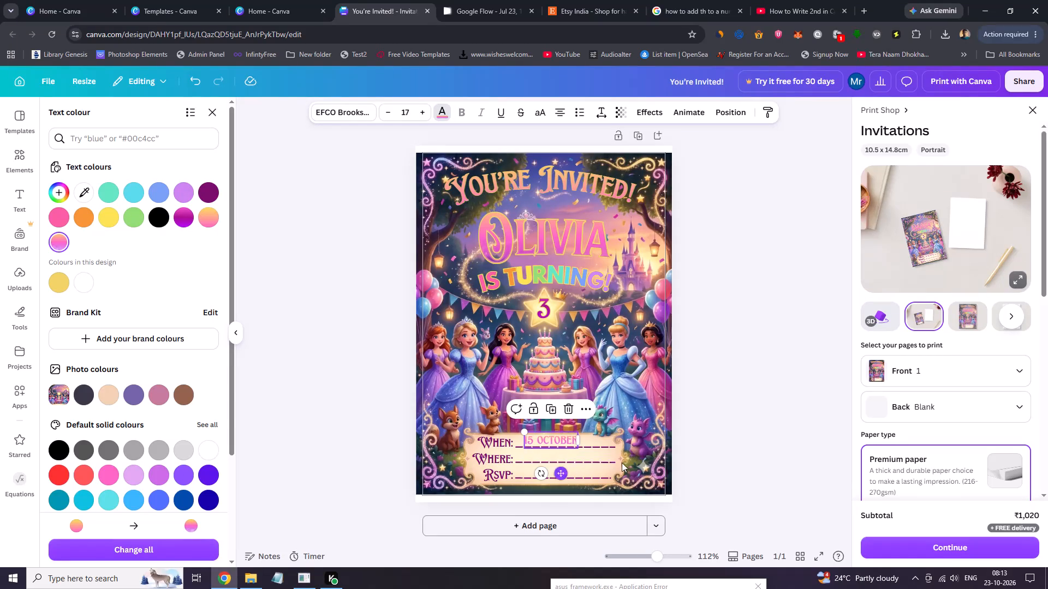
pyautogui.click(705, 457)
pyautogui.click(706, 447)
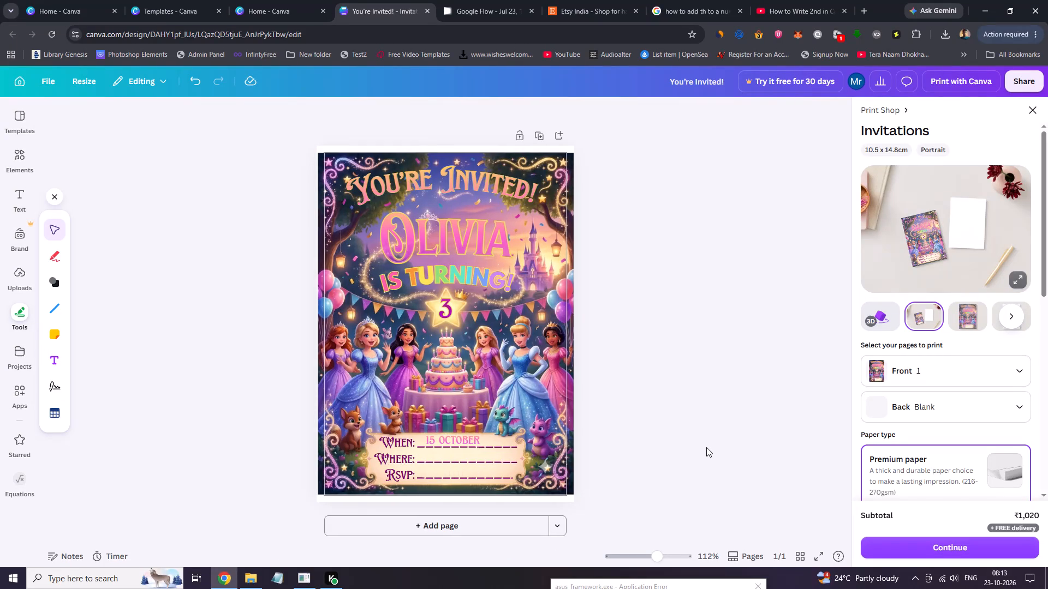
# Duplicate the 15 October date text and place the copy on the Where line, just after its label.
pyautogui.click(460, 437)
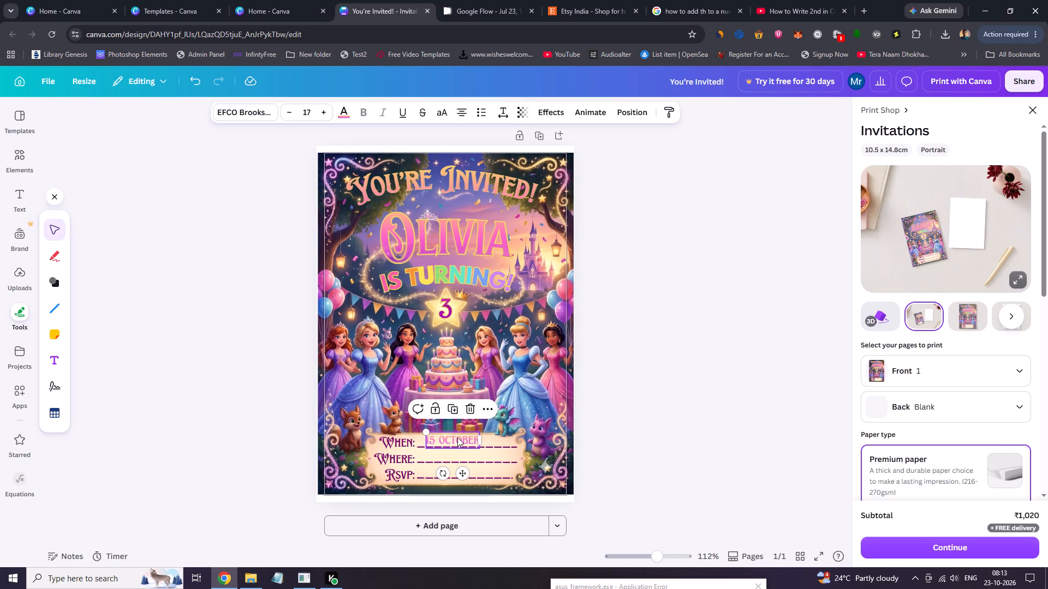
pyautogui.click(455, 408)
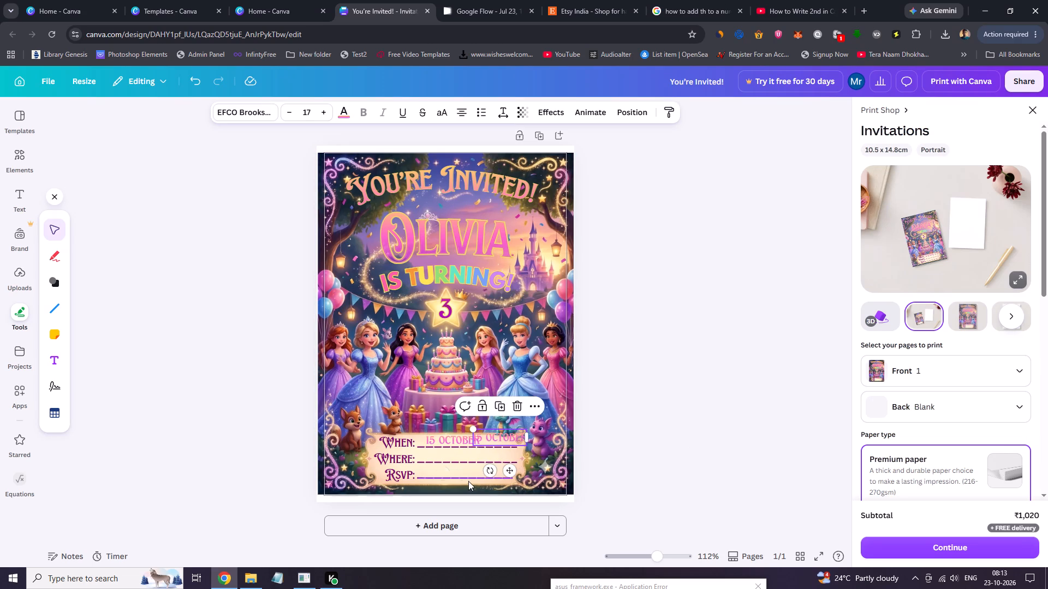
pyautogui.moveTo(511, 471); pyautogui.dragTo(492, 483)
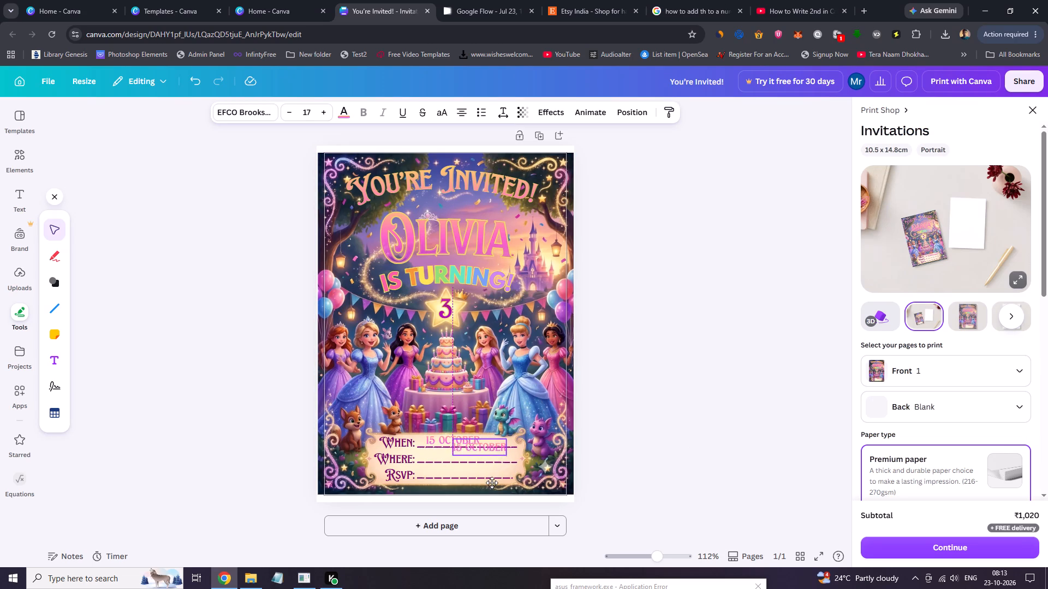
pyautogui.moveTo(492, 483); pyautogui.dragTo(456, 489)
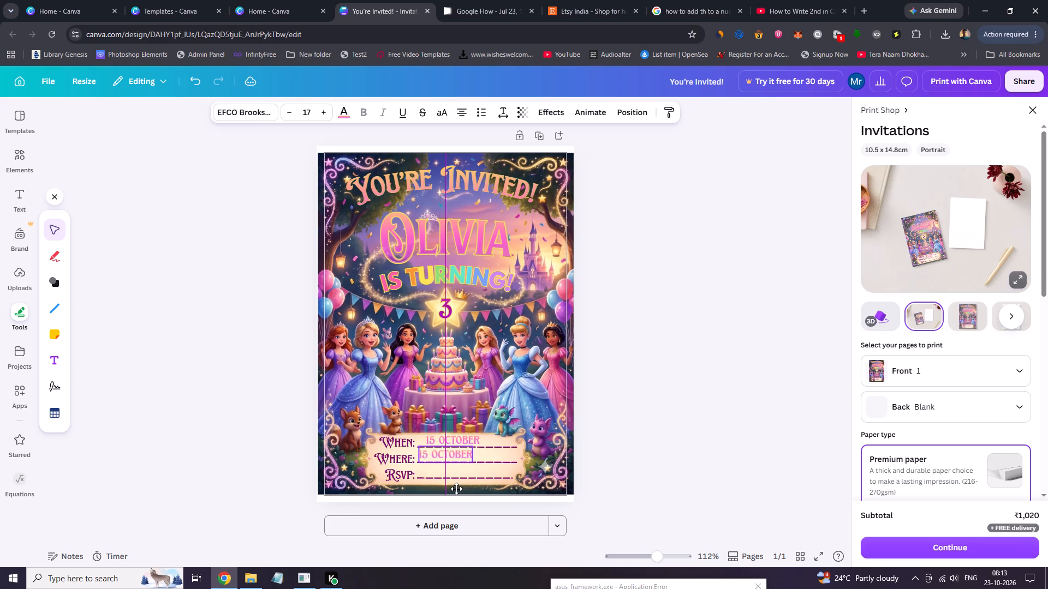
pyautogui.moveTo(456, 489); pyautogui.dragTo(458, 489)
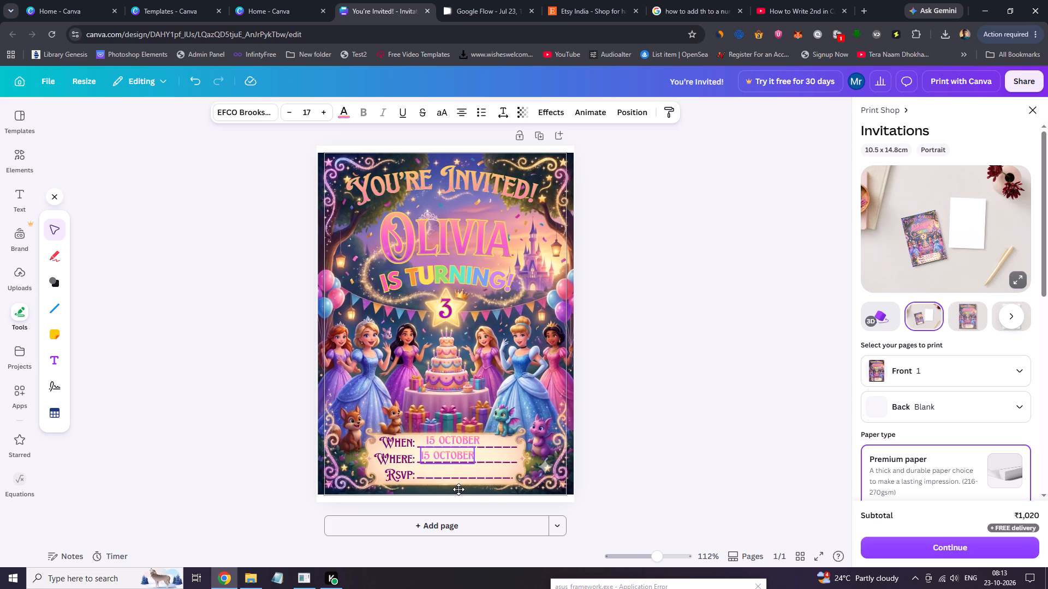
pyautogui.moveTo(458, 489); pyautogui.dragTo(456, 489)
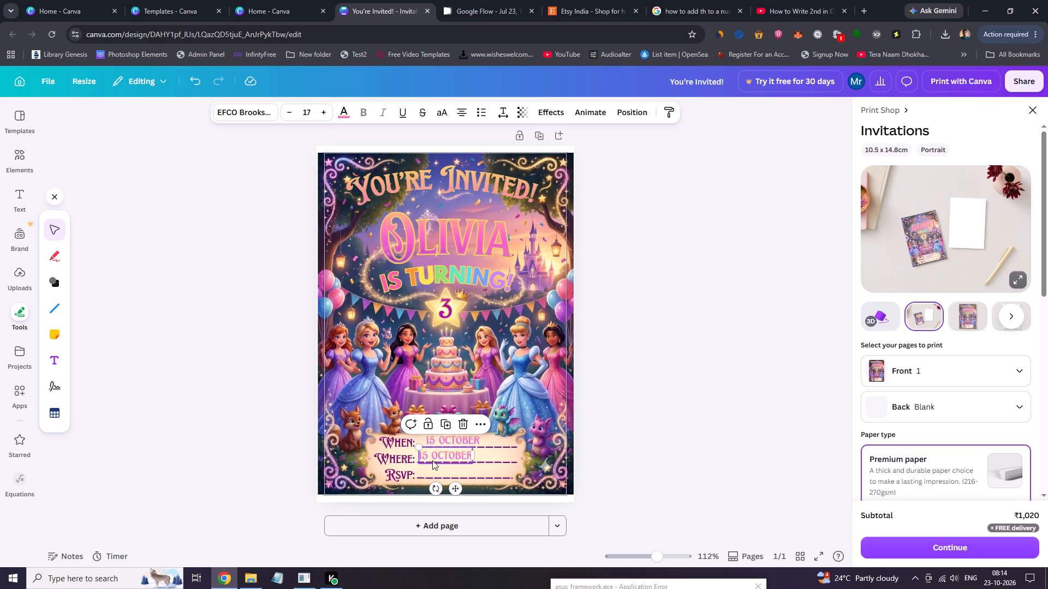
pyautogui.click(452, 485)
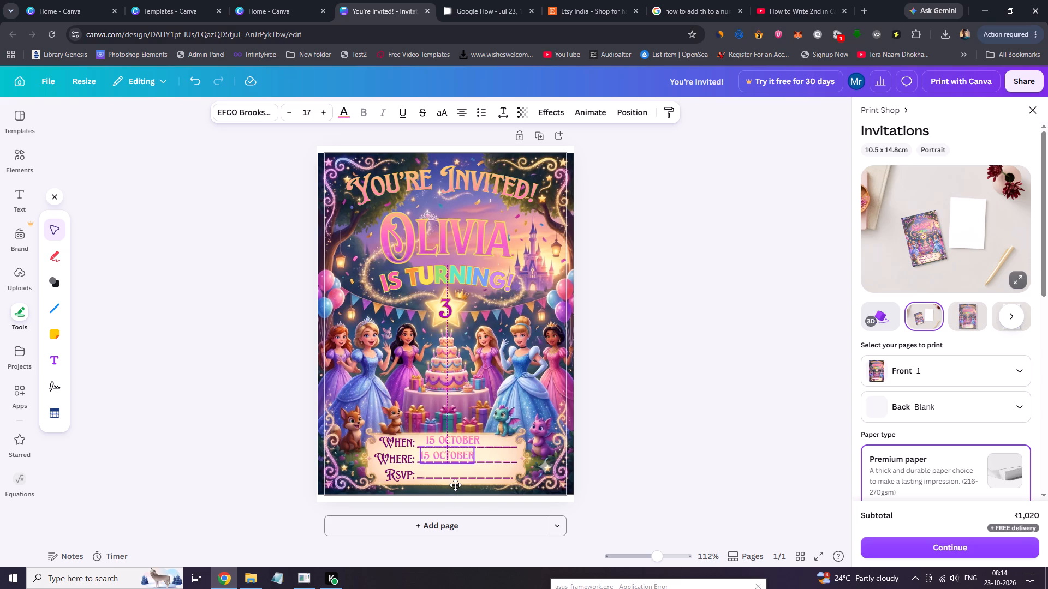
# Replace the copied date text on the Where line with the placeholder venue address, using lowercase letters for the street and state abbreviation.
pyautogui.doubleClick(437, 455)
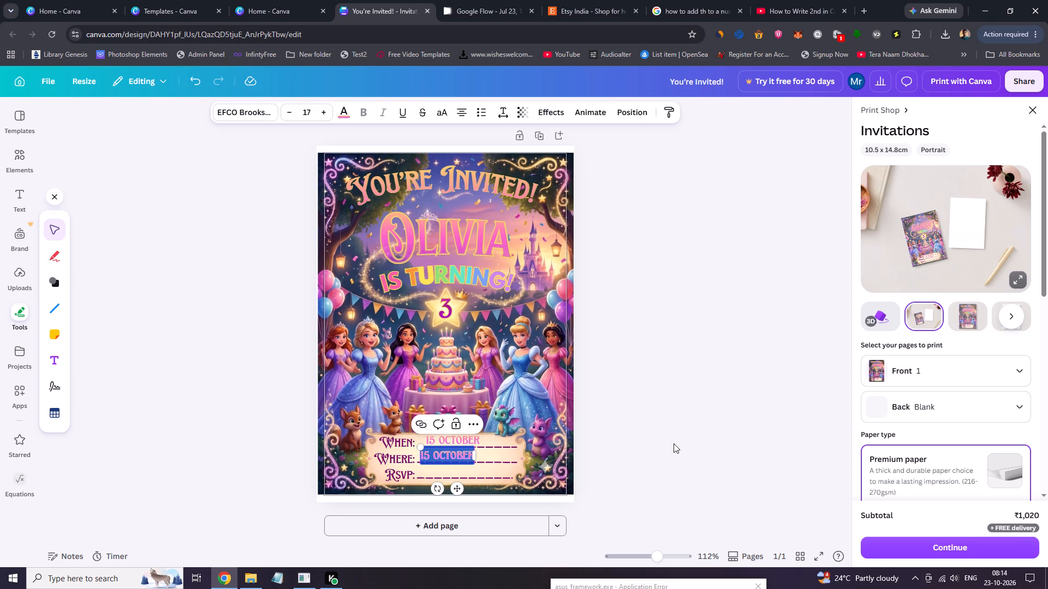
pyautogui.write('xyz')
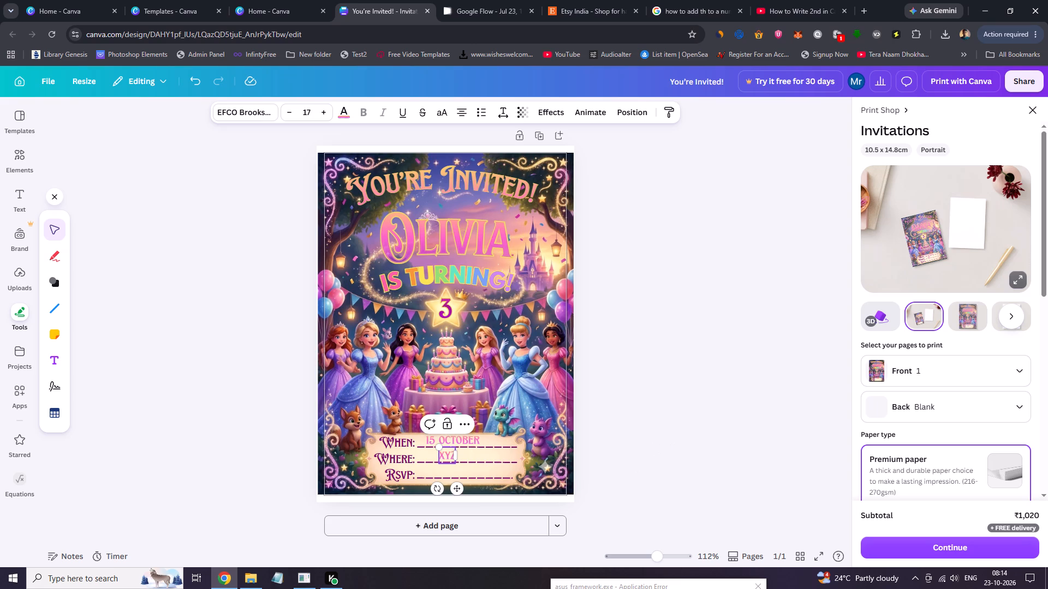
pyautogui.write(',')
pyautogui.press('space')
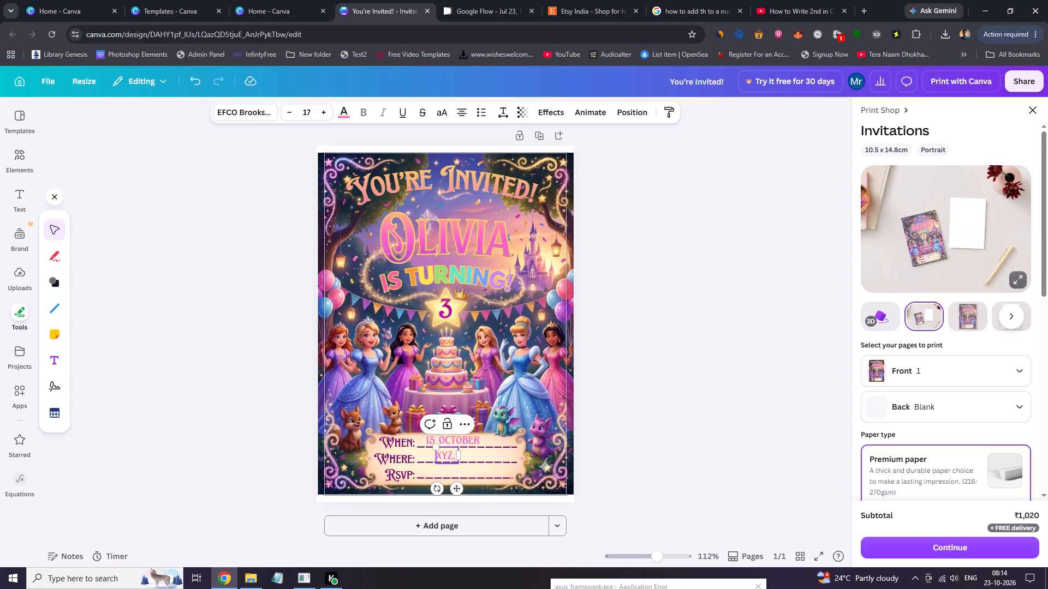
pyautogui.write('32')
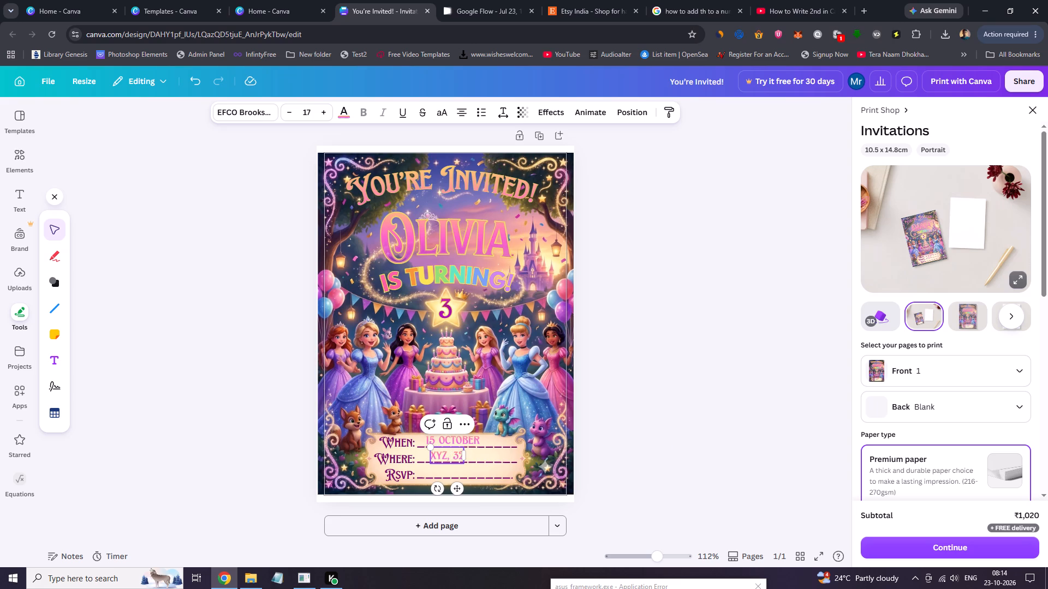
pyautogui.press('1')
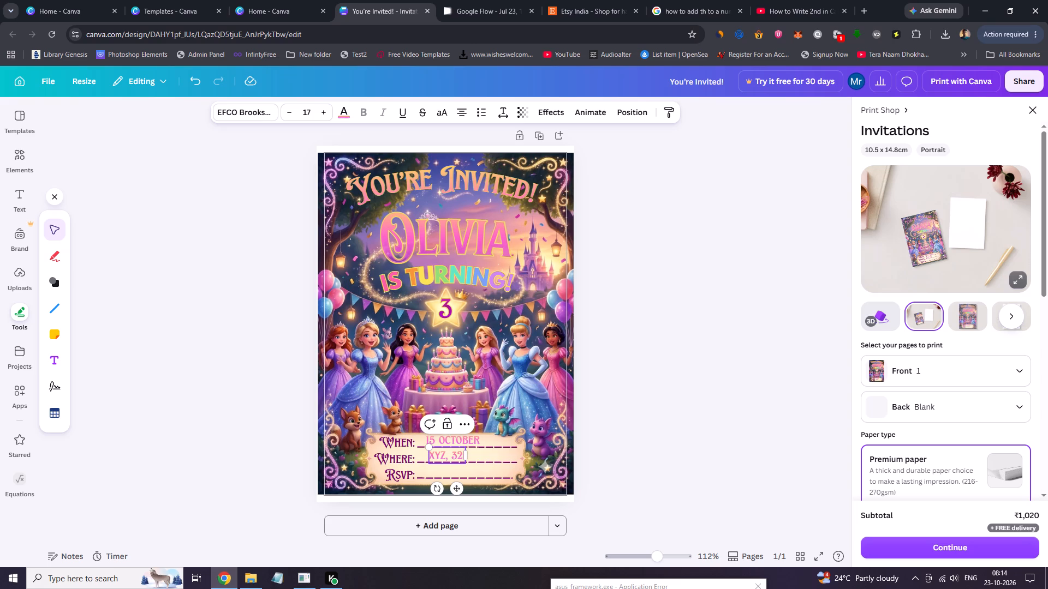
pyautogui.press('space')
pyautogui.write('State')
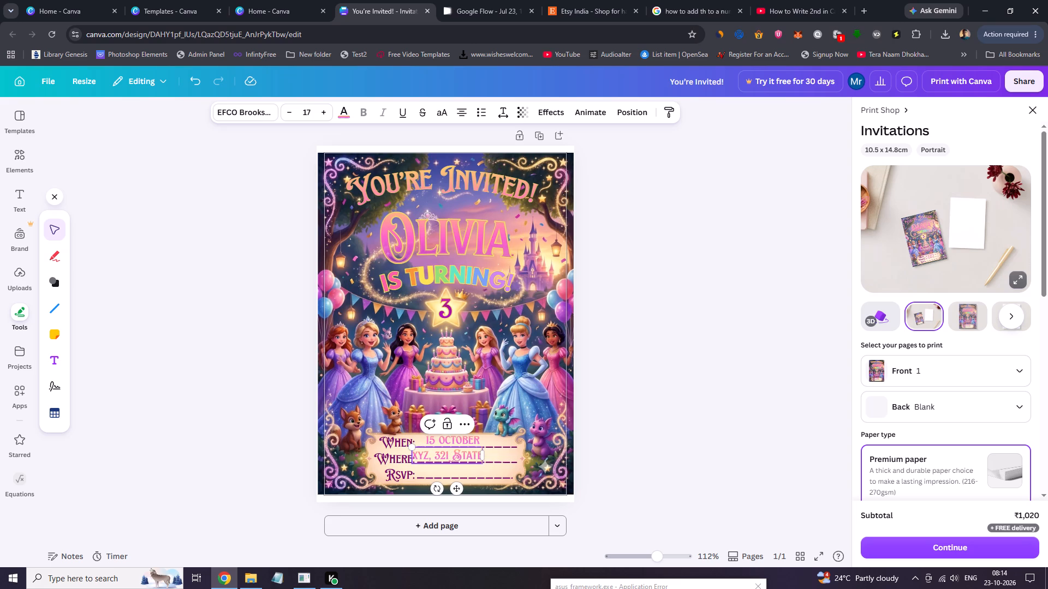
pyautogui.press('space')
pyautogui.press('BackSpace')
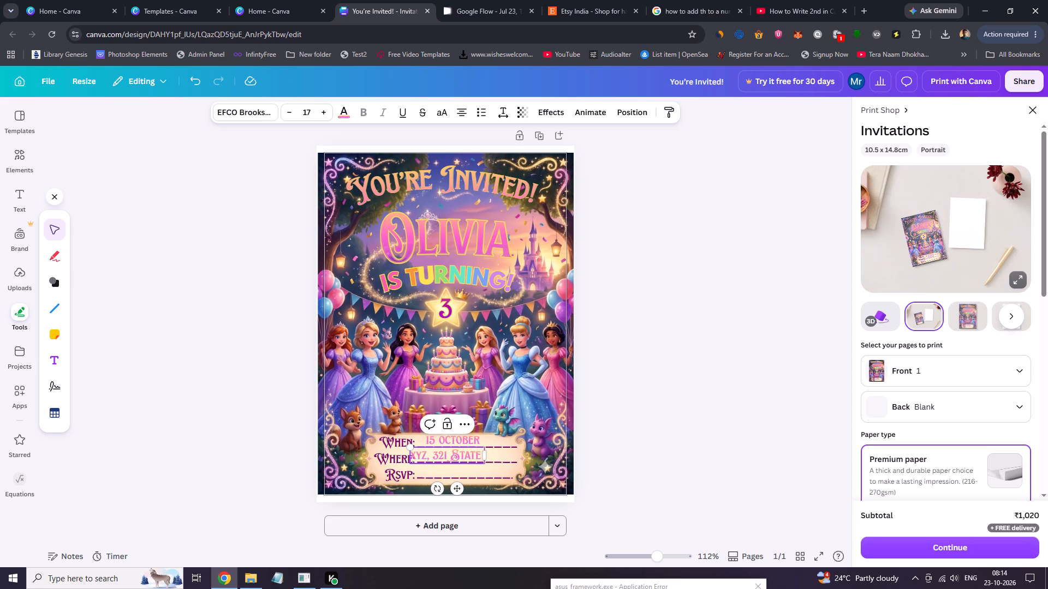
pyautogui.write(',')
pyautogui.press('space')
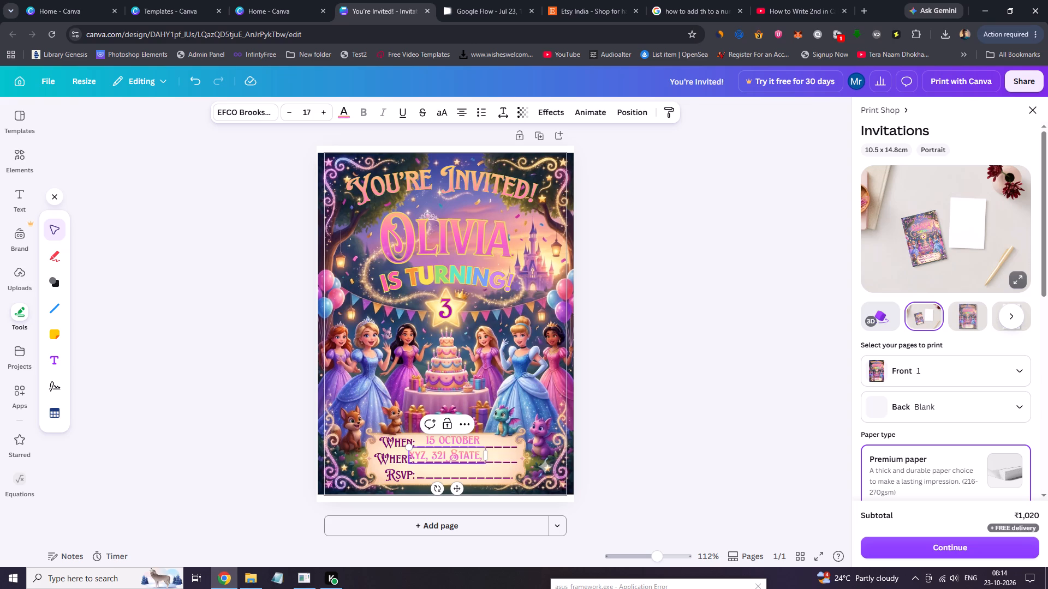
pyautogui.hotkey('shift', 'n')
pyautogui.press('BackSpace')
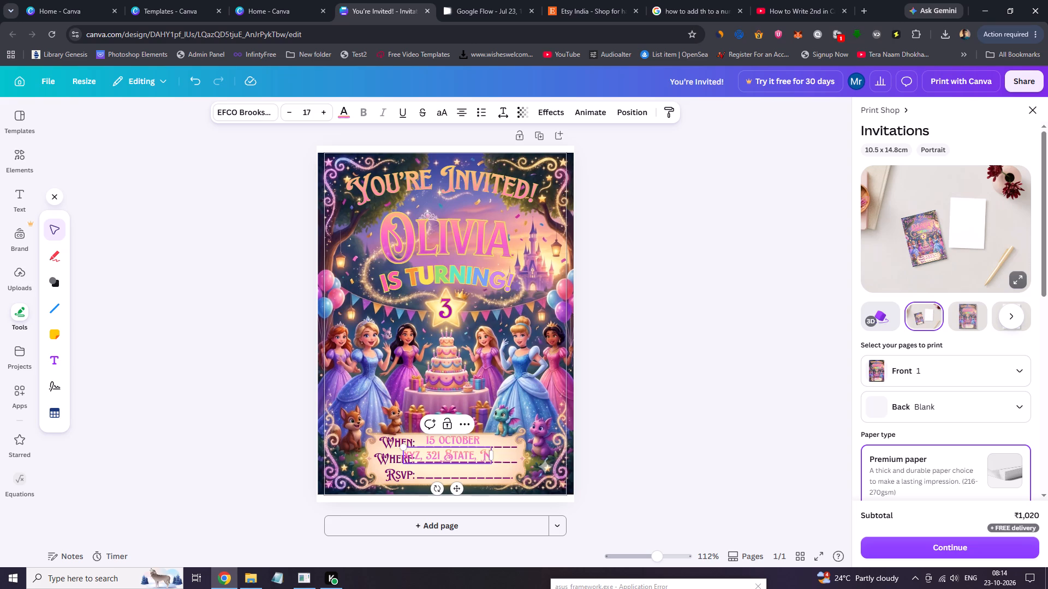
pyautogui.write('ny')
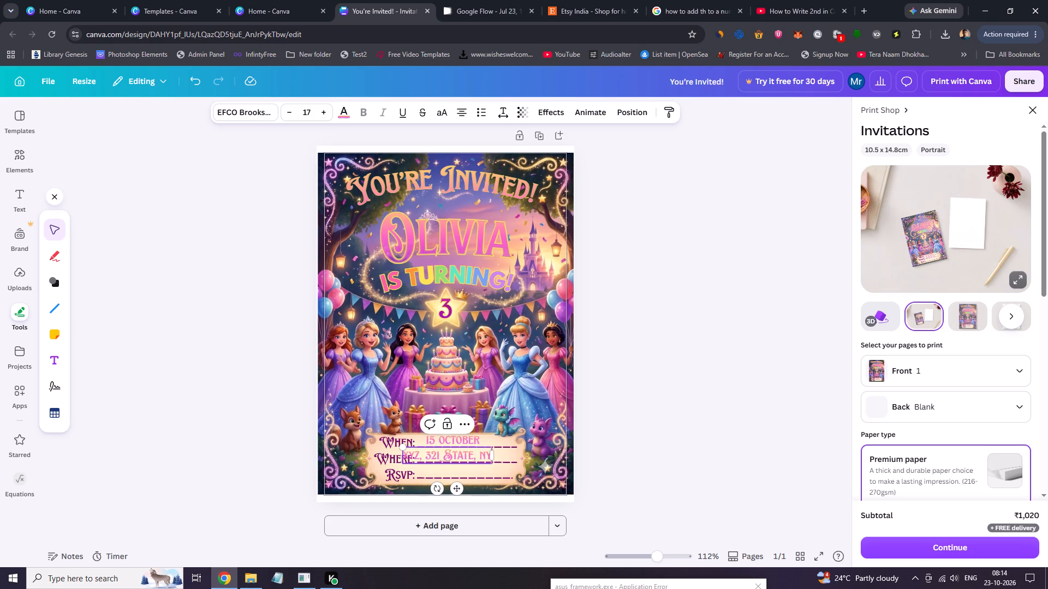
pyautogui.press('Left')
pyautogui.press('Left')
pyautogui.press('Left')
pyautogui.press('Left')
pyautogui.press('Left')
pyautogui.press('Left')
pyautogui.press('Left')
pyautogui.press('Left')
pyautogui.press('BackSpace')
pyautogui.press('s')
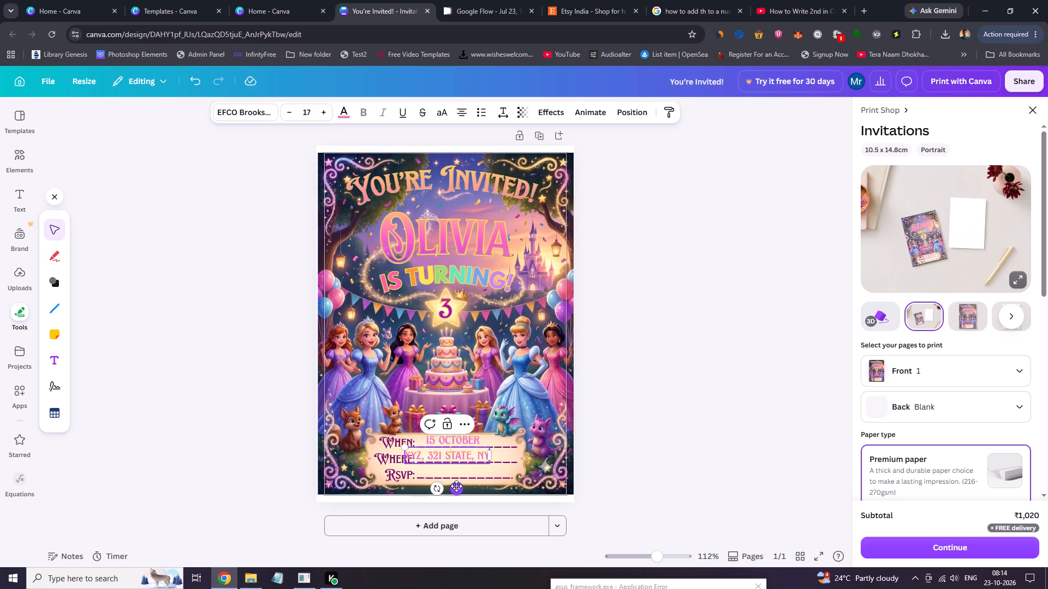
# Shift the venue address text right so it starts just after the Where label.
pyautogui.moveTo(456, 486); pyautogui.dragTo(475, 486)
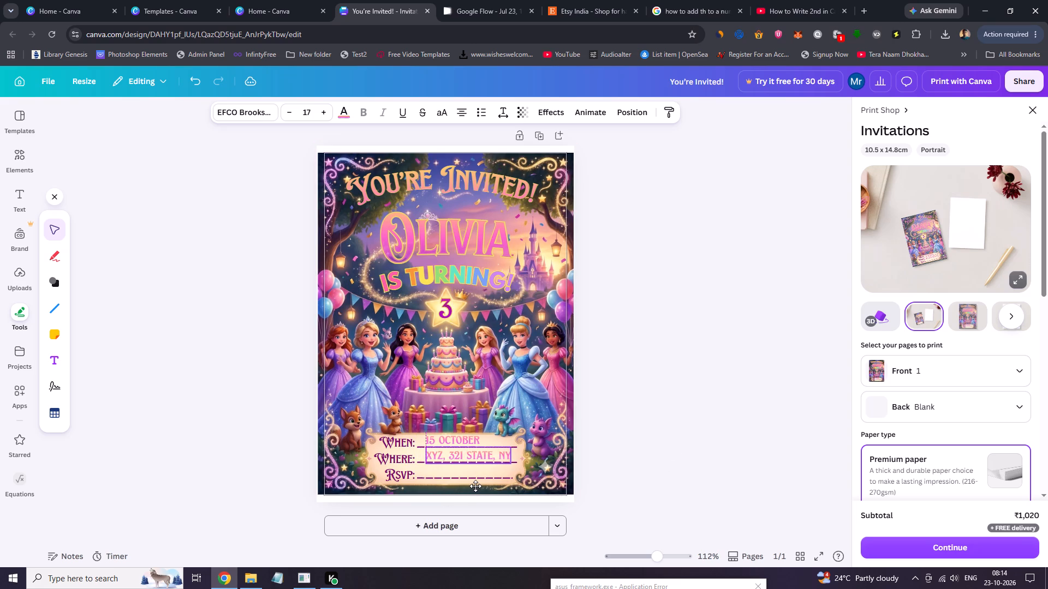
pyautogui.moveTo(475, 486); pyautogui.dragTo(472, 486)
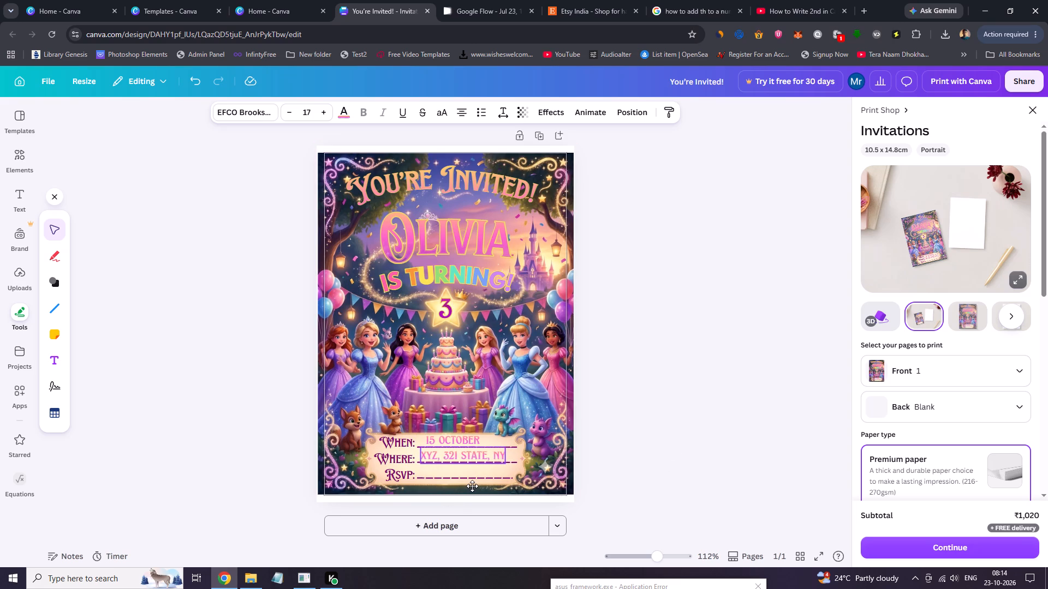
pyautogui.moveTo(472, 486); pyautogui.dragTo(472, 486)
# Append a spaced hyphen and the placeholder postal code to the venue address text.
pyautogui.click(495, 459)
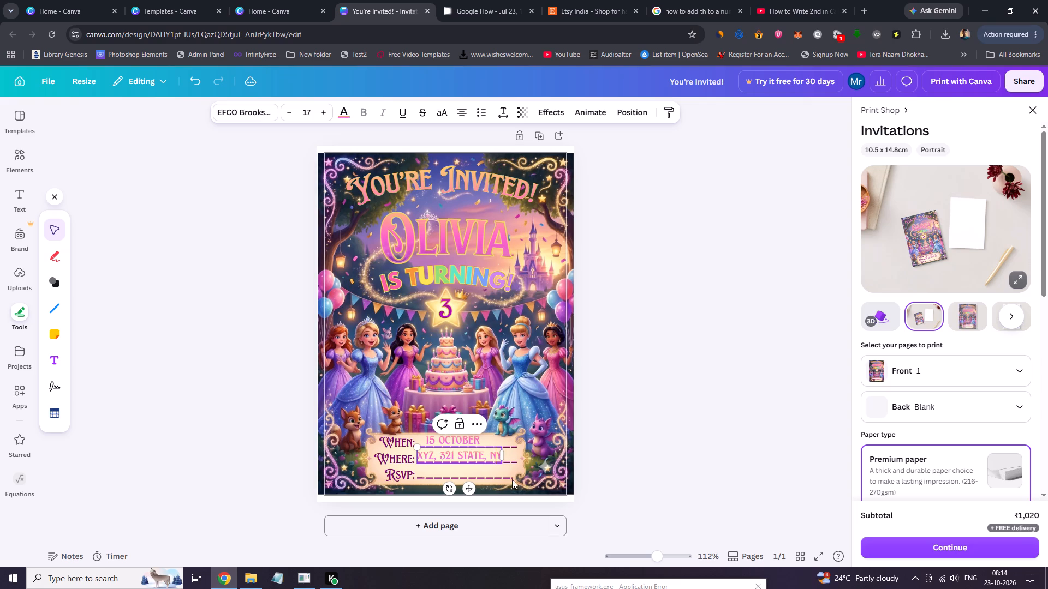
pyautogui.press('Right')
pyautogui.press('space')
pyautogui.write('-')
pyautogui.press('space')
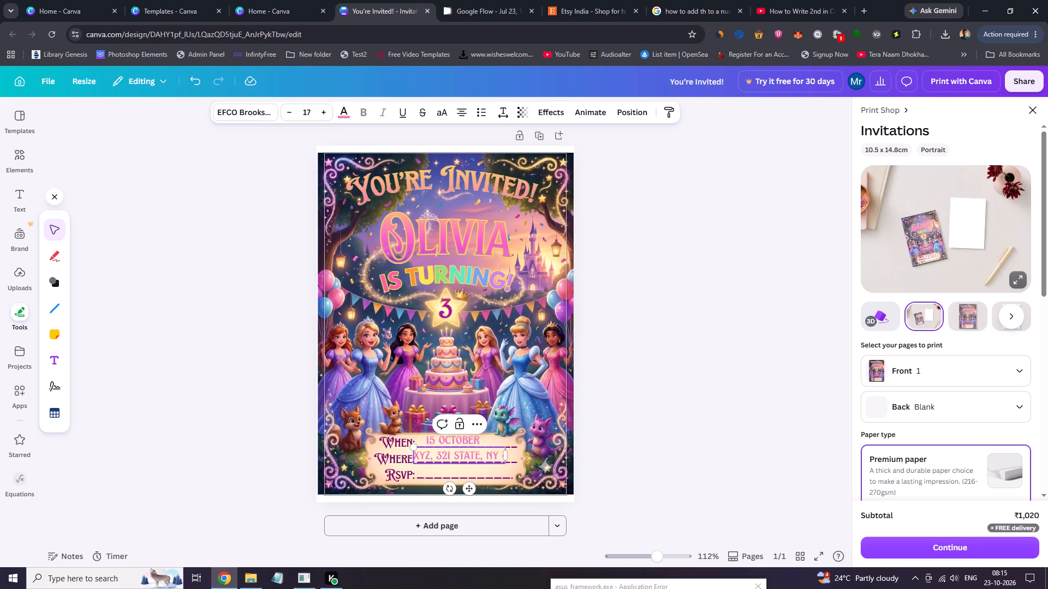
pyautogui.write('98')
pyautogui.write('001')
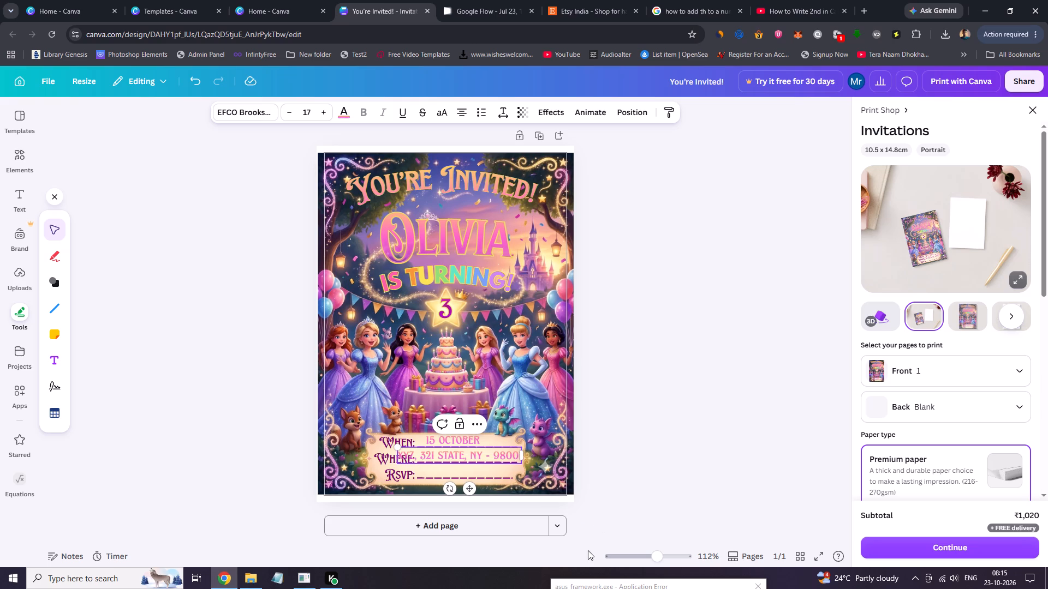
# Set the venue address text to size 13 and position it along the Where line, clear of the label.
pyautogui.click(287, 109)
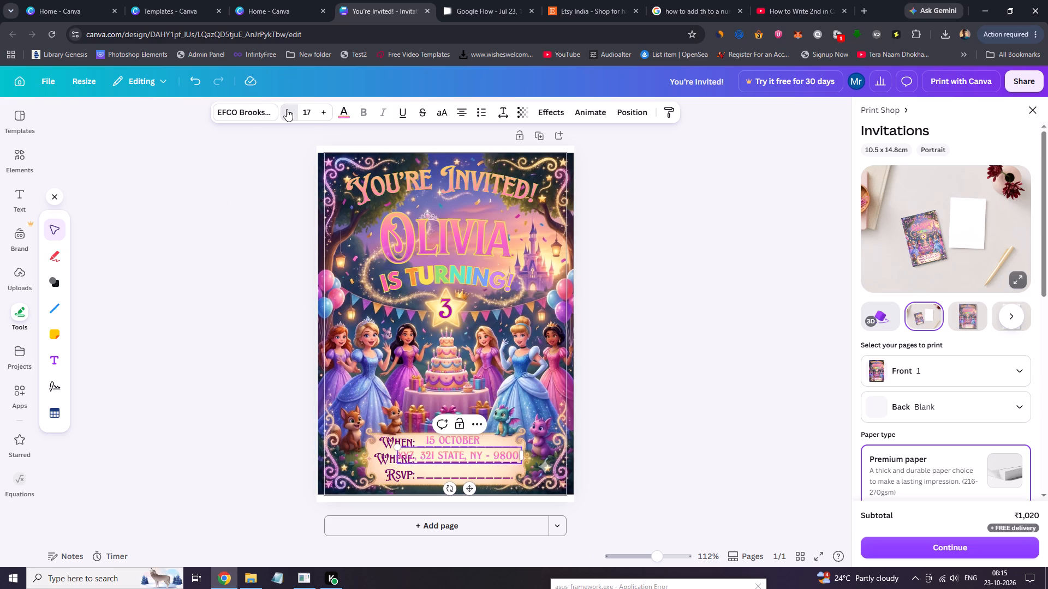
pyautogui.doubleClick(287, 109)
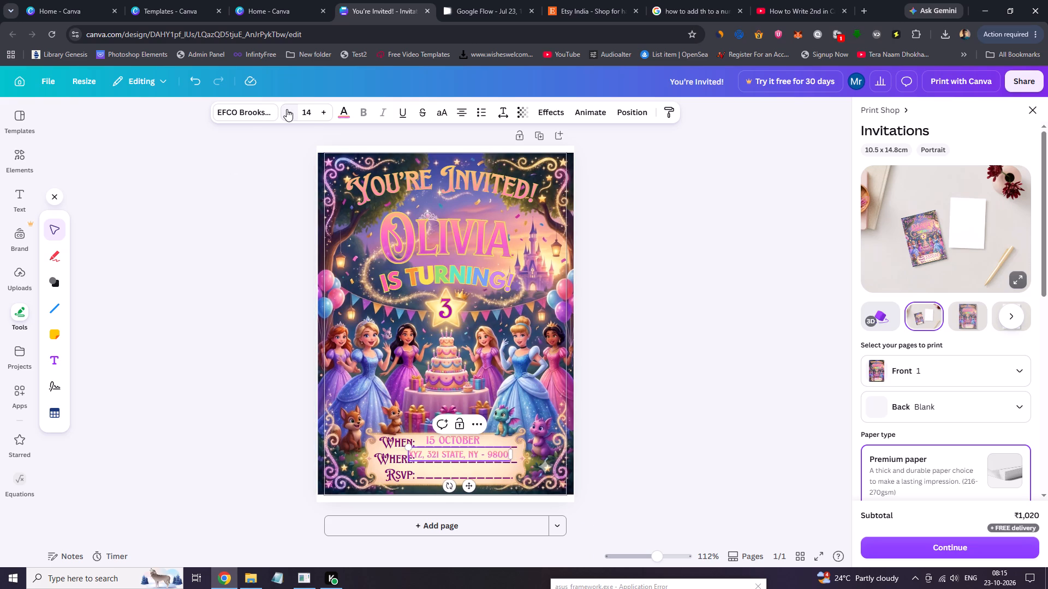
pyautogui.click(287, 109)
pyautogui.moveTo(468, 486); pyautogui.dragTo(469, 486)
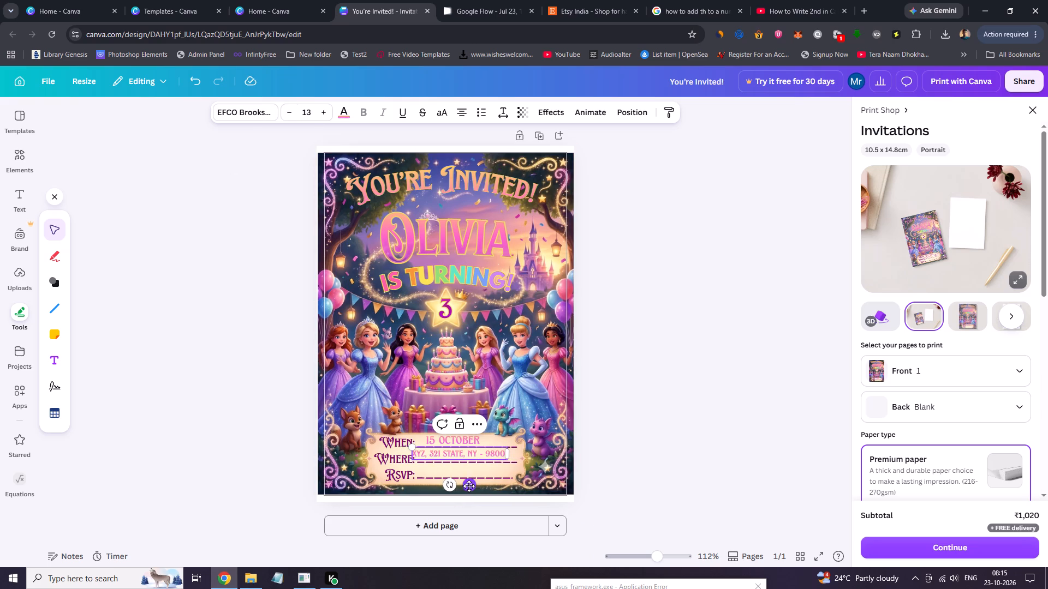
pyautogui.moveTo(469, 486); pyautogui.dragTo(473, 490)
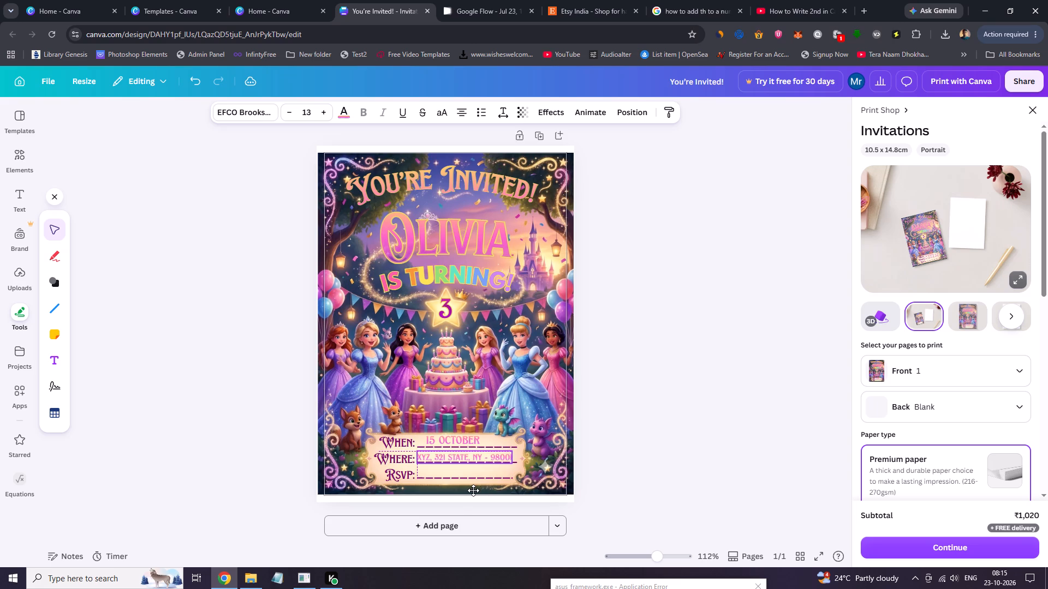
pyautogui.moveTo(473, 490); pyautogui.dragTo(475, 490)
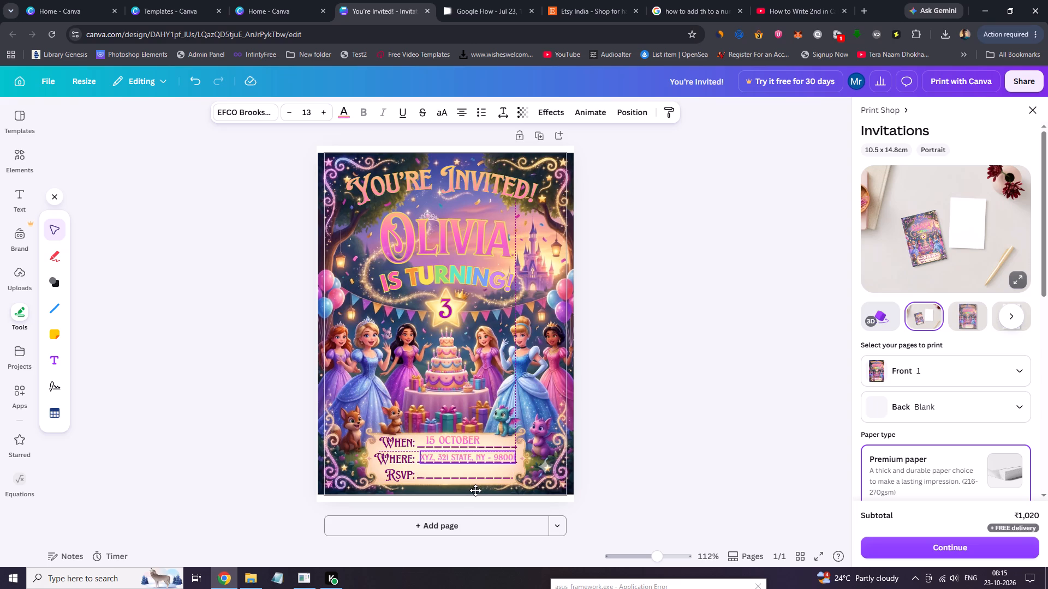
pyautogui.moveTo(475, 490); pyautogui.dragTo(475, 490)
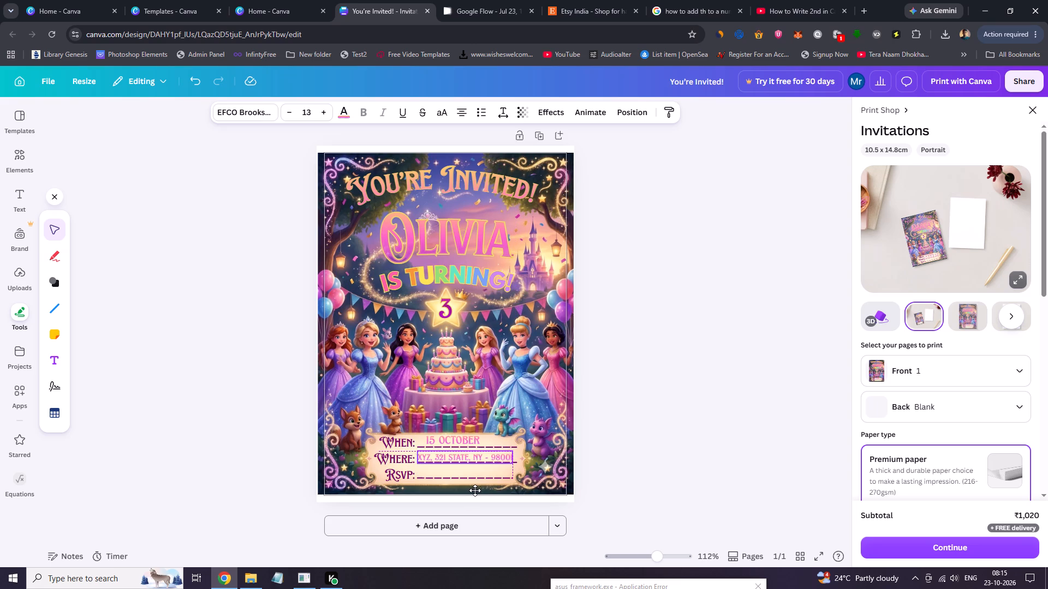
pyautogui.click(475, 488)
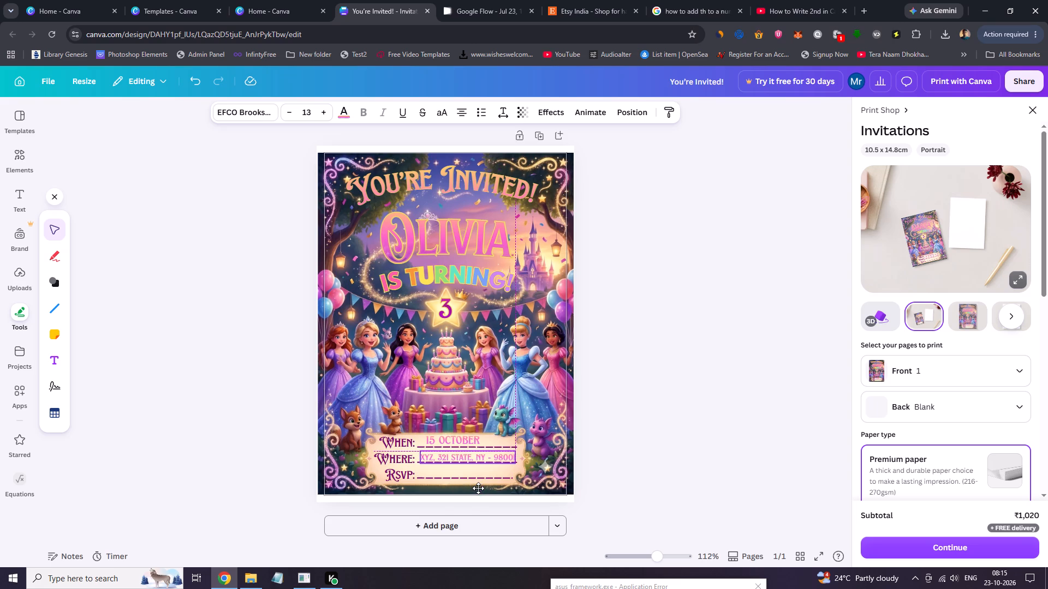
pyautogui.click(629, 443)
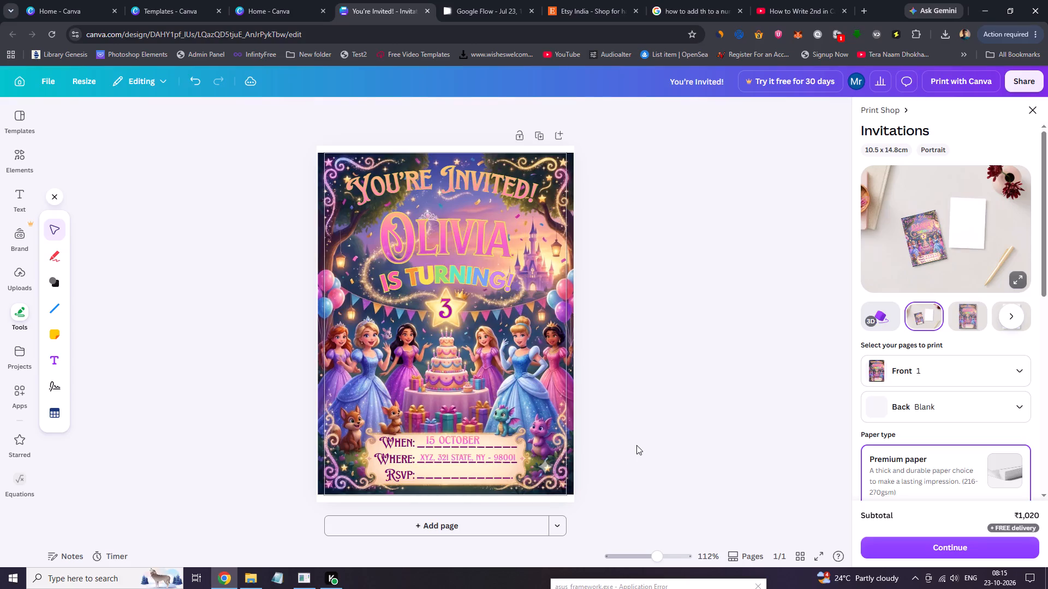
# Duplicate the 15 October date text and place the copy on the RSVP line, starting level with the venue address.
pyautogui.click(454, 442)
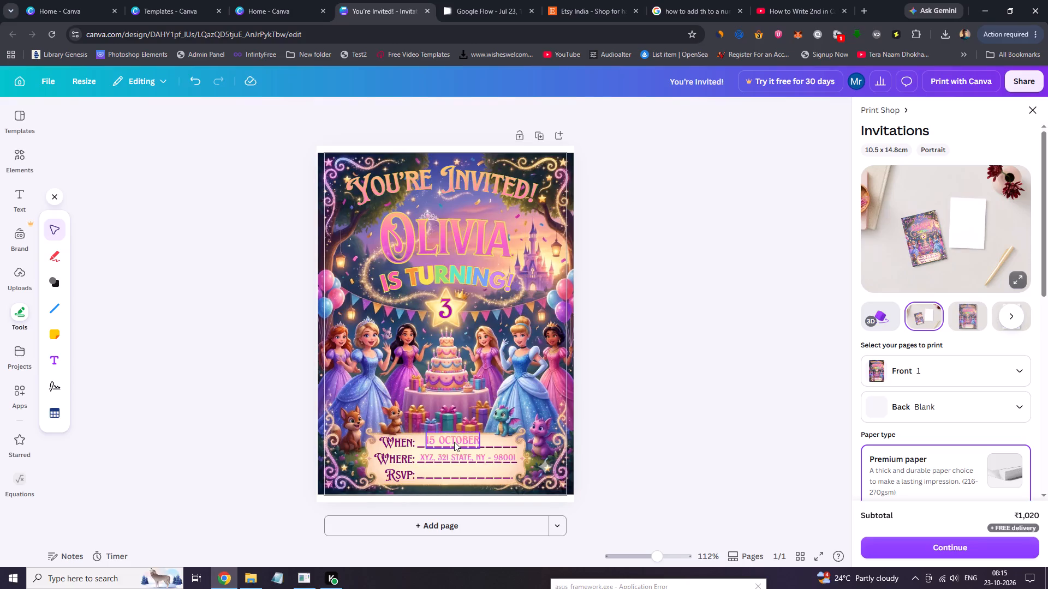
pyautogui.click(456, 413)
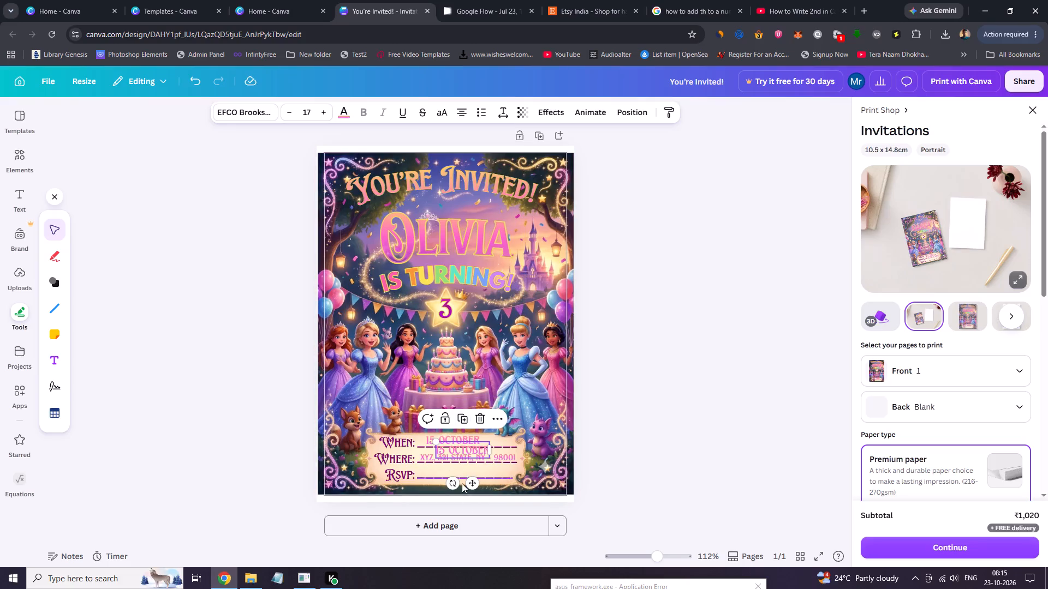
pyautogui.moveTo(474, 487); pyautogui.dragTo(469, 507)
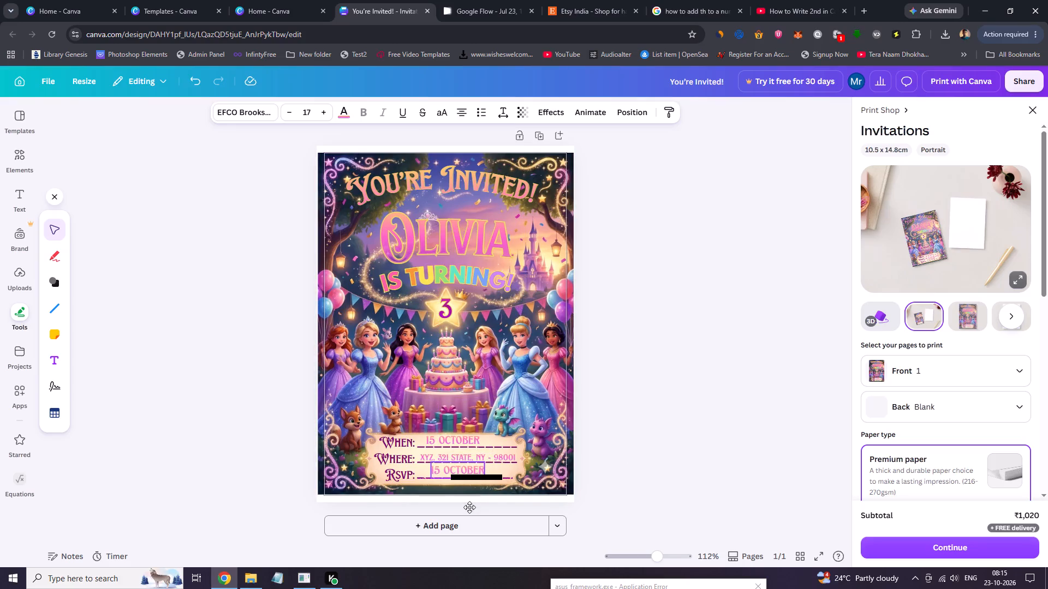
pyautogui.moveTo(469, 507); pyautogui.dragTo(464, 508)
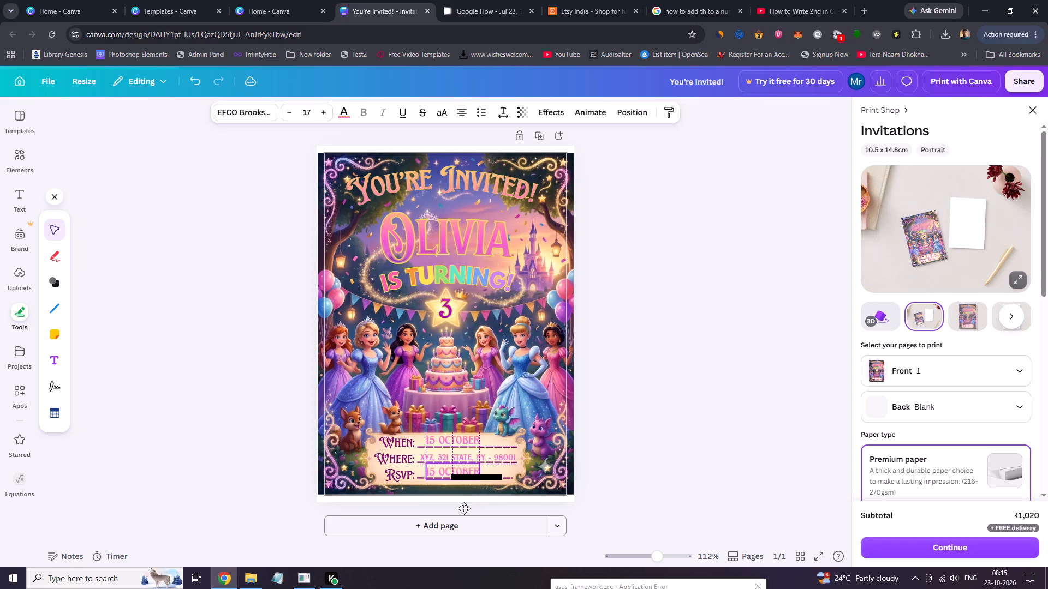
pyautogui.moveTo(464, 508); pyautogui.dragTo(463, 508)
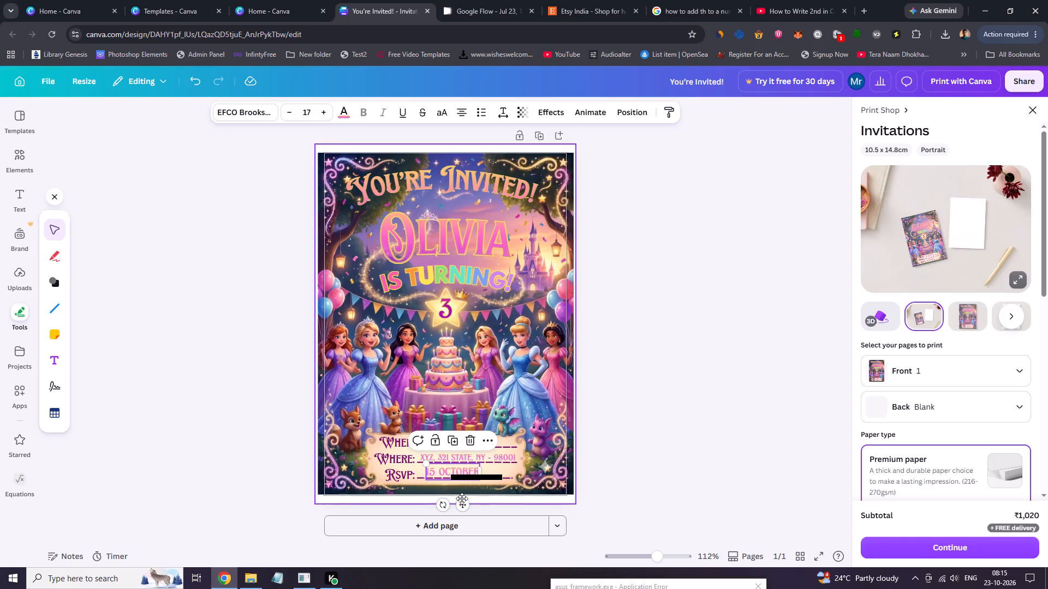
pyautogui.click(462, 500)
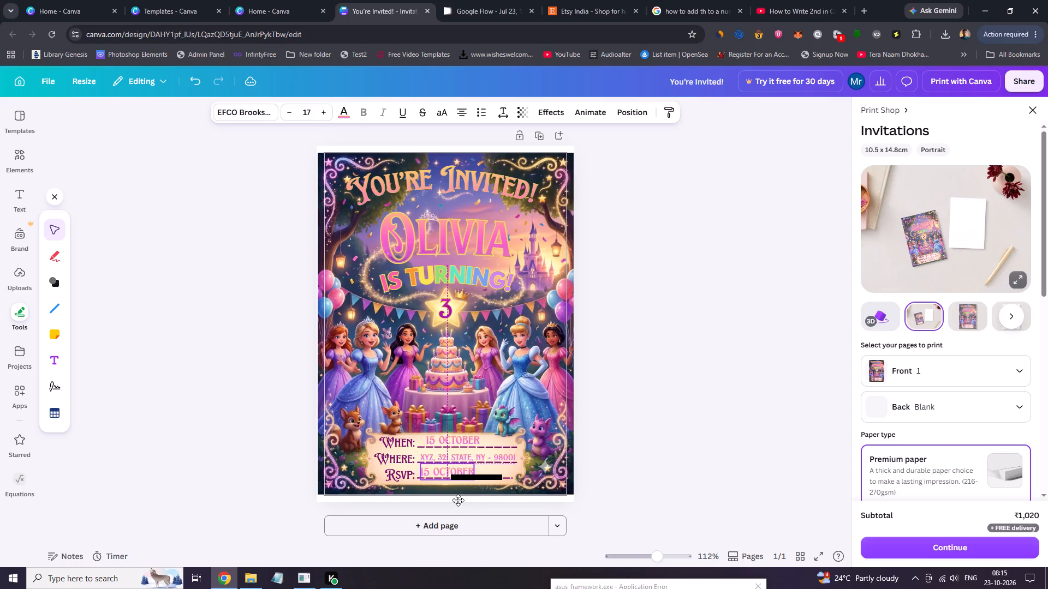
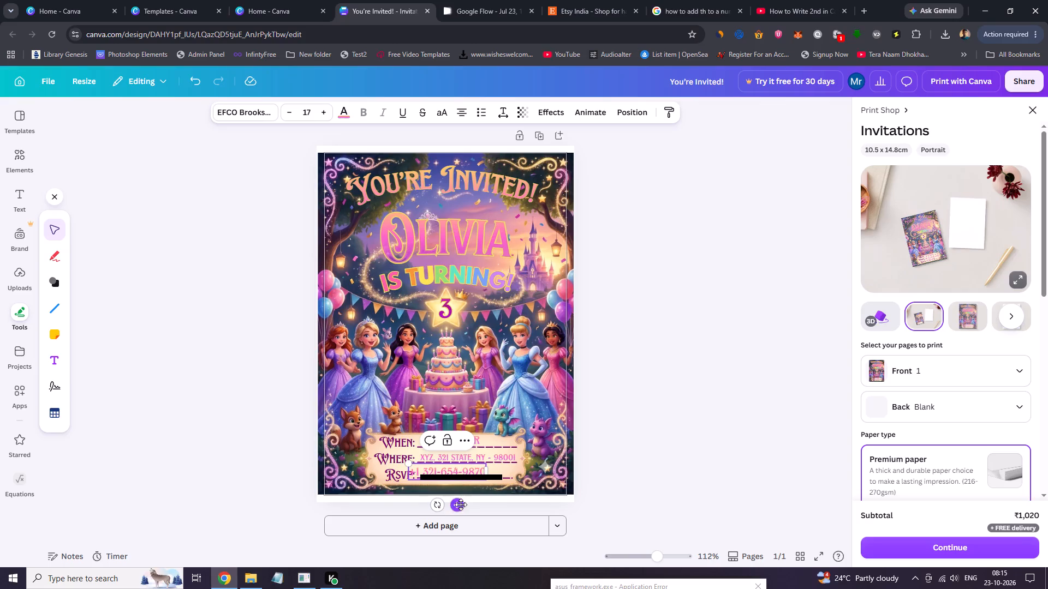
# Shift the RSVP phone text right so it starts level with the venue address, clear of the RSVP label.
pyautogui.moveTo(461, 504); pyautogui.dragTo(468, 504)
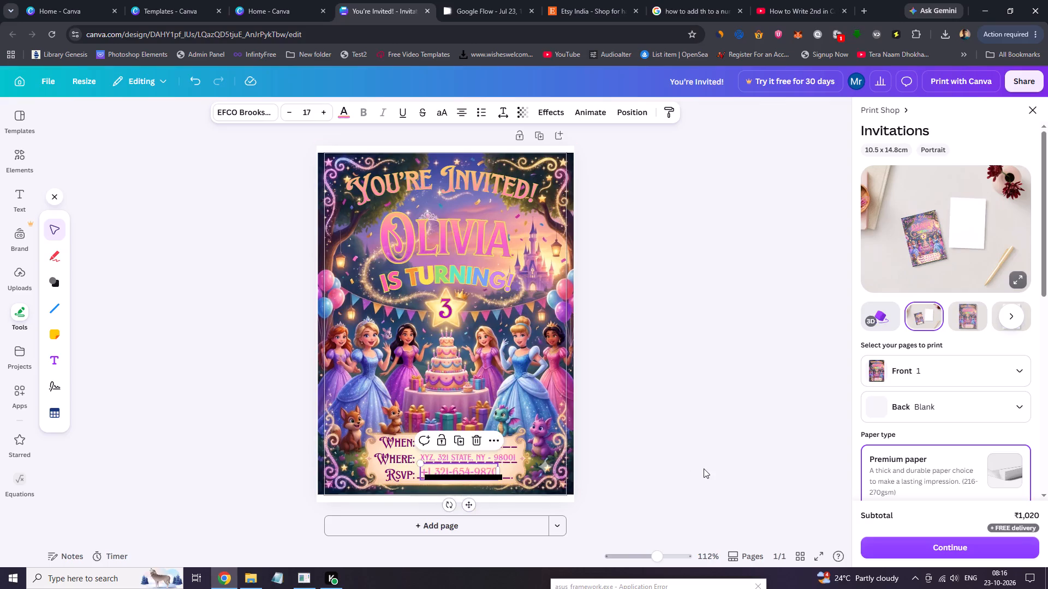
pyautogui.click(705, 468)
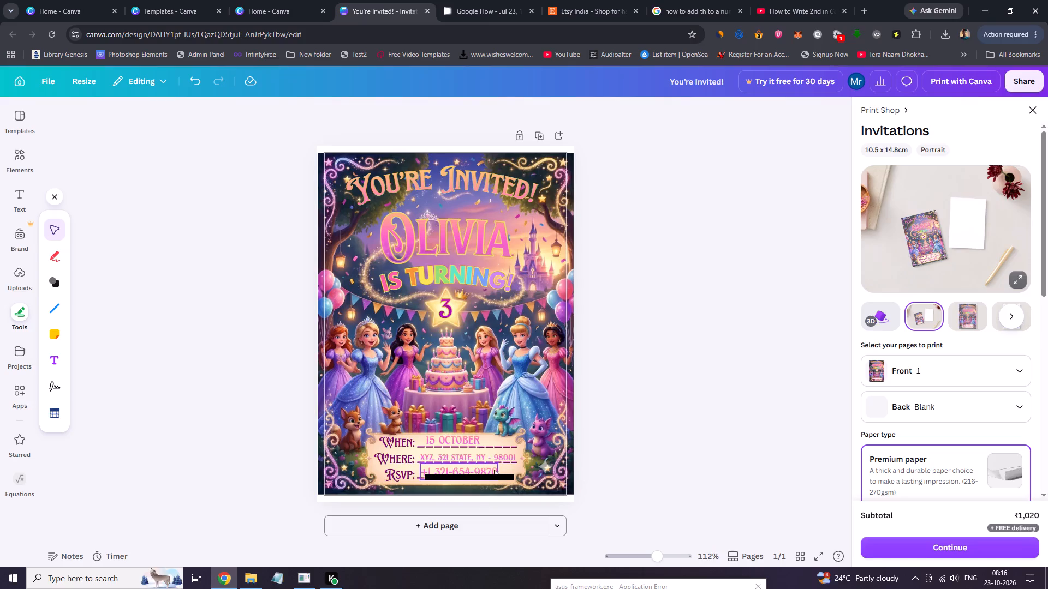
pyautogui.click(636, 437)
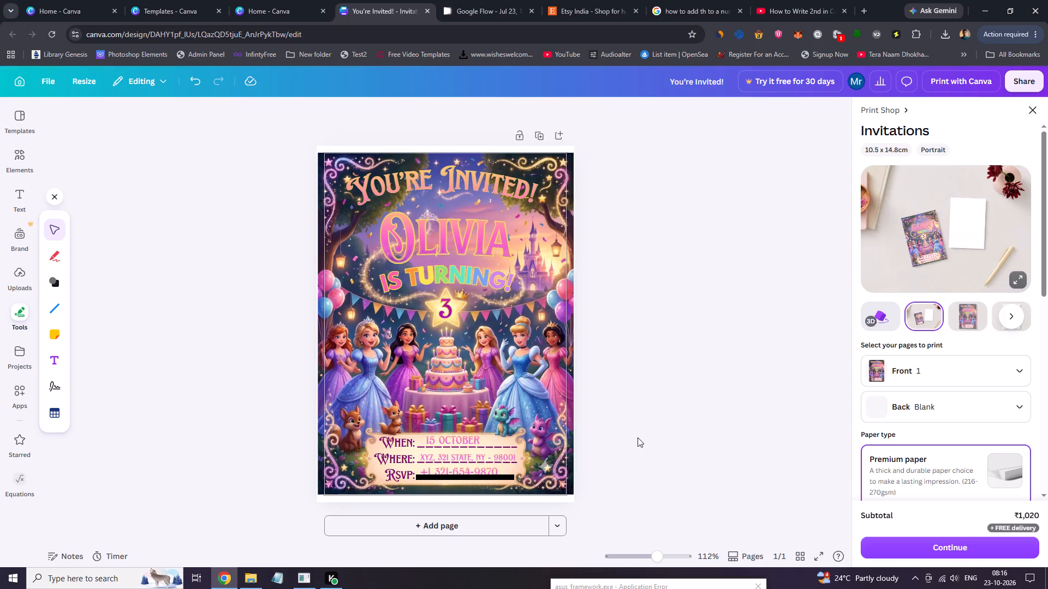
# Apply an Outline effect to the 15 October date text in yellow #fae452 with thickness 7.
pyautogui.click(469, 443)
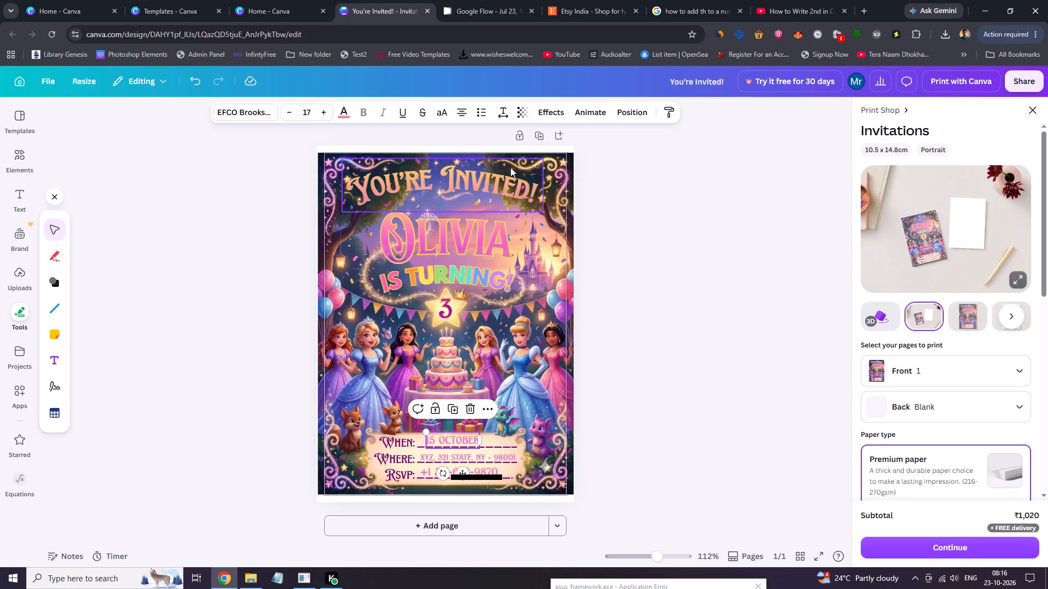
pyautogui.click(550, 111)
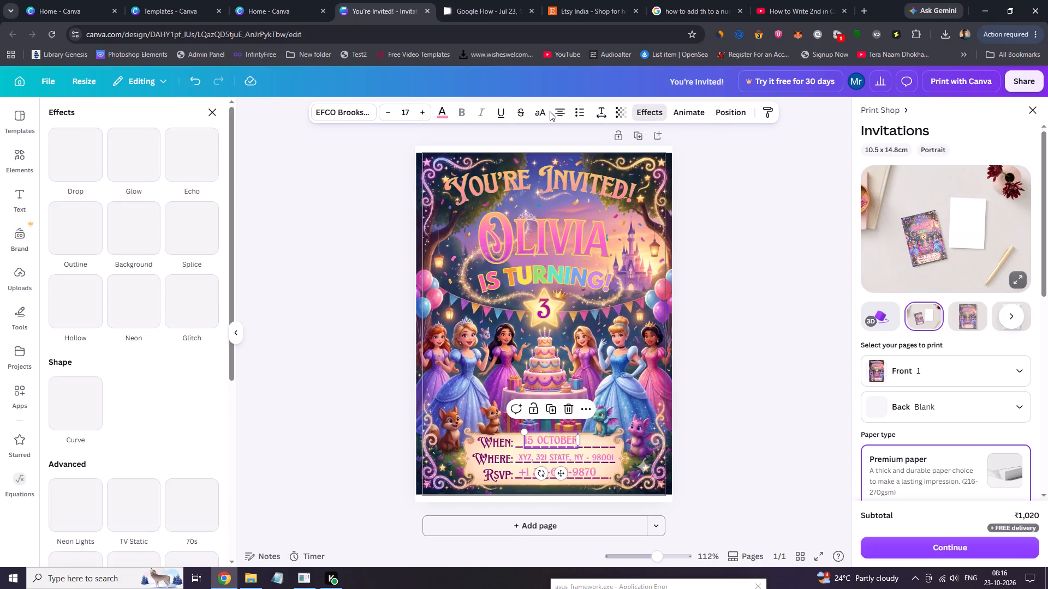
pyautogui.click(87, 238)
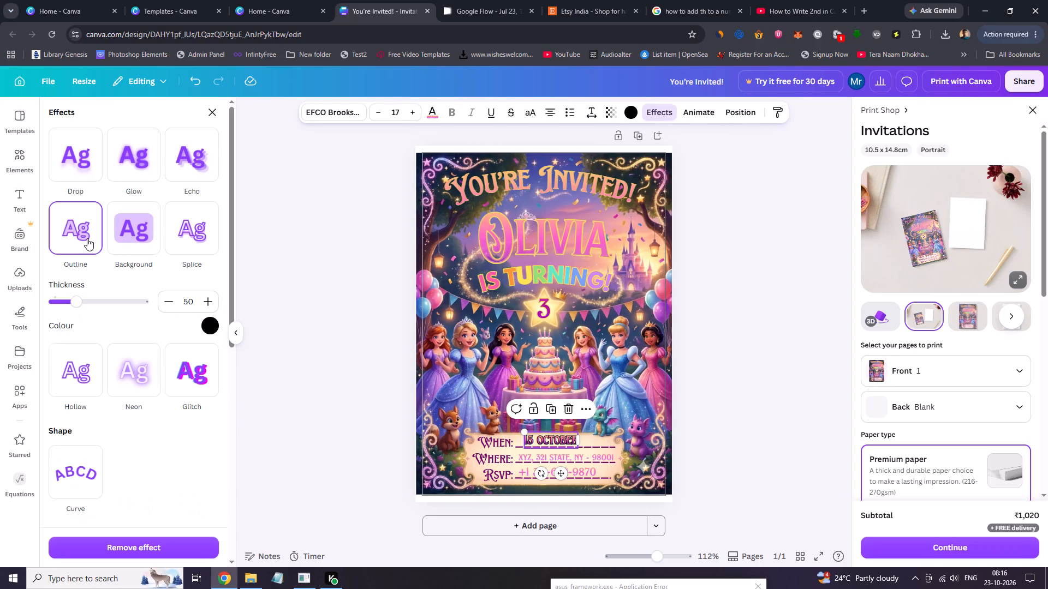
pyautogui.click(205, 322)
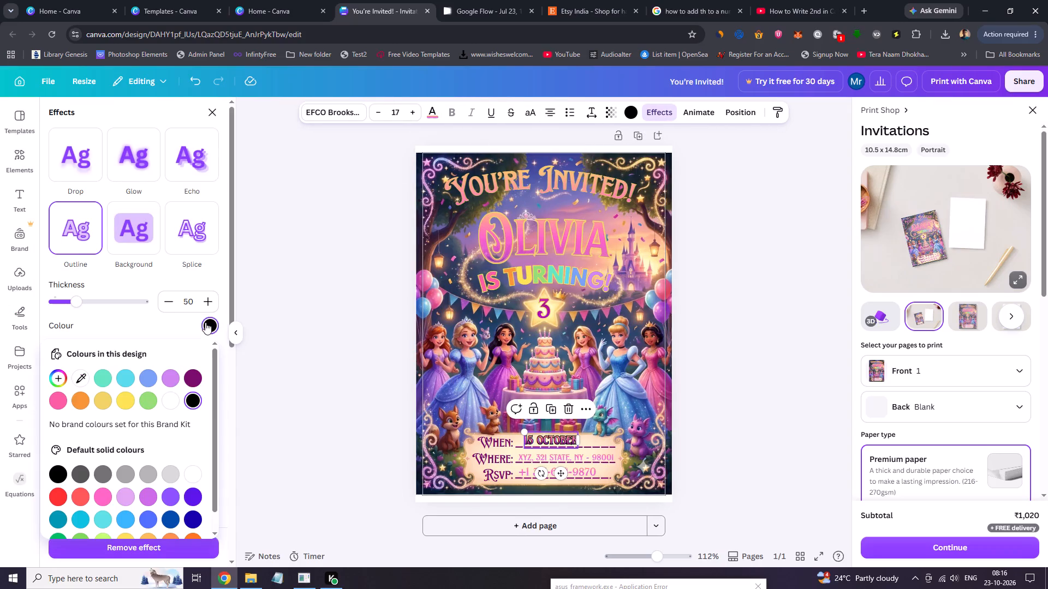
pyautogui.click(126, 402)
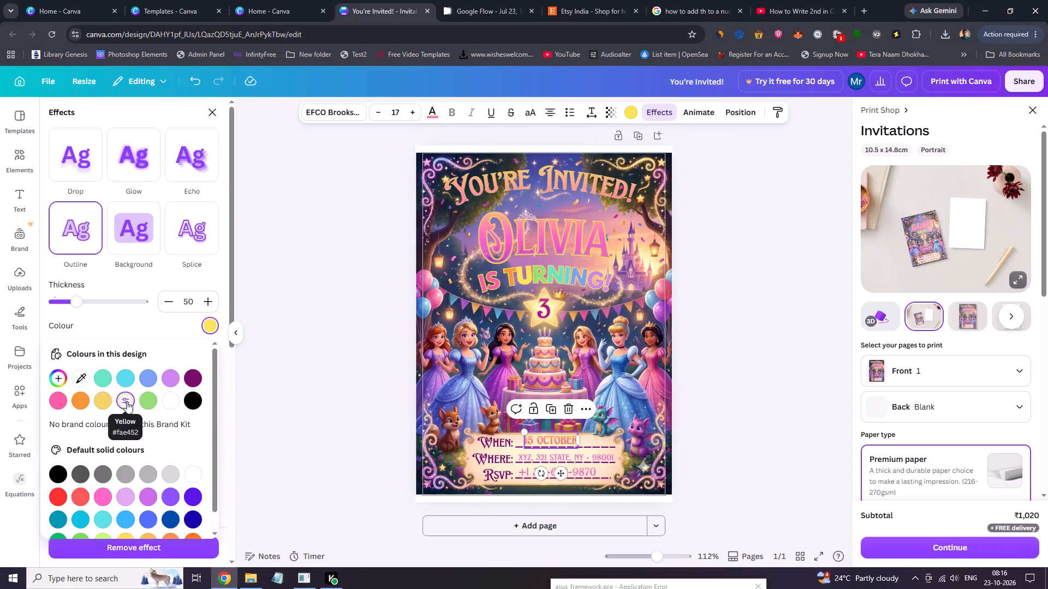
pyautogui.moveTo(78, 303); pyautogui.dragTo(76, 303)
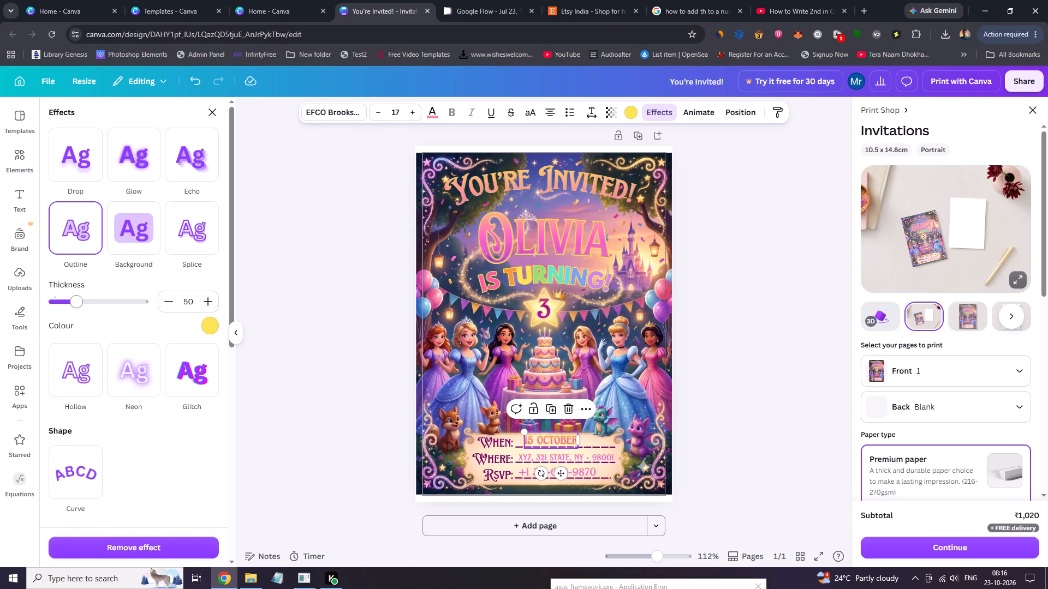
pyautogui.moveTo(76, 303); pyautogui.dragTo(62, 303)
pyautogui.moveTo(62, 303); pyautogui.dragTo(56, 303)
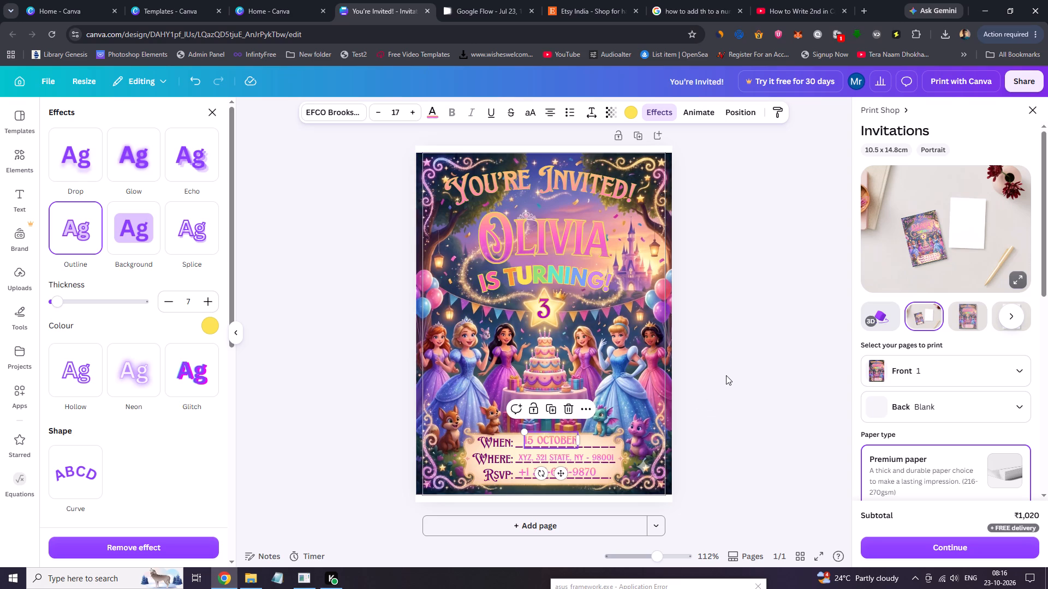
pyautogui.click(701, 444)
pyautogui.click(710, 441)
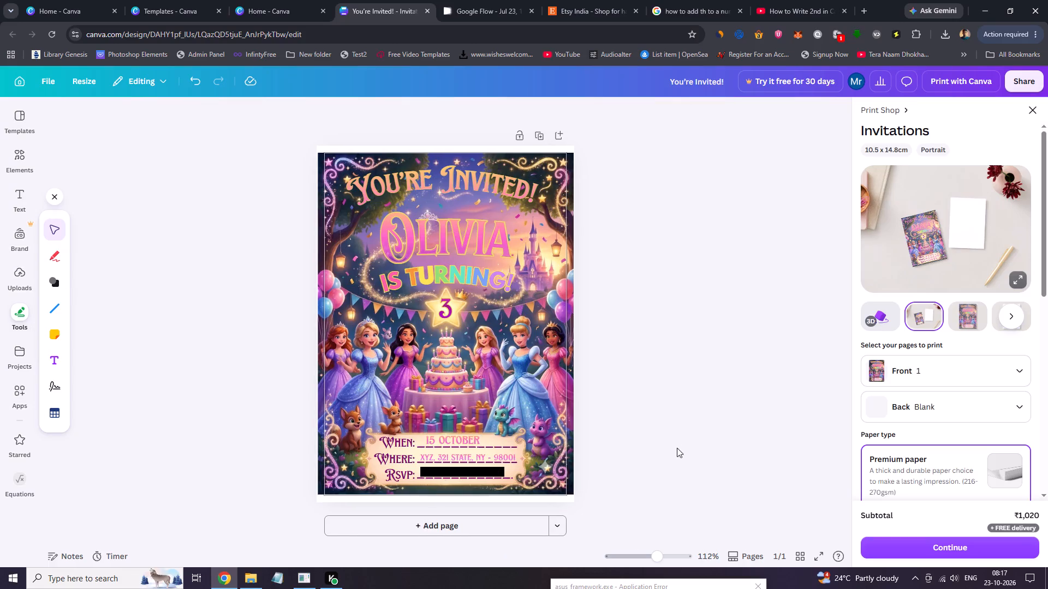
# Apply an Outline effect to the RSVP phone text in the design's yellow #fae452 with thickness 10.
pyautogui.click(463, 473)
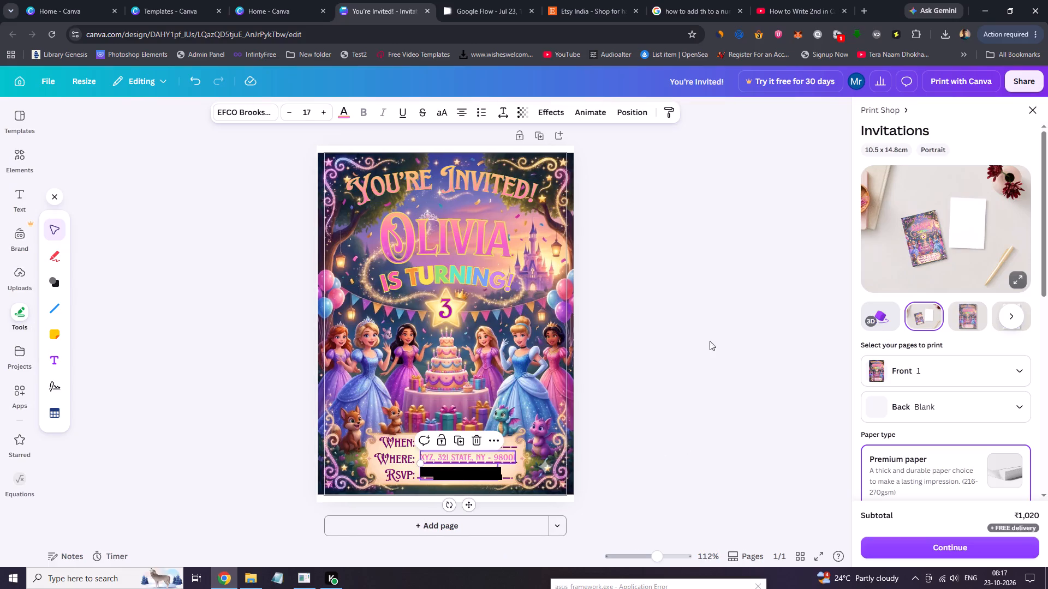
pyautogui.click(546, 110)
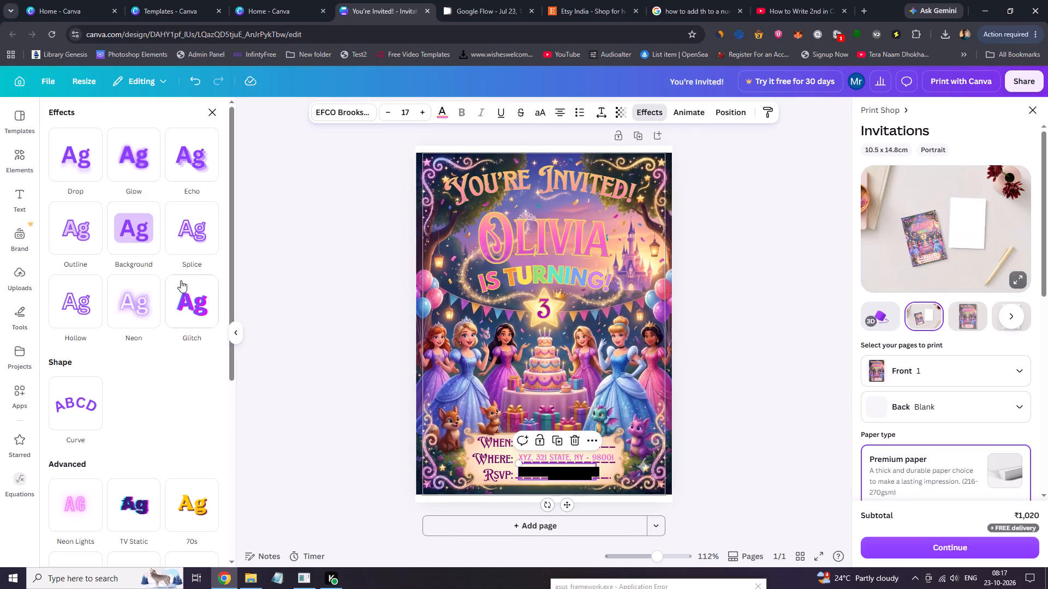
pyautogui.click(79, 221)
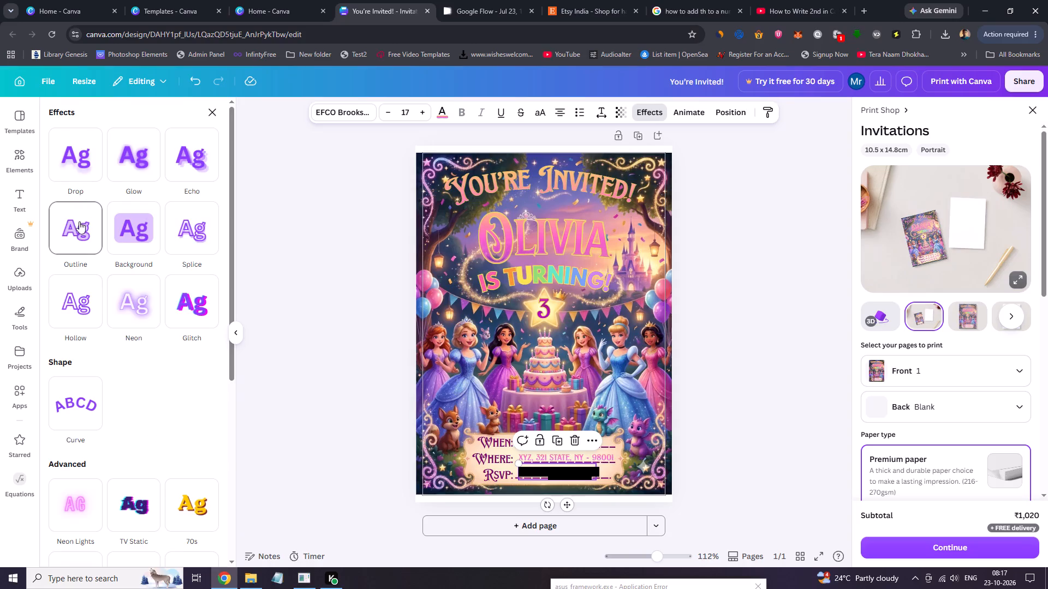
pyautogui.click(210, 330)
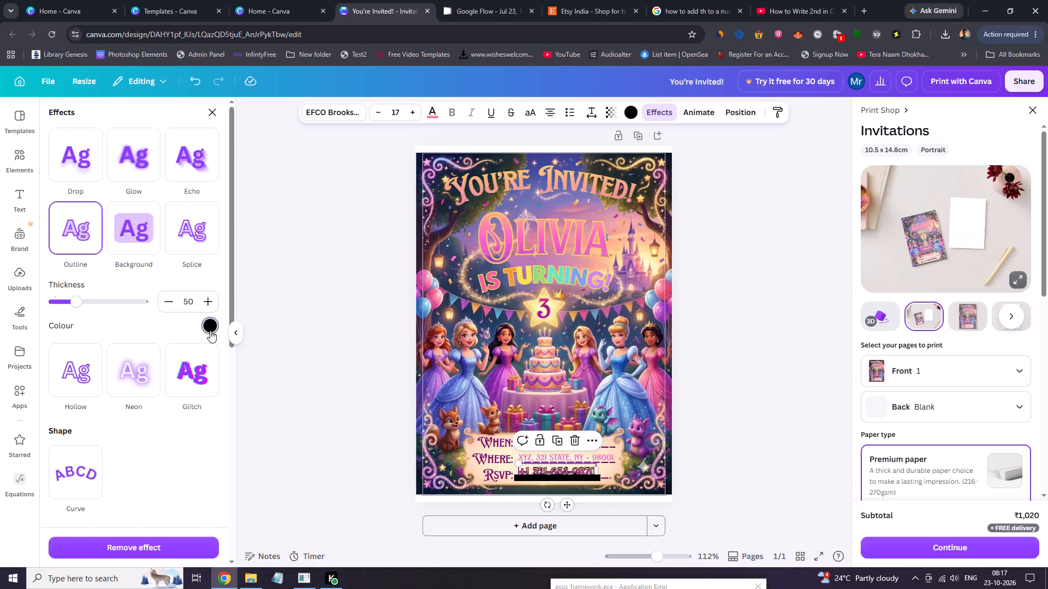
pyautogui.click(126, 393)
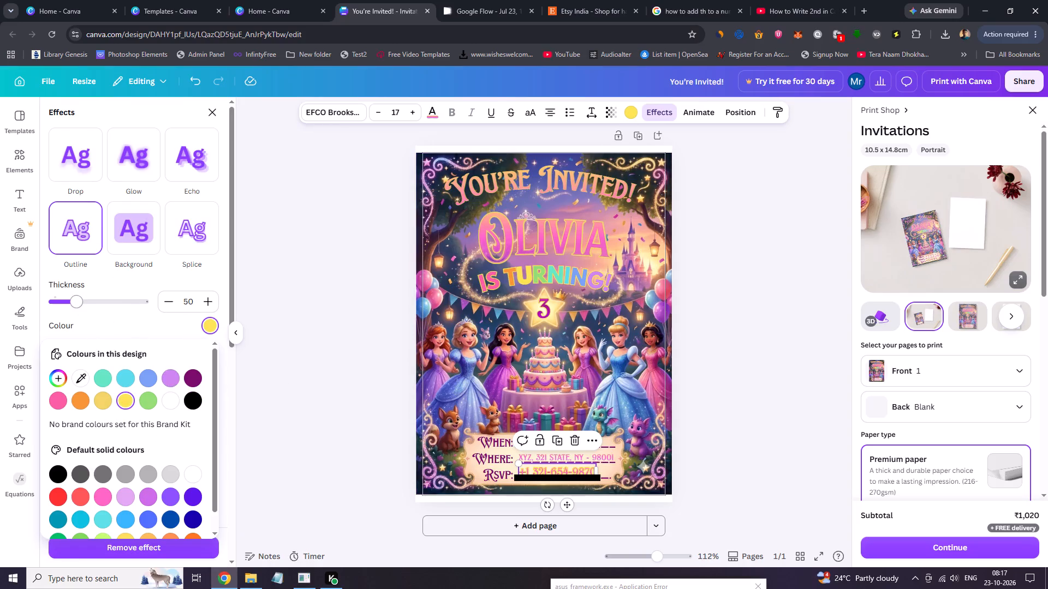
pyautogui.moveTo(78, 304); pyautogui.dragTo(57, 303)
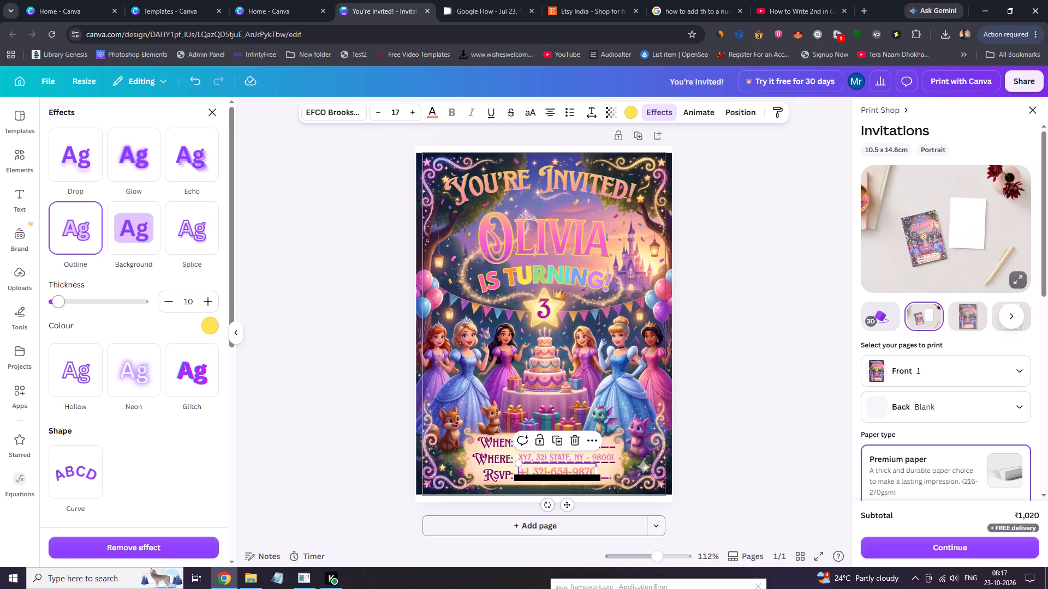
pyautogui.click(718, 411)
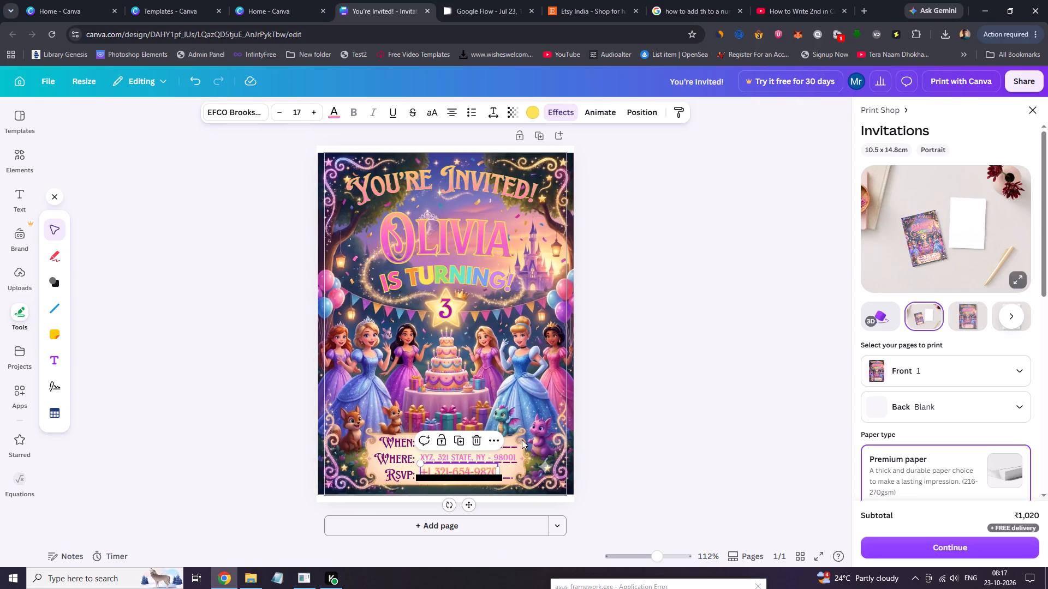
pyautogui.click(776, 423)
# Check the date text's outline settings and set the RSVP phone text's outline thickness to 7.
pyautogui.click(454, 439)
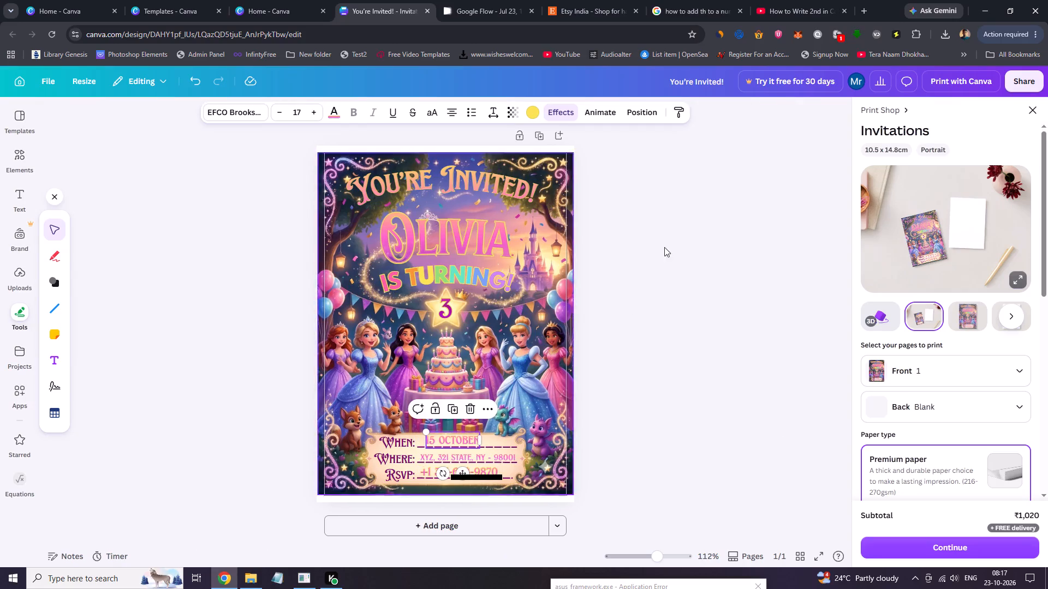
pyautogui.click(557, 113)
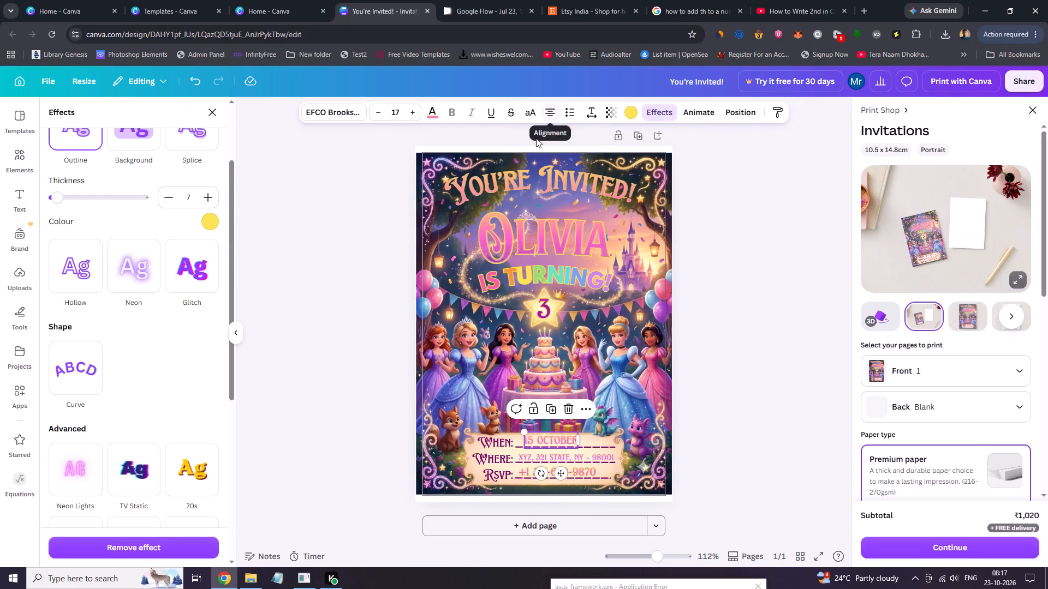
pyautogui.click(588, 474)
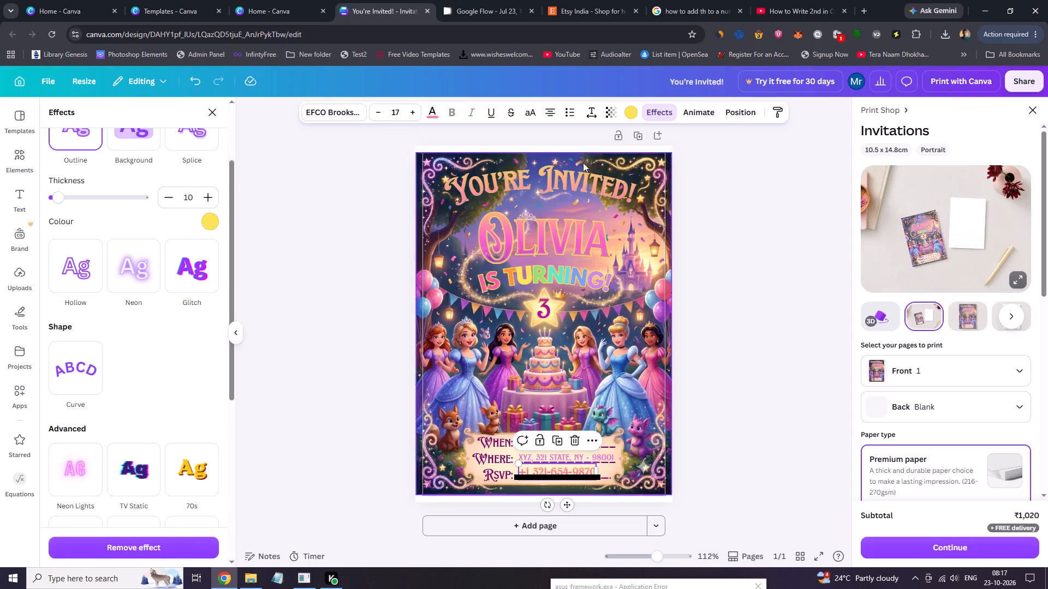
pyautogui.click(627, 115)
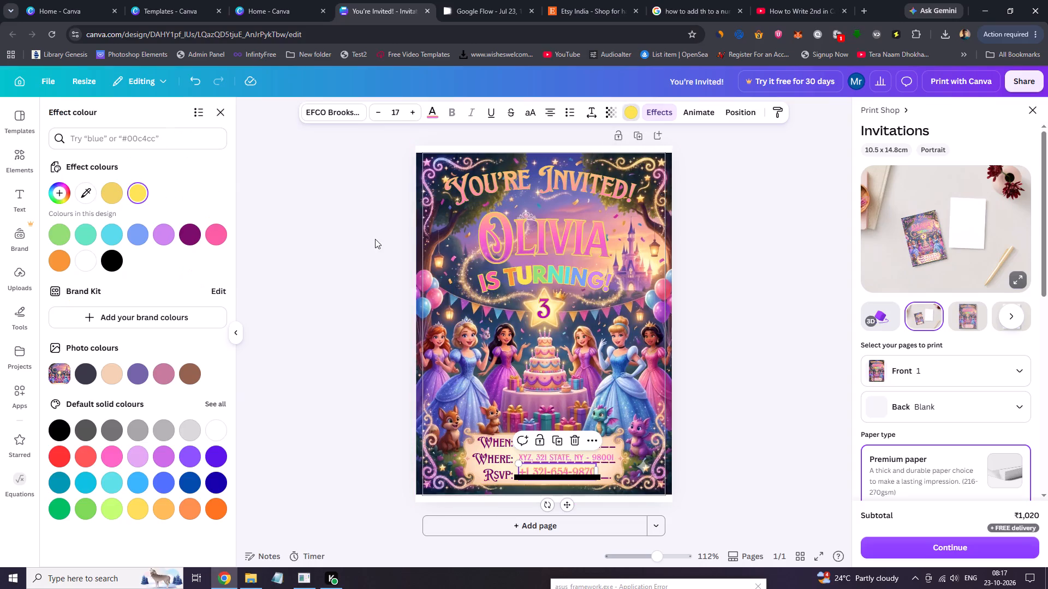
pyautogui.click(667, 113)
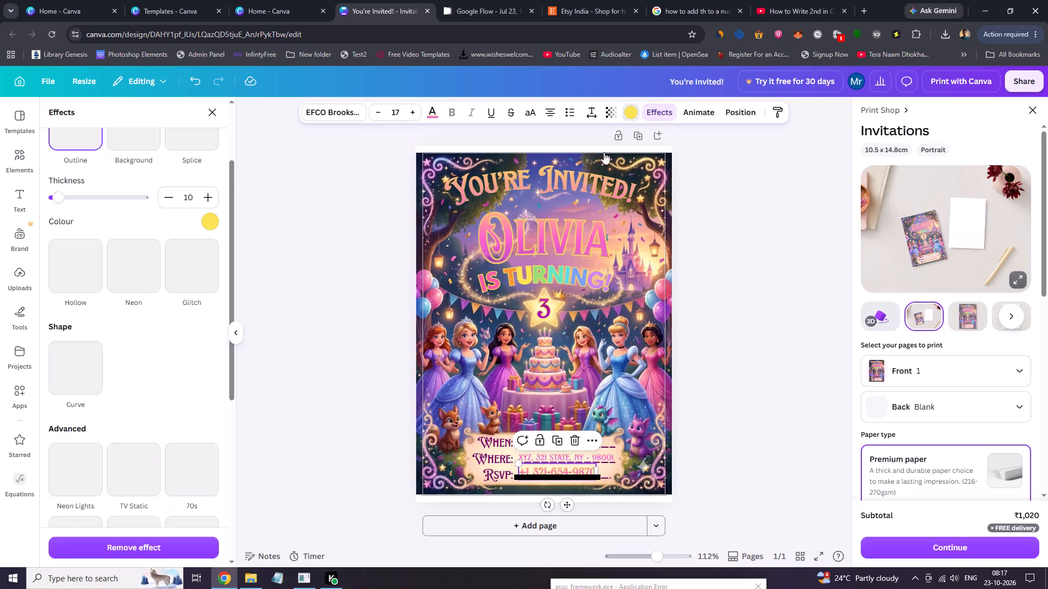
pyautogui.moveTo(186, 200); pyautogui.dragTo(192, 200)
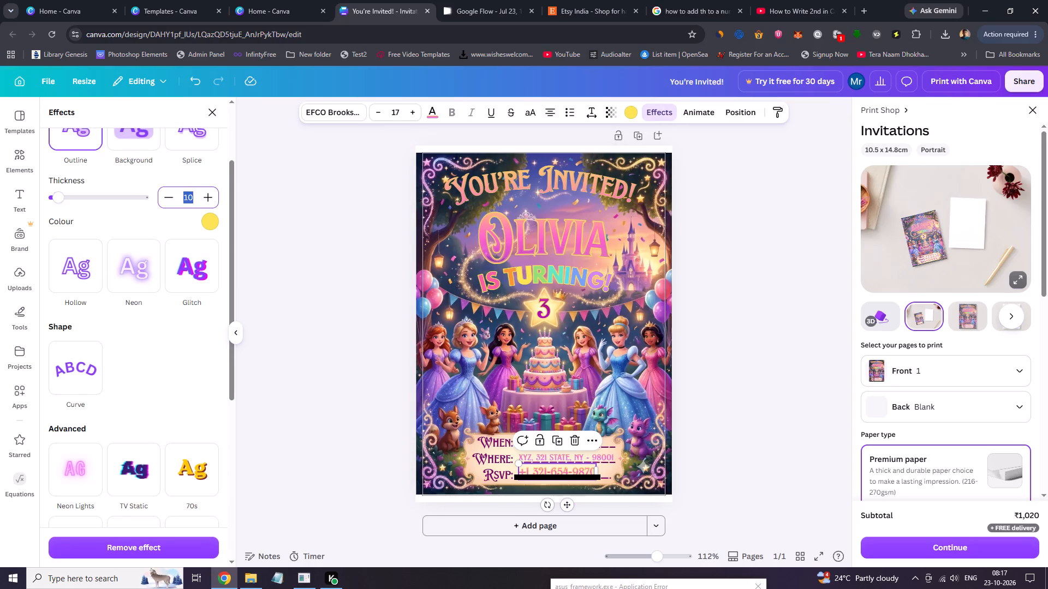
pyautogui.press('7')
pyautogui.press('Return')
# Apply an Outline effect to the venue address text in the same yellow #fae452 with thickness 7.
pyautogui.click(581, 454)
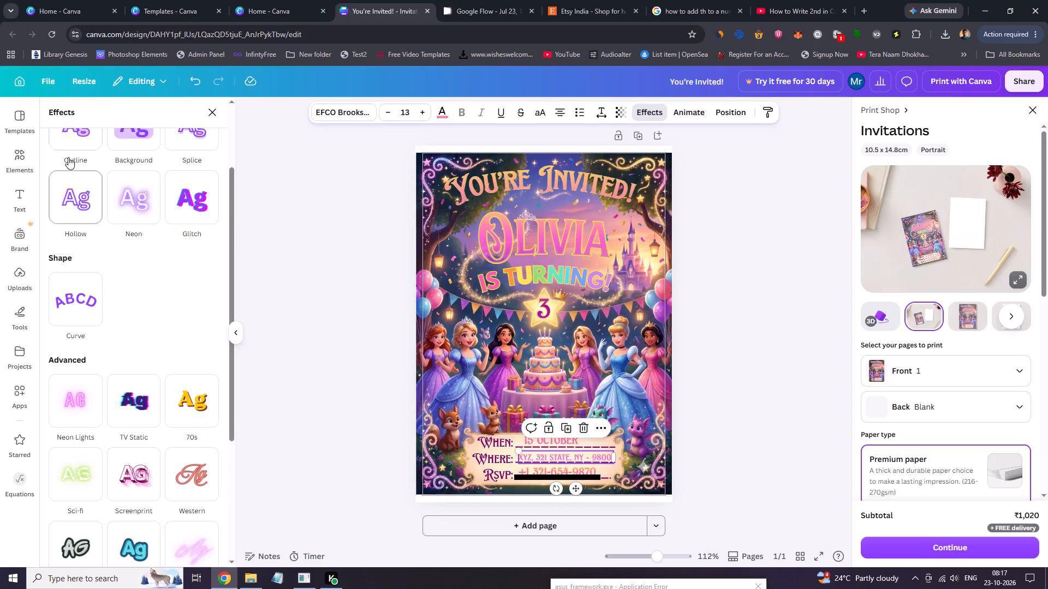
pyautogui.click(76, 143)
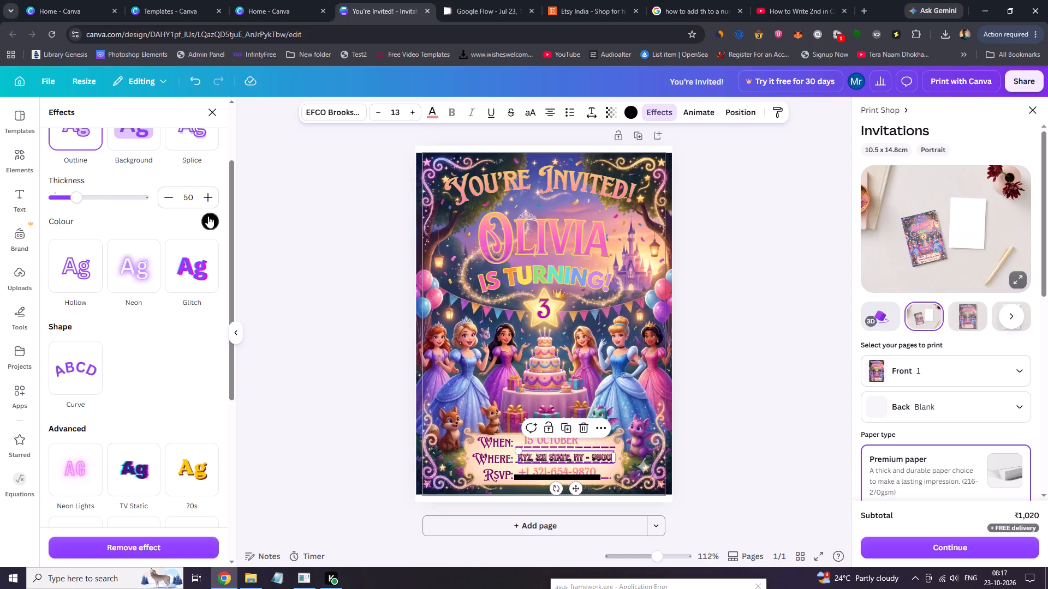
pyautogui.click(208, 216)
pyautogui.click(131, 299)
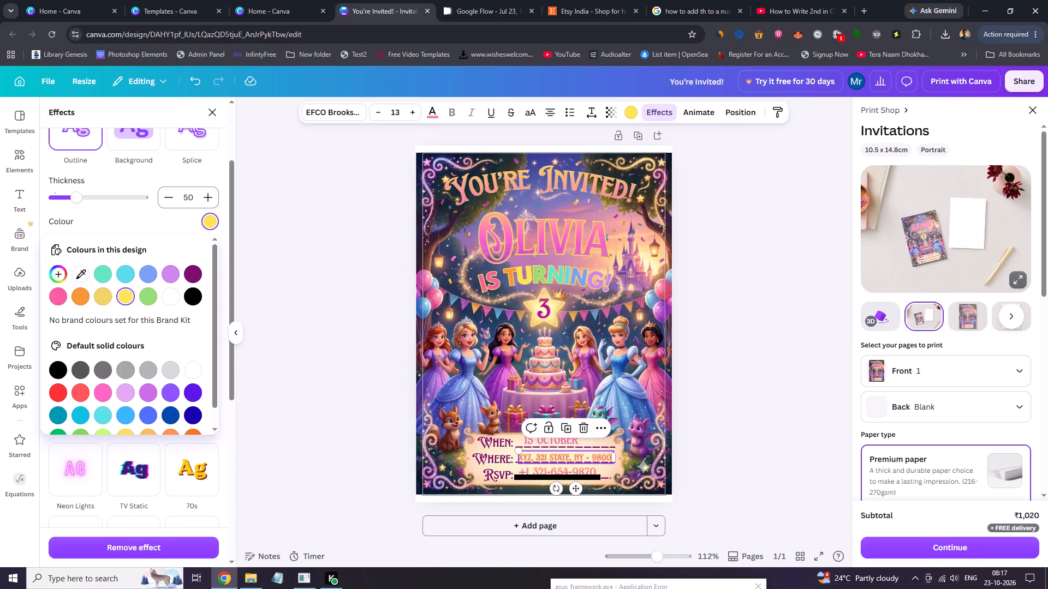
pyautogui.click(193, 197)
pyautogui.doubleClick(186, 197)
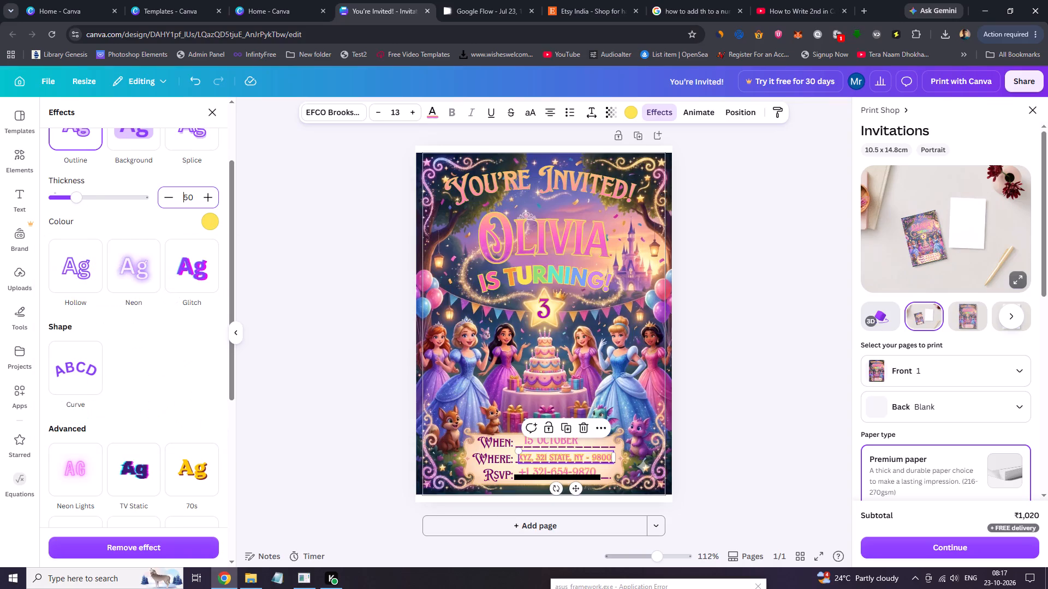
pyautogui.press('7')
pyautogui.press('Return')
pyautogui.press('Escape')
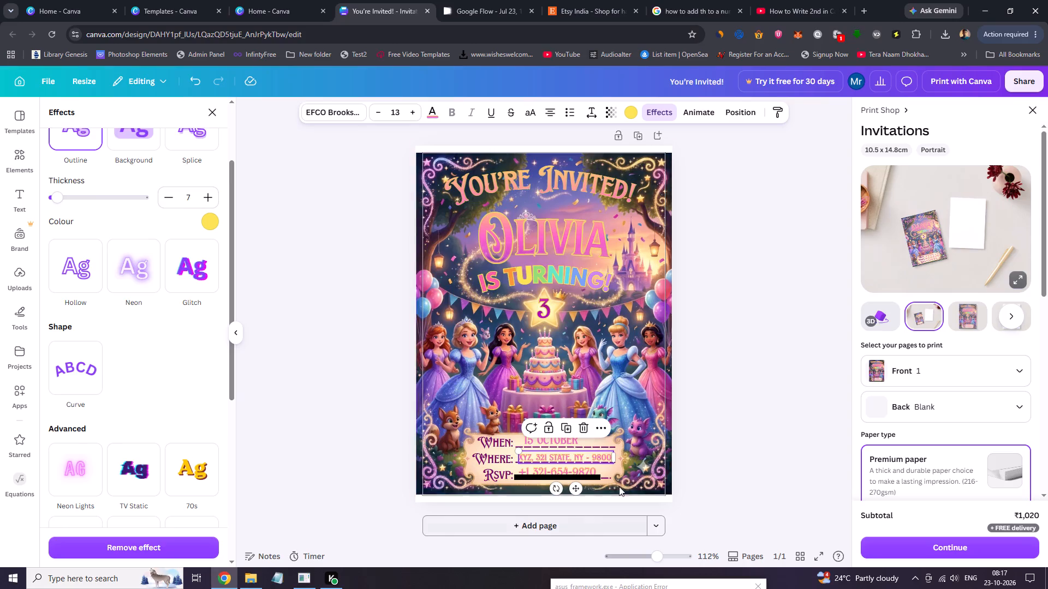
pyautogui.click(765, 420)
pyautogui.click(762, 417)
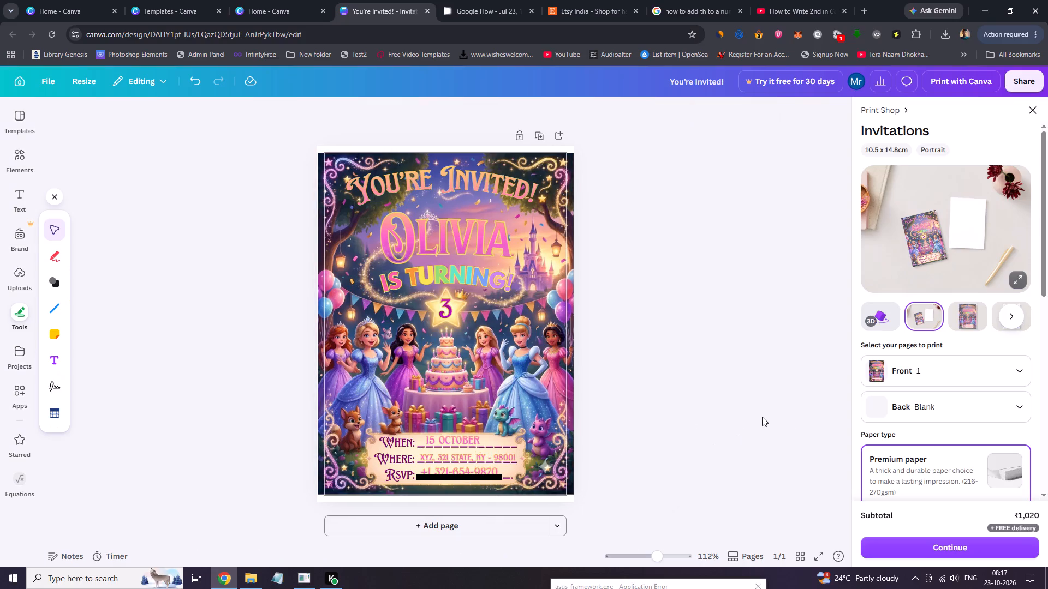
# Check the 15 October date text's Outline effect settings, including its thickness and the exact outline colour.
pyautogui.click(454, 441)
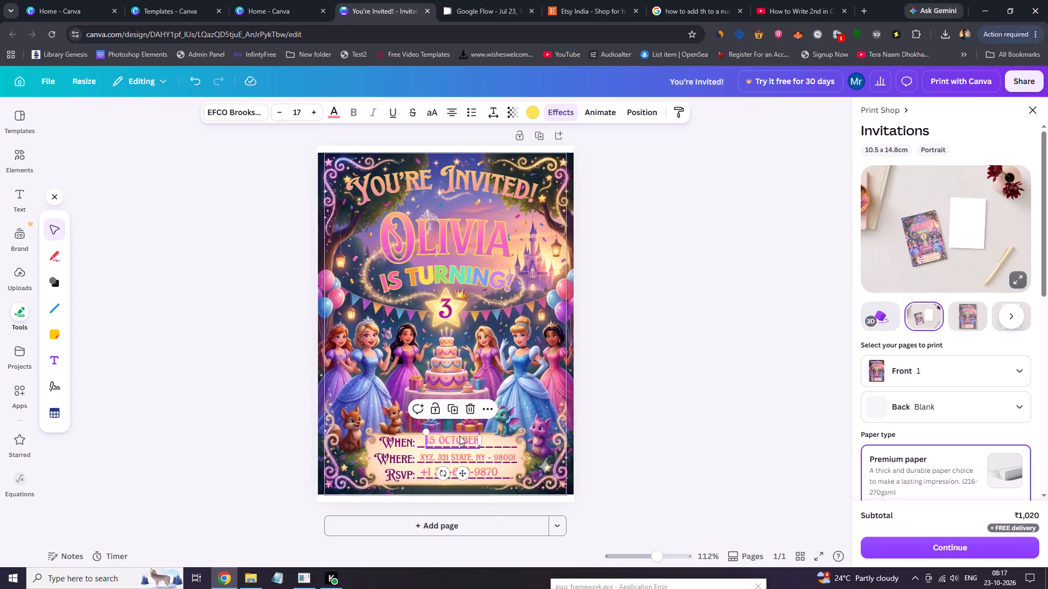
pyautogui.click(537, 110)
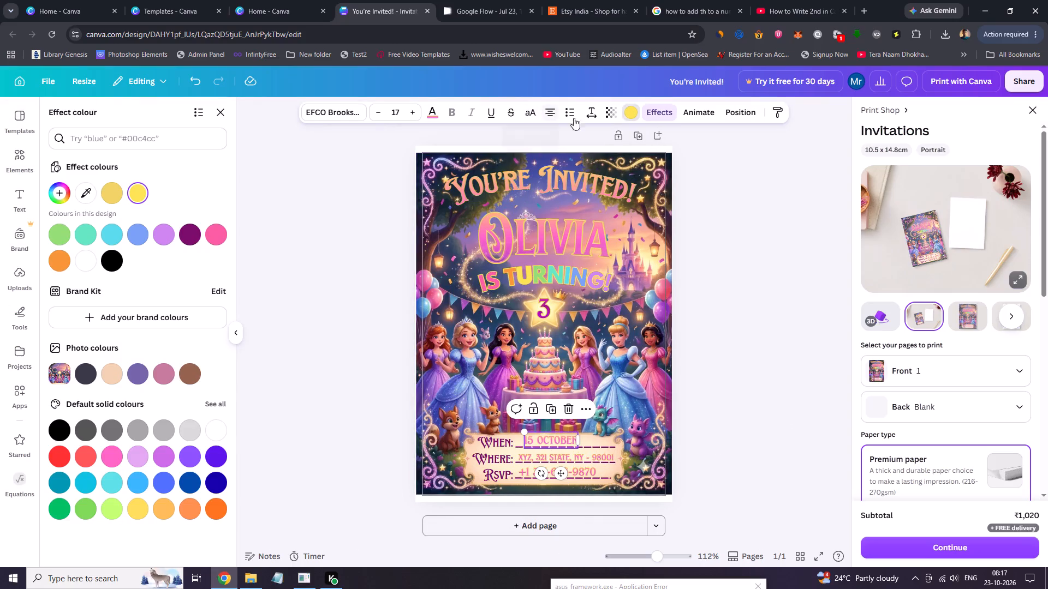
pyautogui.click(653, 113)
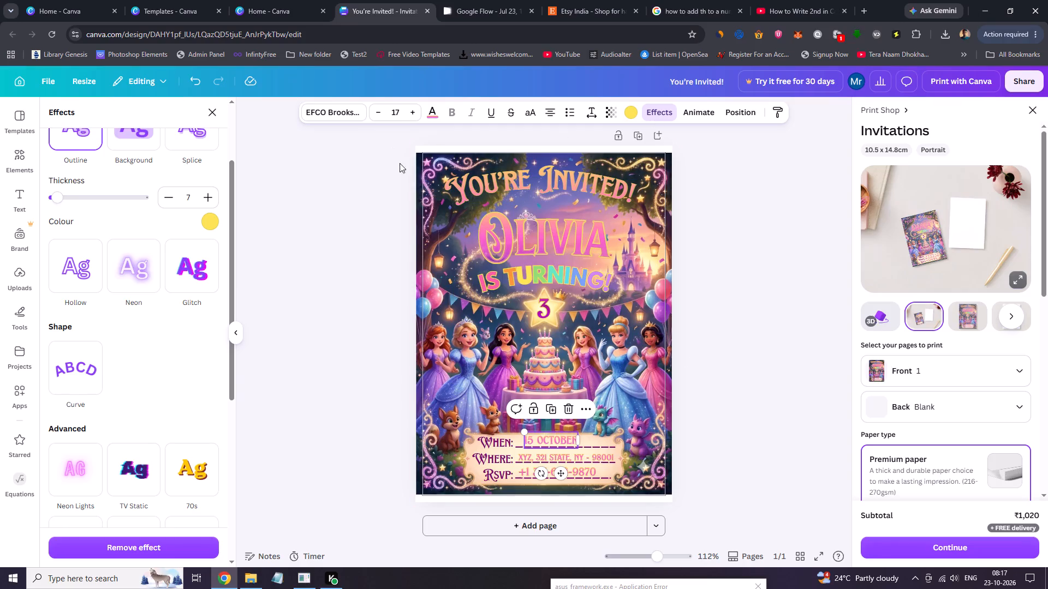
pyautogui.click(744, 386)
pyautogui.click(744, 385)
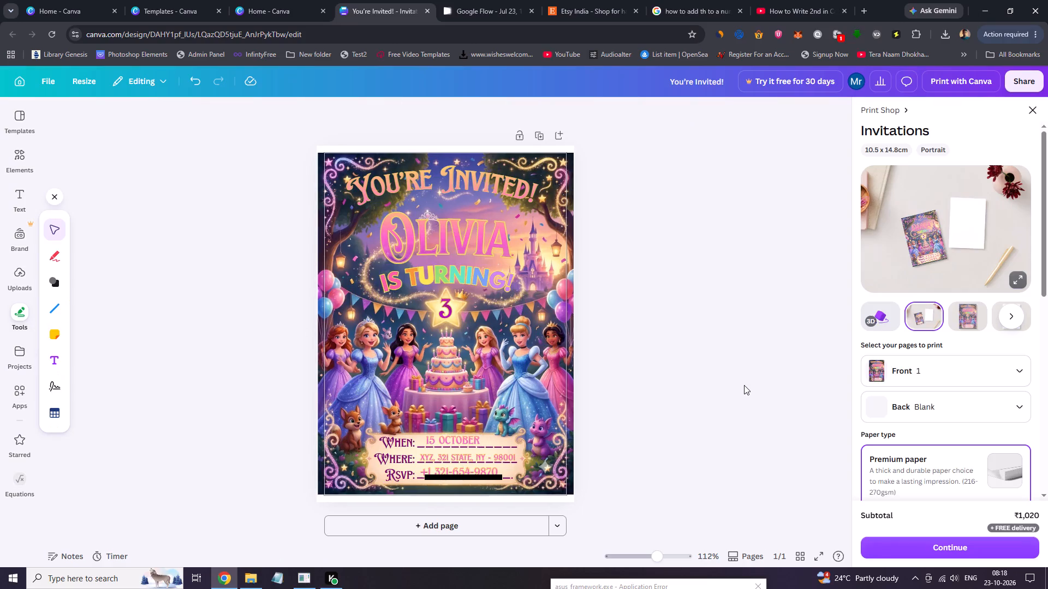
pyautogui.click(468, 444)
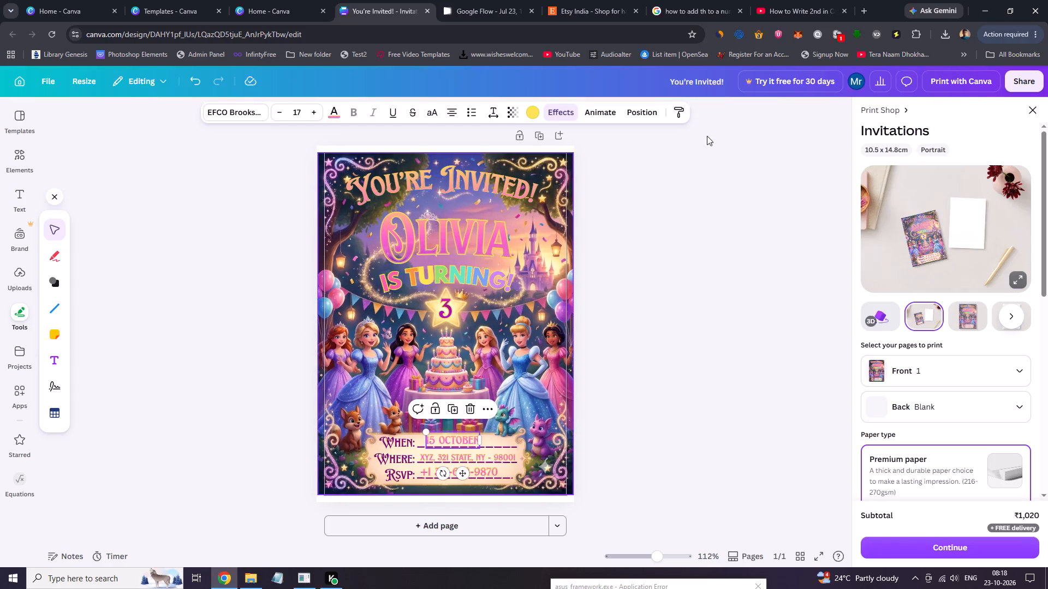
pyautogui.click(590, 115)
pyautogui.click(655, 114)
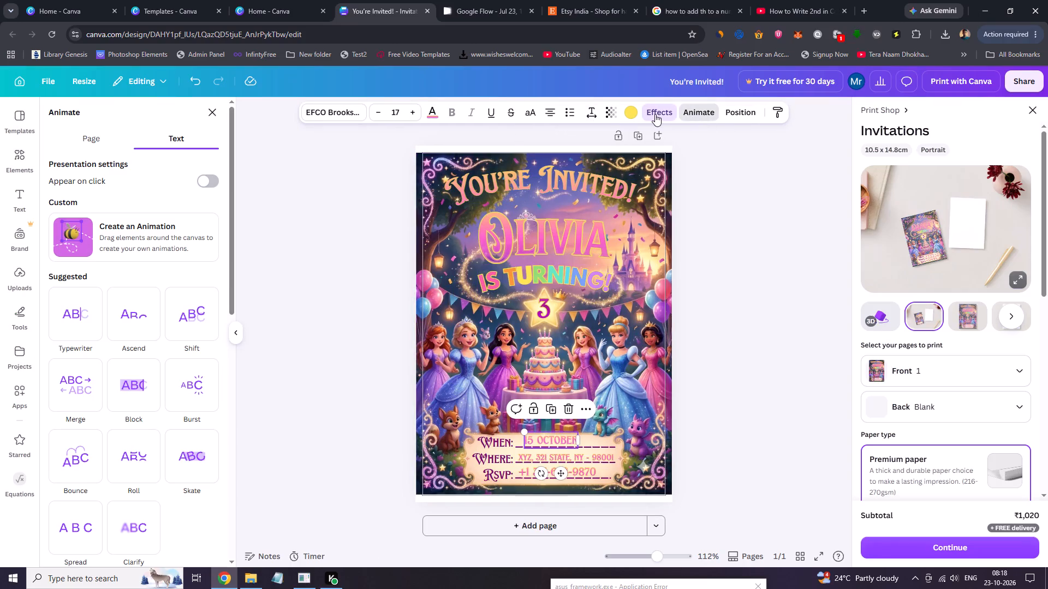
pyautogui.click(210, 219)
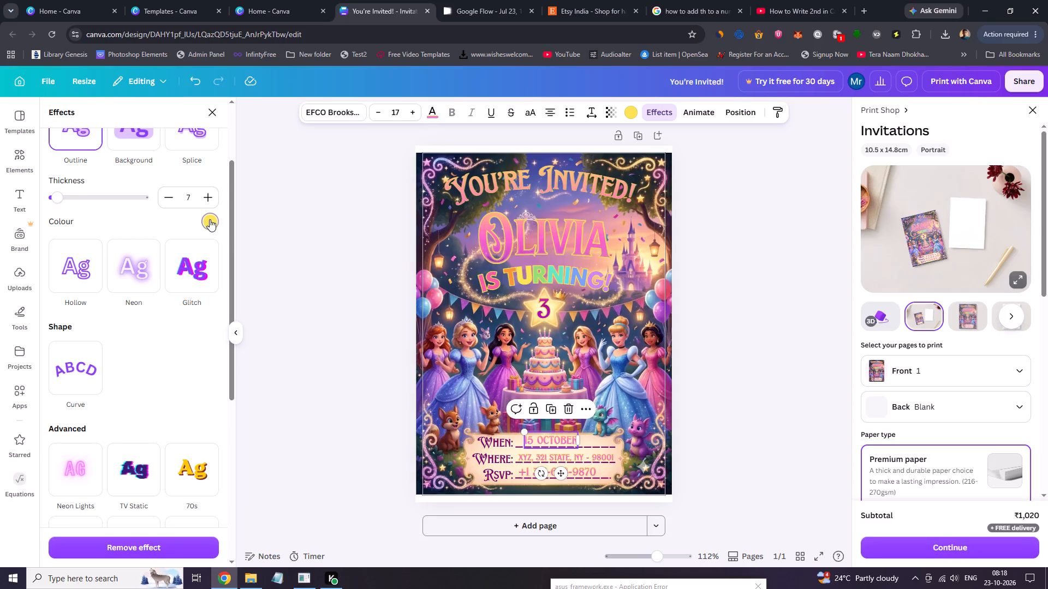
pyautogui.click(126, 297)
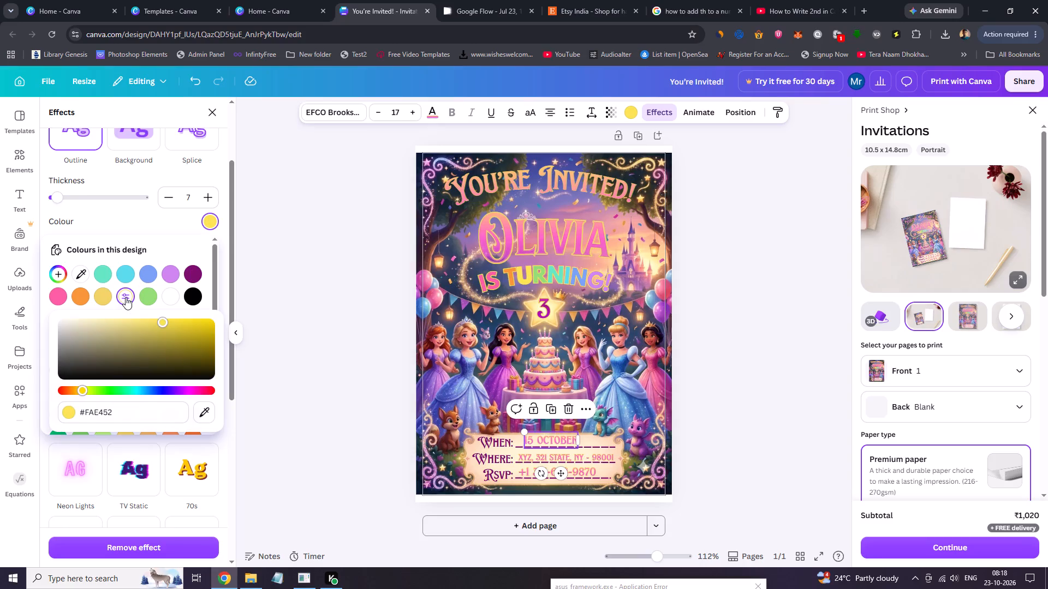
pyautogui.click(188, 213)
pyautogui.click(730, 363)
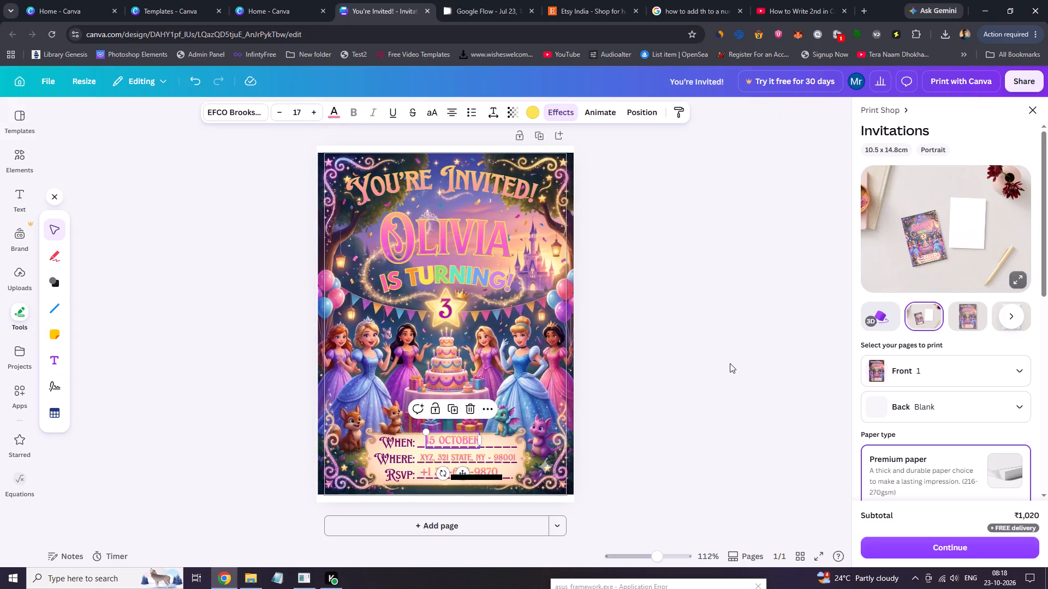
pyautogui.click(730, 363)
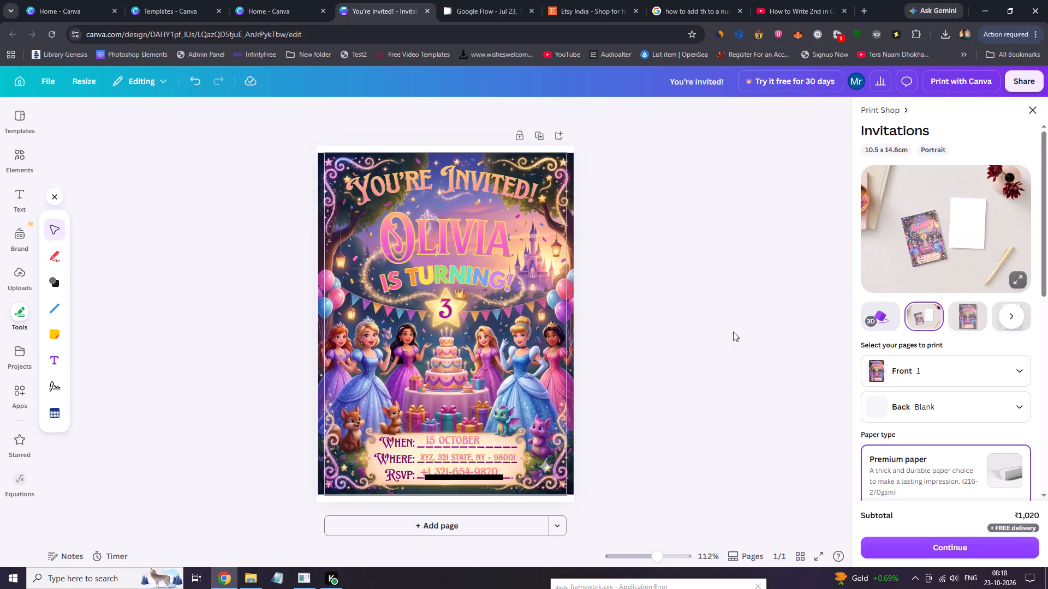
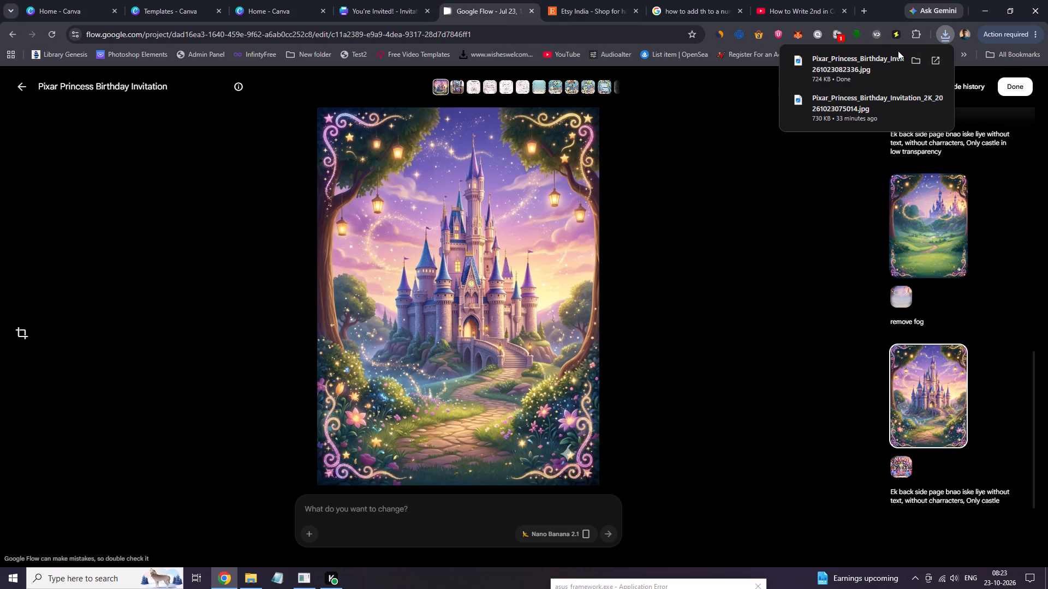
# Locate the downloaded castle image in the Downloads folder and upload it to the Canva invitation's uploads.
pyautogui.click(916, 58)
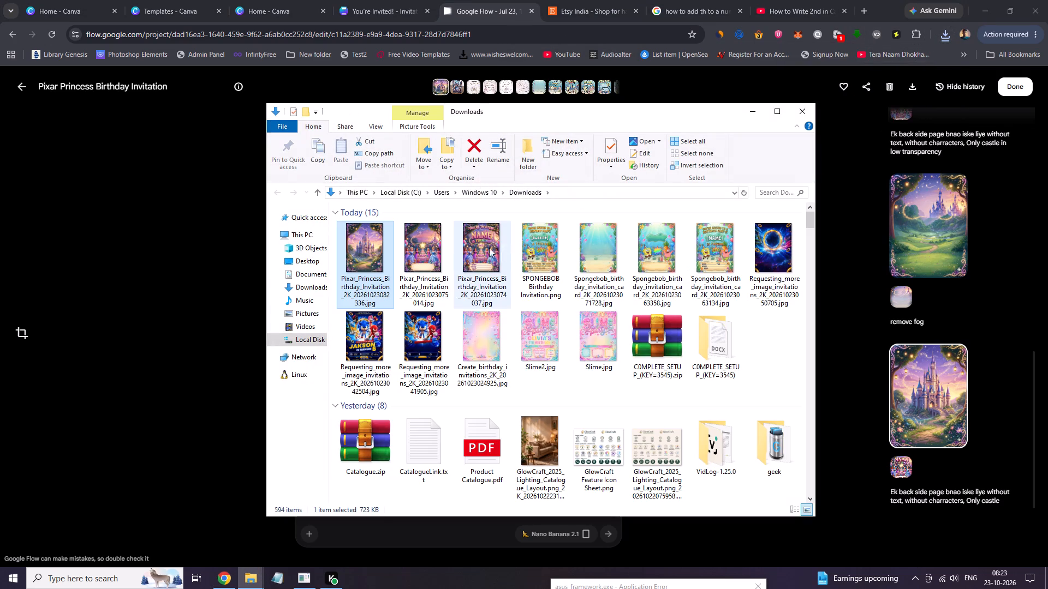
pyautogui.click(286, 9)
pyautogui.click(382, 14)
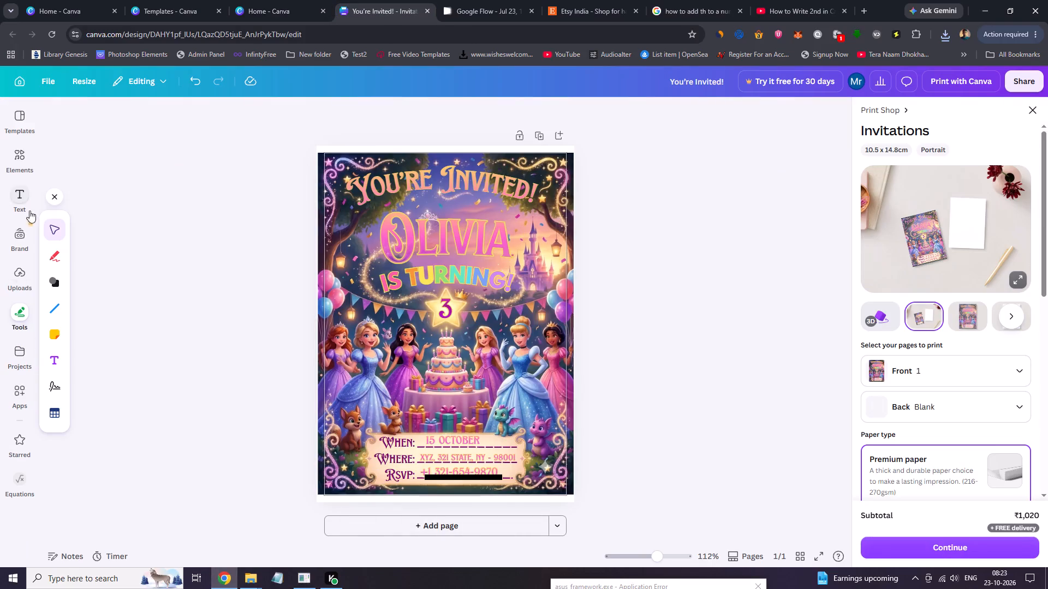
pyautogui.click(21, 274)
pyautogui.click(249, 580)
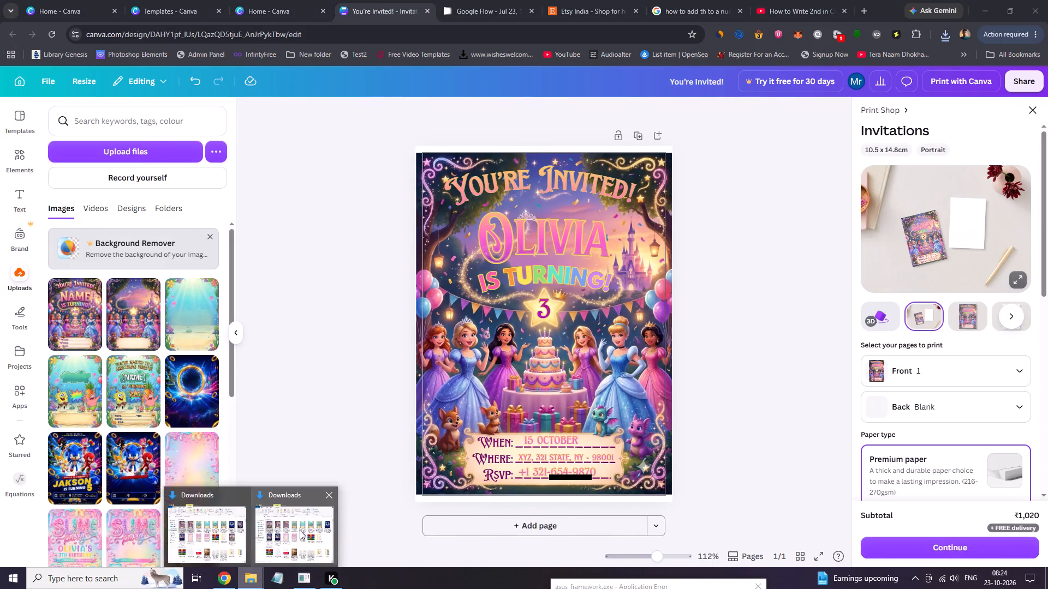
pyautogui.click(301, 530)
pyautogui.moveTo(378, 266); pyautogui.dragTo(243, 298)
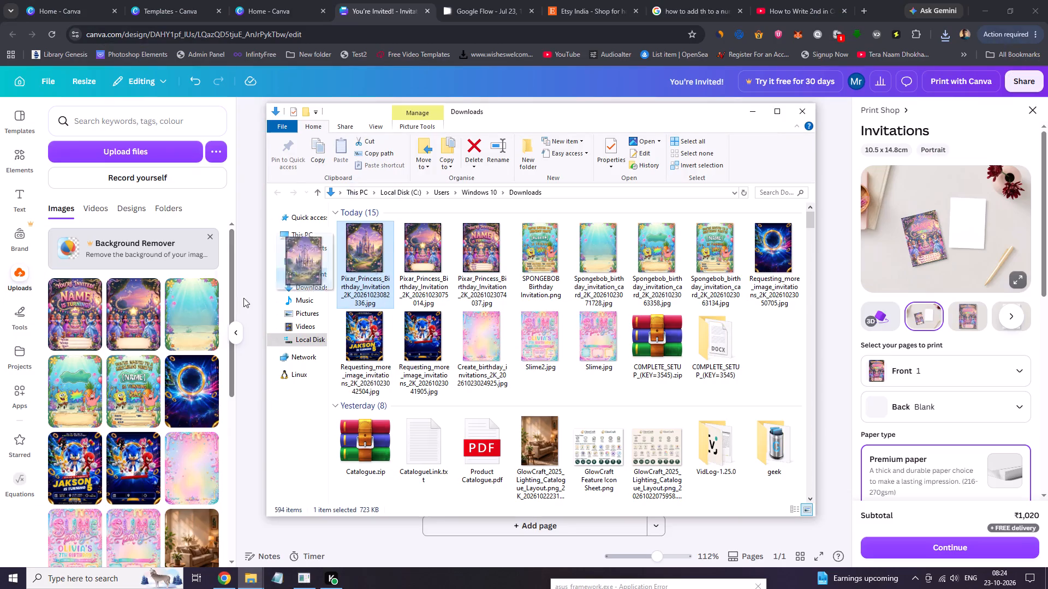
pyautogui.moveTo(243, 298); pyautogui.dragTo(129, 320)
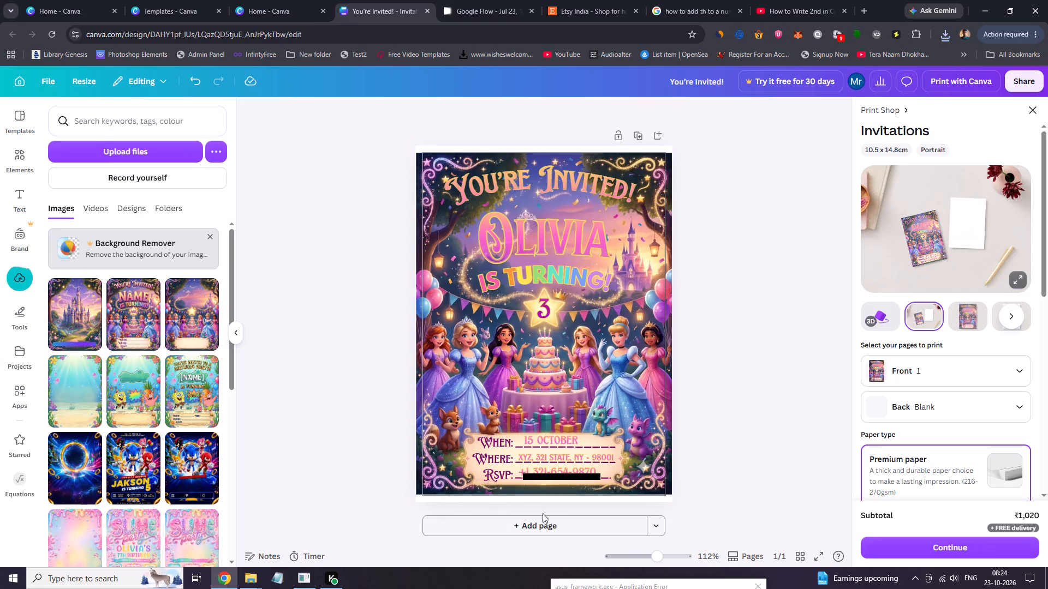
# Add a second page to the invitation and place the uploaded castle image on it.
pyautogui.click(549, 525)
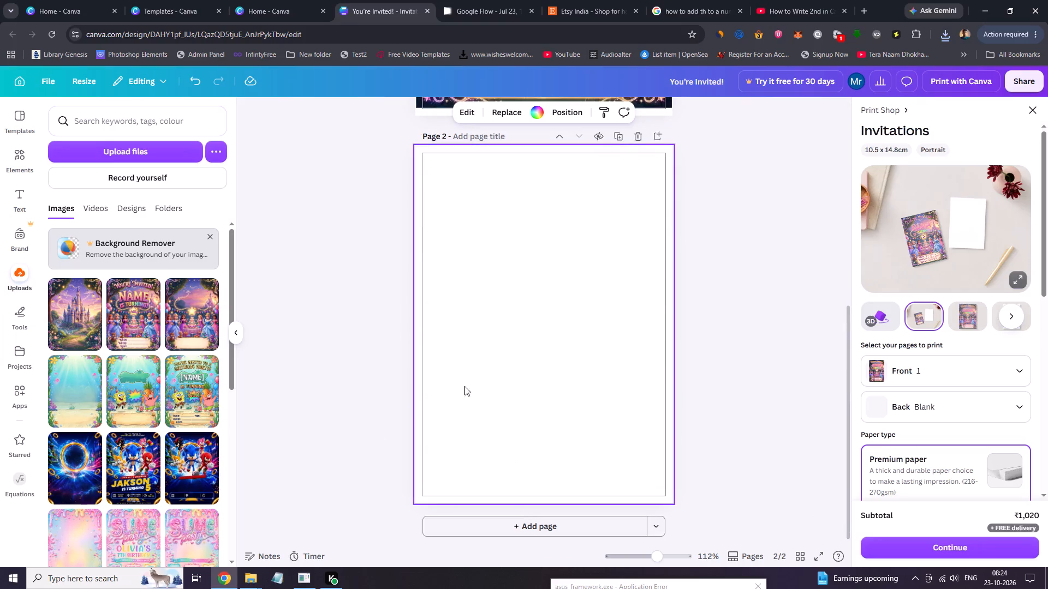
pyautogui.click(89, 325)
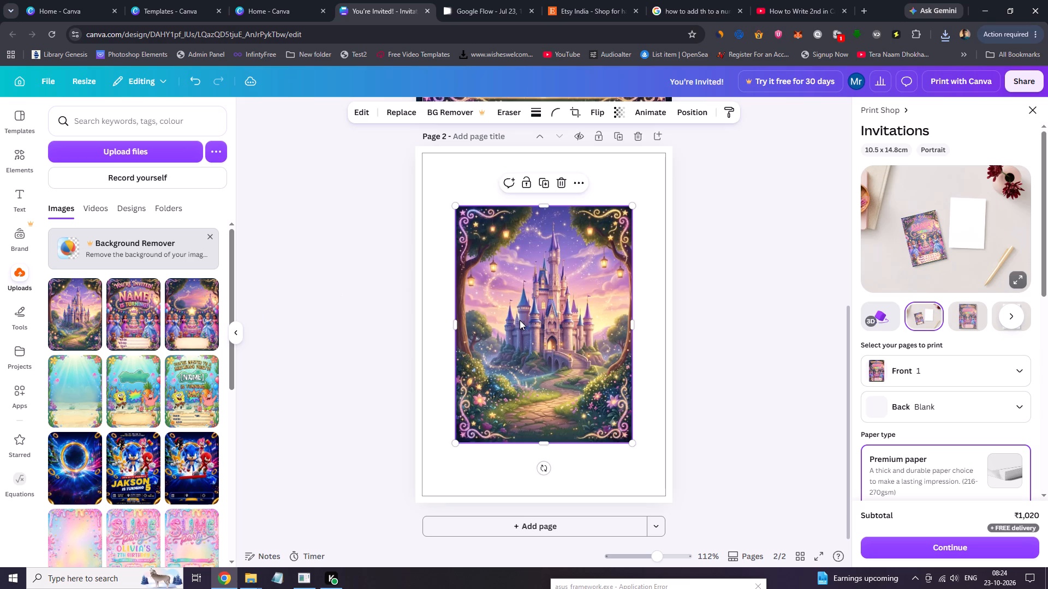
# Enlarge the castle image proportionally until it fills the height of page 2 and centre it horizontally across the page.
pyautogui.moveTo(520, 320); pyautogui.dragTo(490, 271)
pyautogui.moveTo(598, 388); pyautogui.dragTo(653, 456)
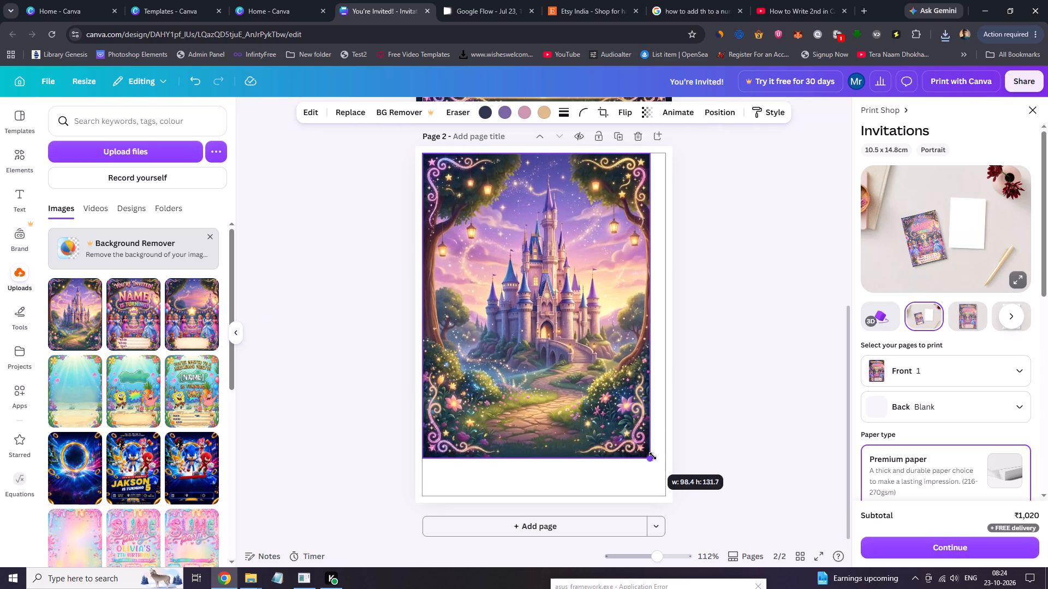
pyautogui.moveTo(653, 456); pyautogui.dragTo(675, 482)
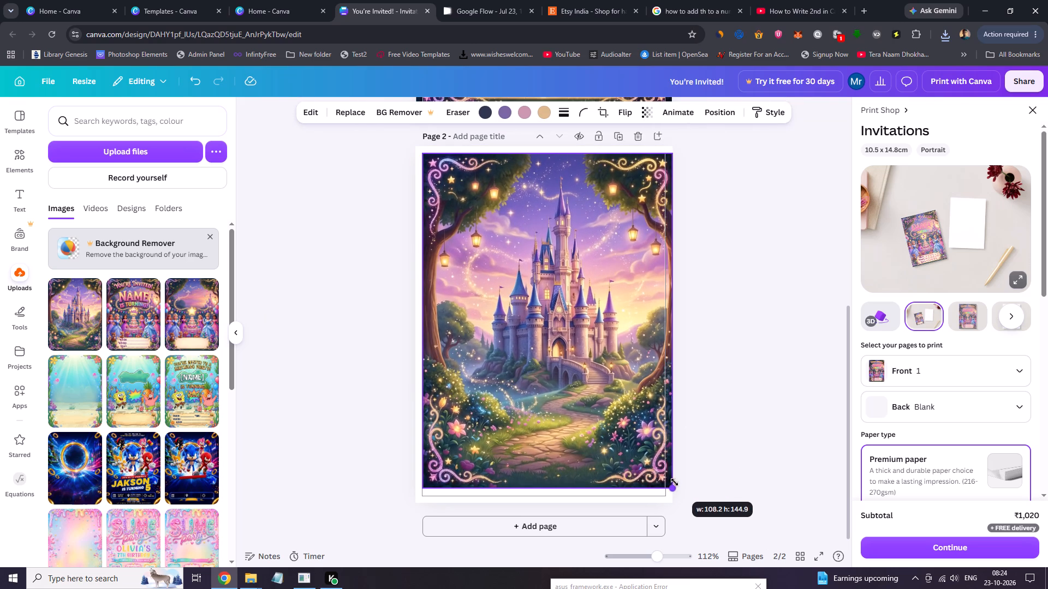
pyautogui.moveTo(675, 482); pyautogui.dragTo(683, 489)
pyautogui.moveTo(604, 428); pyautogui.dragTo(597, 428)
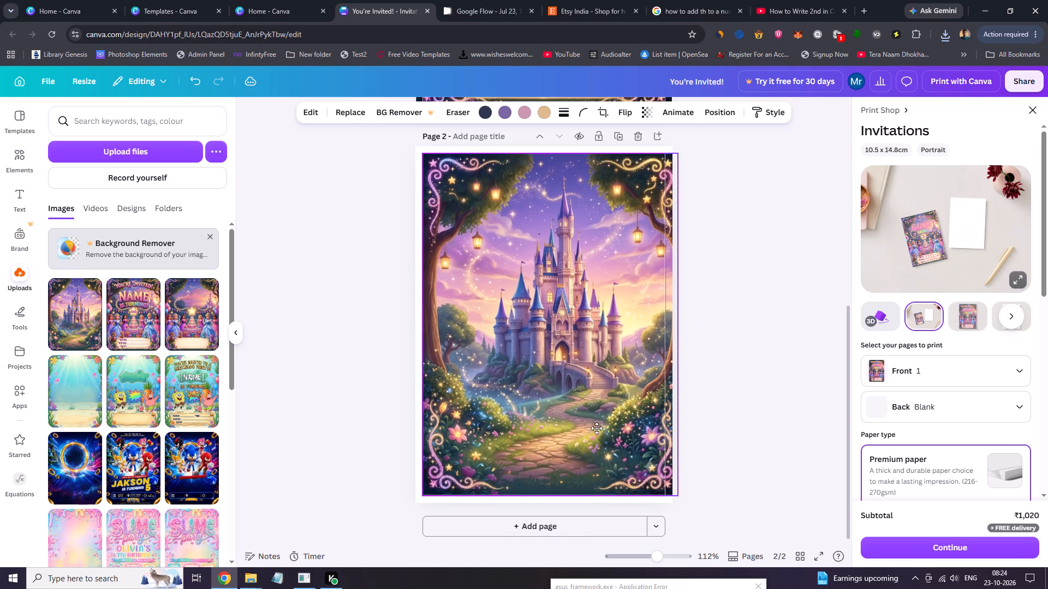
pyautogui.moveTo(597, 428); pyautogui.dragTo(598, 428)
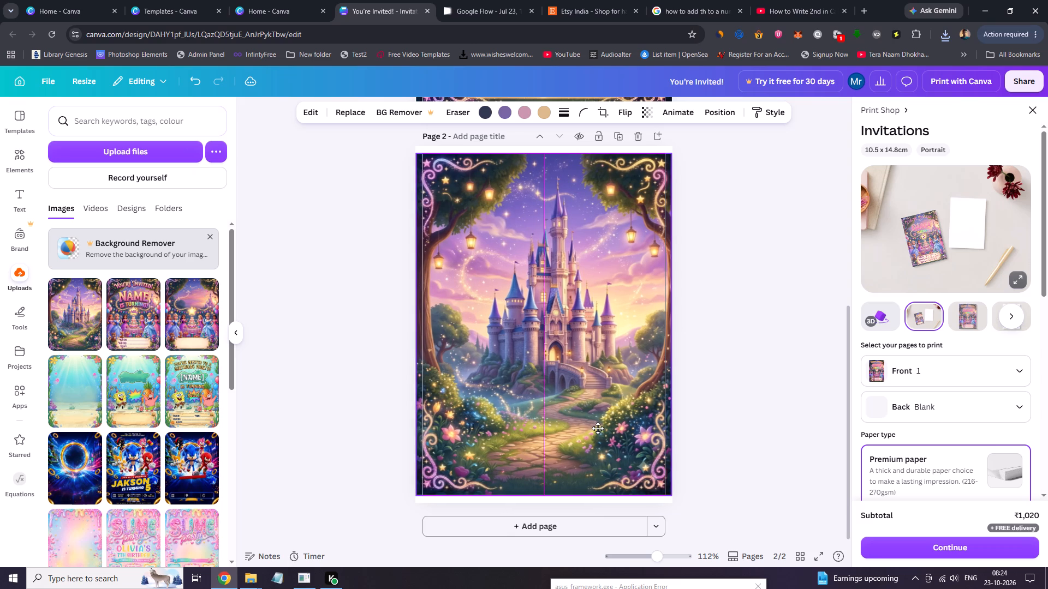
pyautogui.moveTo(598, 428); pyautogui.dragTo(598, 427)
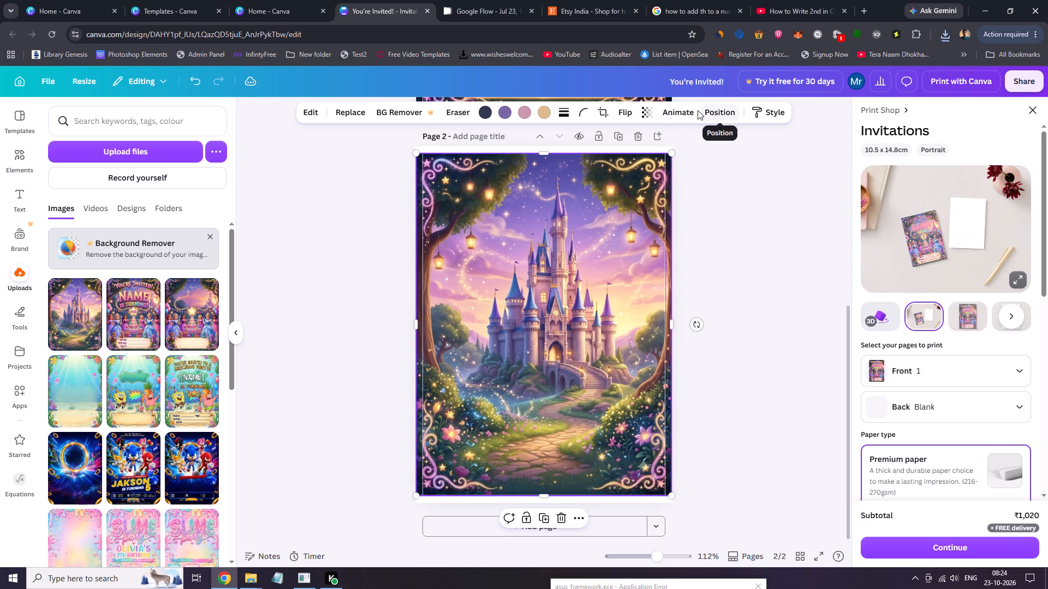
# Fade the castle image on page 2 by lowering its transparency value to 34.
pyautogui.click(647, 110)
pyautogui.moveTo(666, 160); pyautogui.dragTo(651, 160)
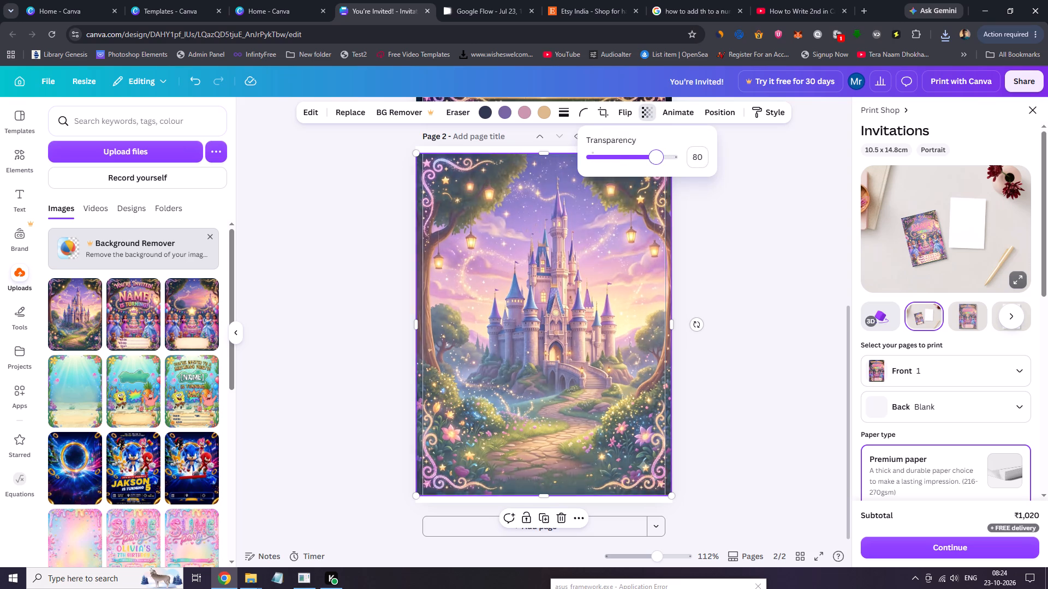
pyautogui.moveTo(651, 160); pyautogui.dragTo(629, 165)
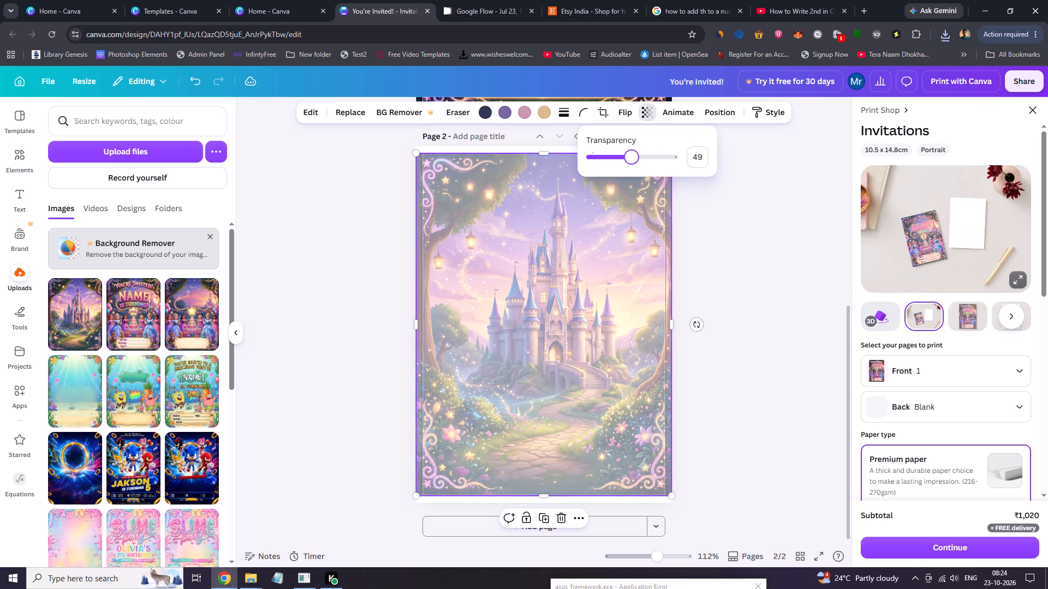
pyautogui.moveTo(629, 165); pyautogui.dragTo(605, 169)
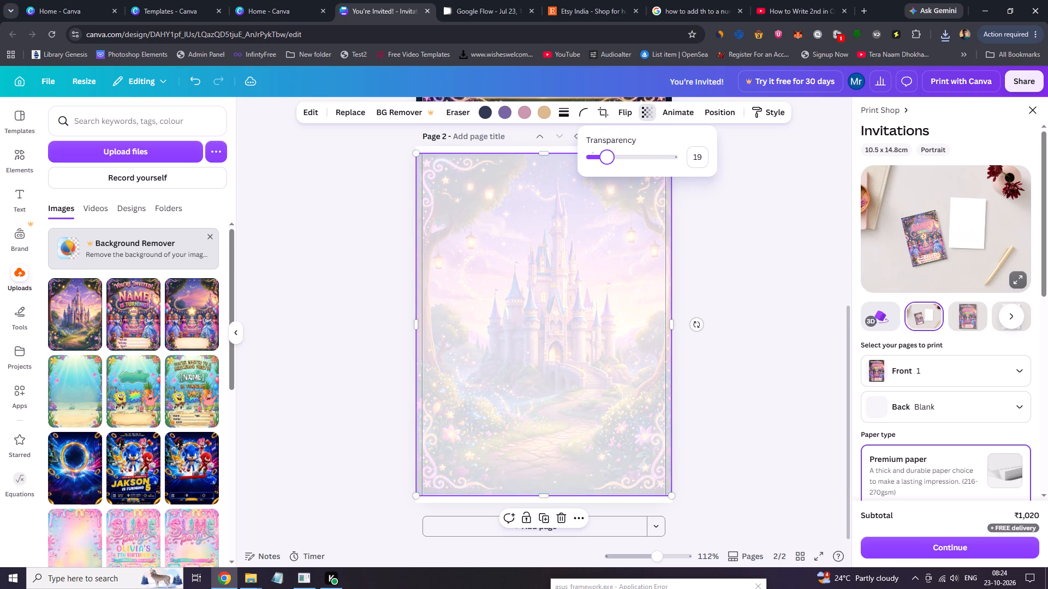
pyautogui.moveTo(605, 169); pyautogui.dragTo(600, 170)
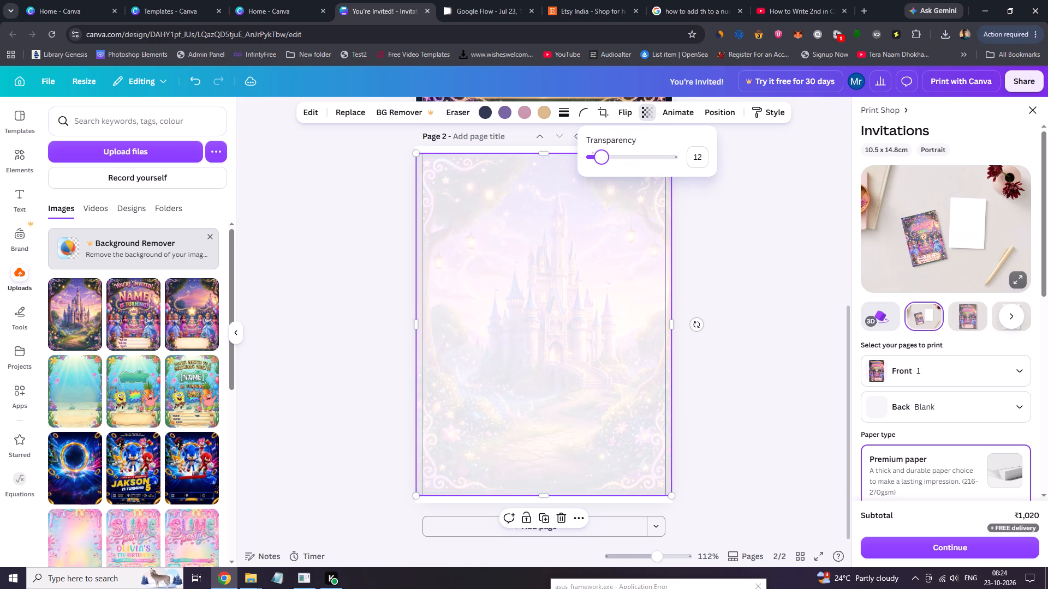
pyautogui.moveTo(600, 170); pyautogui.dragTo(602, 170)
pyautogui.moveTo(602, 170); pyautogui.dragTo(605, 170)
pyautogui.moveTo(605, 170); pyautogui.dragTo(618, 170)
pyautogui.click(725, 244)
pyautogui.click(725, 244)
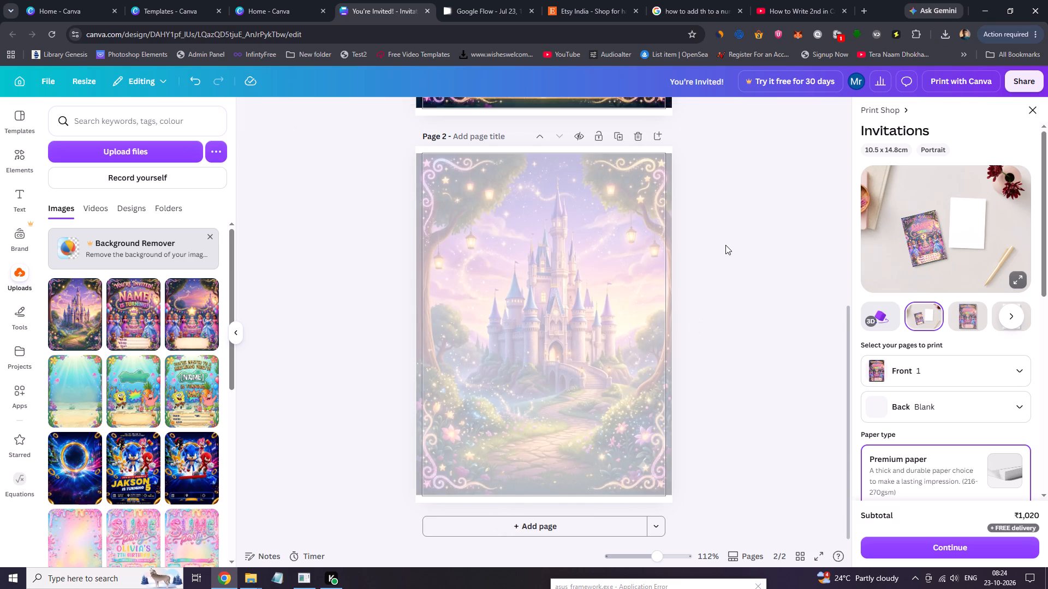
# Raise the castle image's transparency value to slightly above 72 so the artwork is only lightly faded.
pyautogui.click(568, 269)
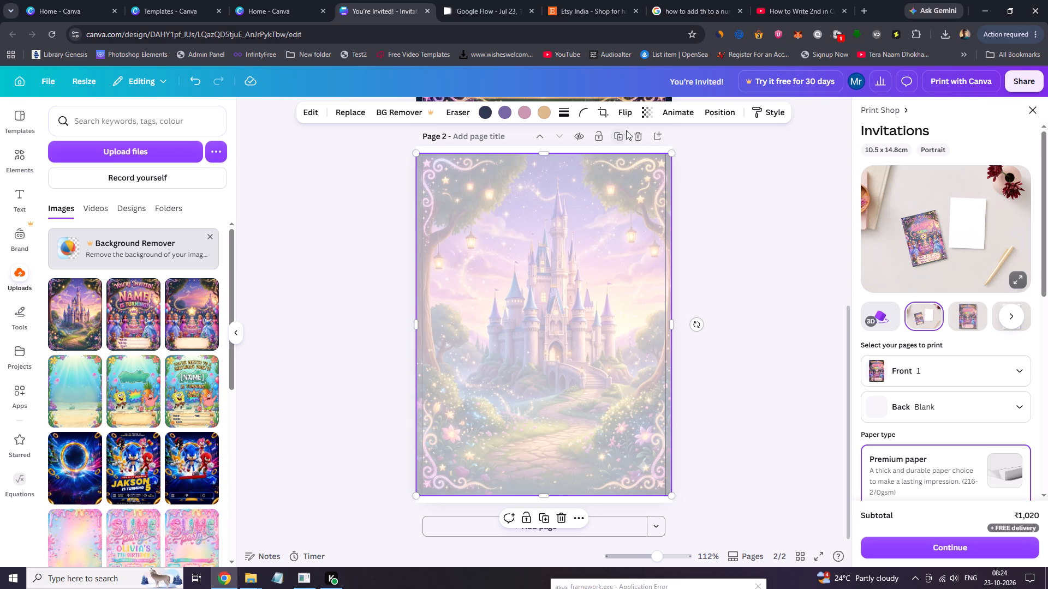
pyautogui.click(650, 111)
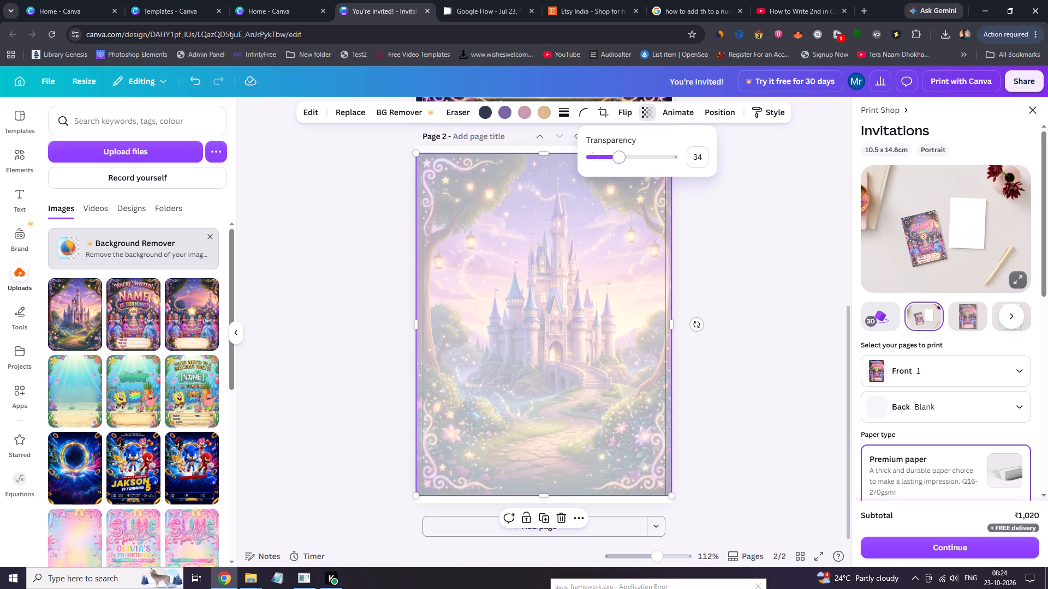
pyautogui.click(626, 164)
pyautogui.moveTo(637, 164); pyautogui.dragTo(644, 164)
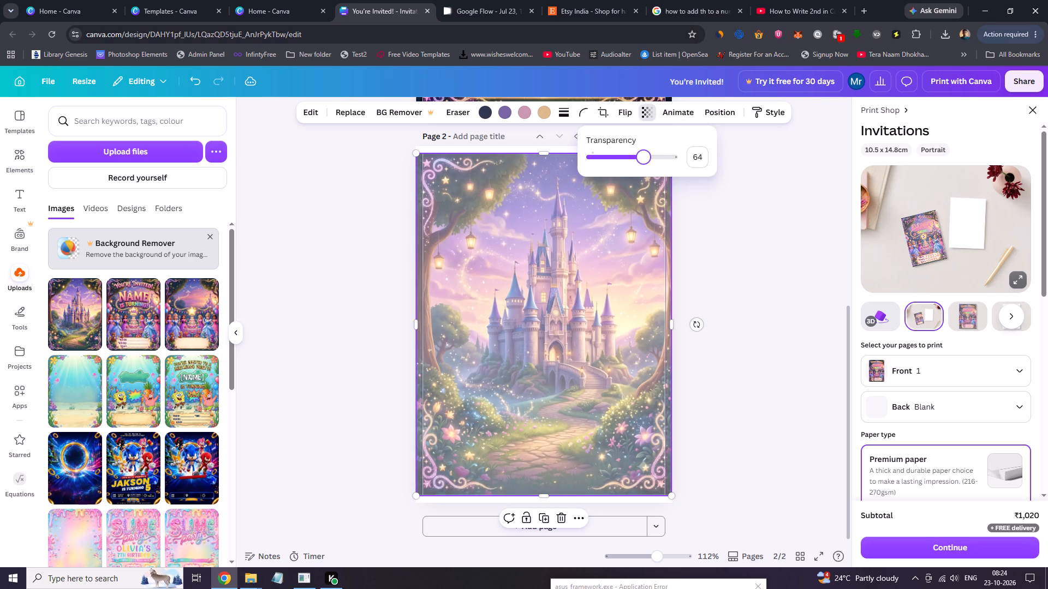
pyautogui.moveTo(644, 164); pyautogui.dragTo(651, 164)
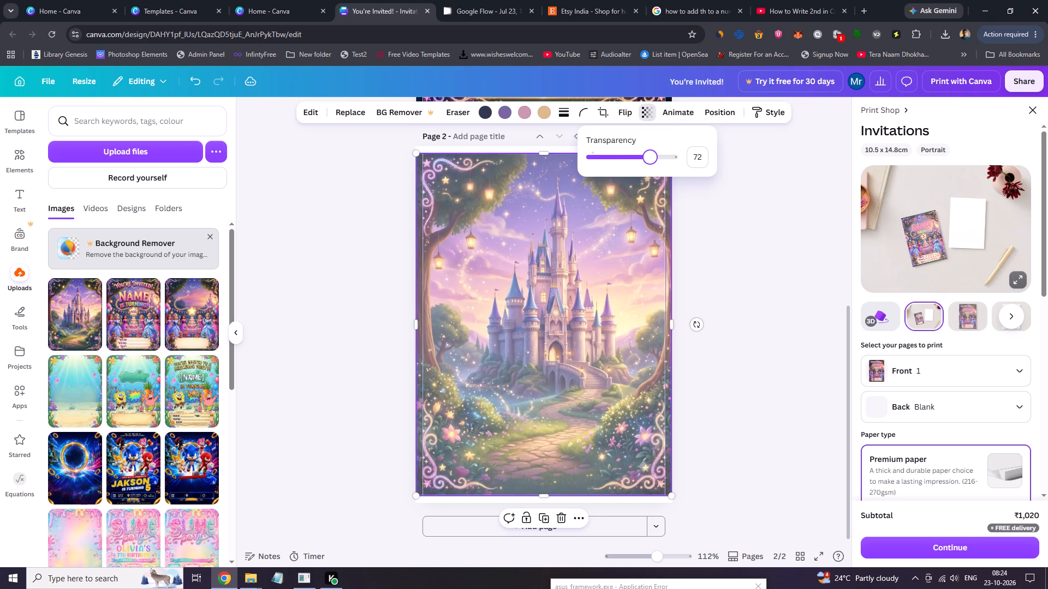
pyautogui.moveTo(651, 164); pyautogui.dragTo(655, 164)
pyautogui.click(688, 230)
pyautogui.click(688, 230)
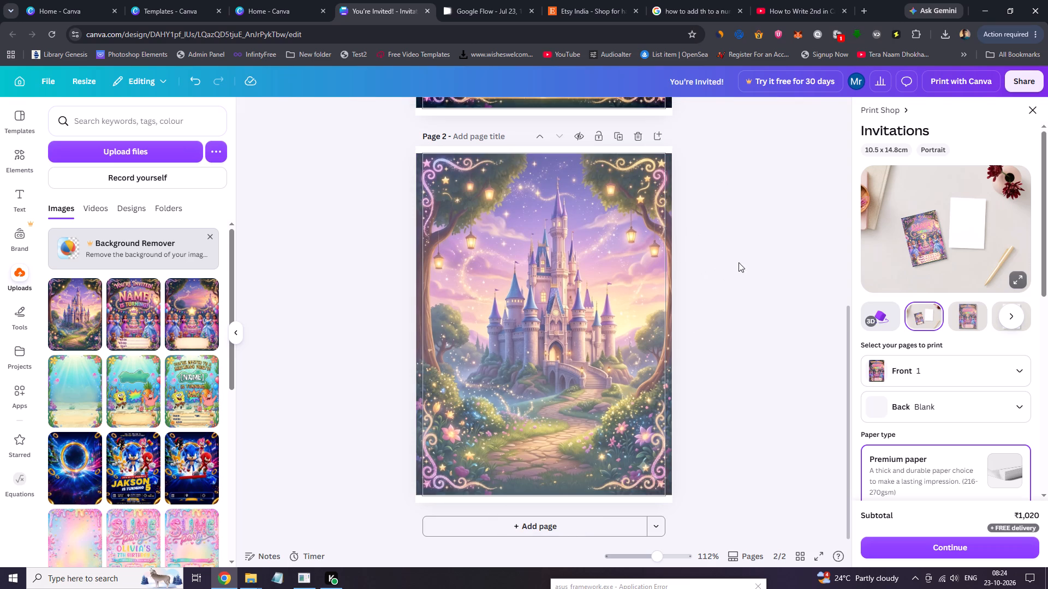
# Open the enlarged 3D print preview of the invitation and assign page 2 as the printed back.
pyautogui.click(892, 313)
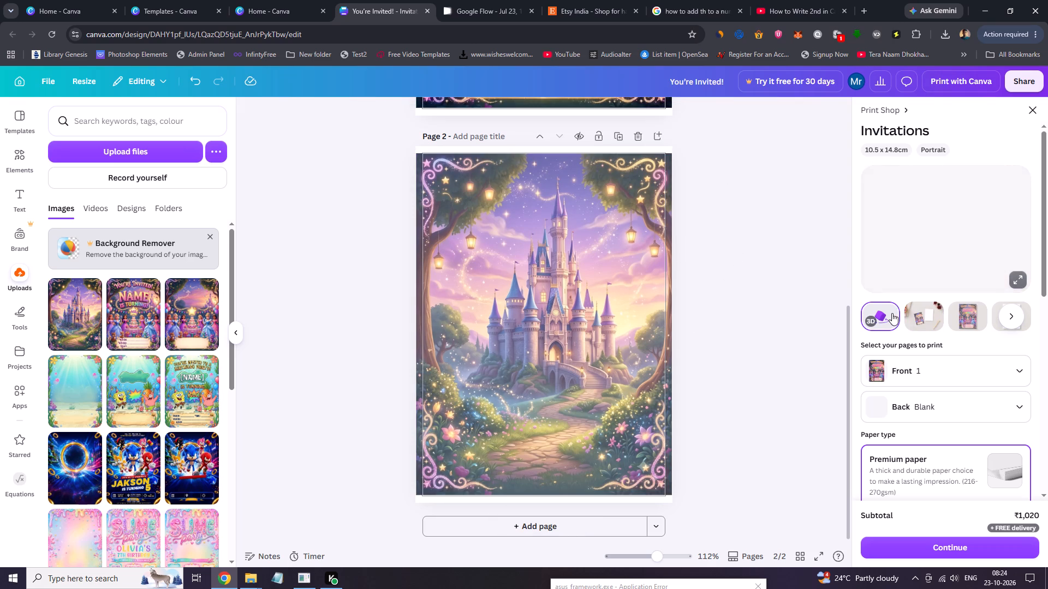
pyautogui.click(1020, 283)
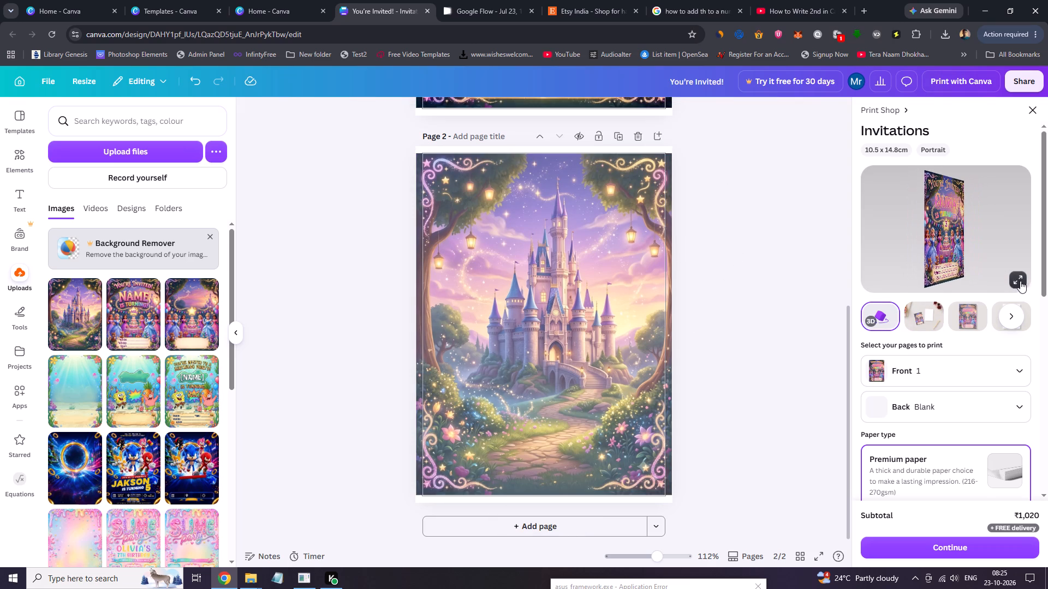
pyautogui.click(927, 225)
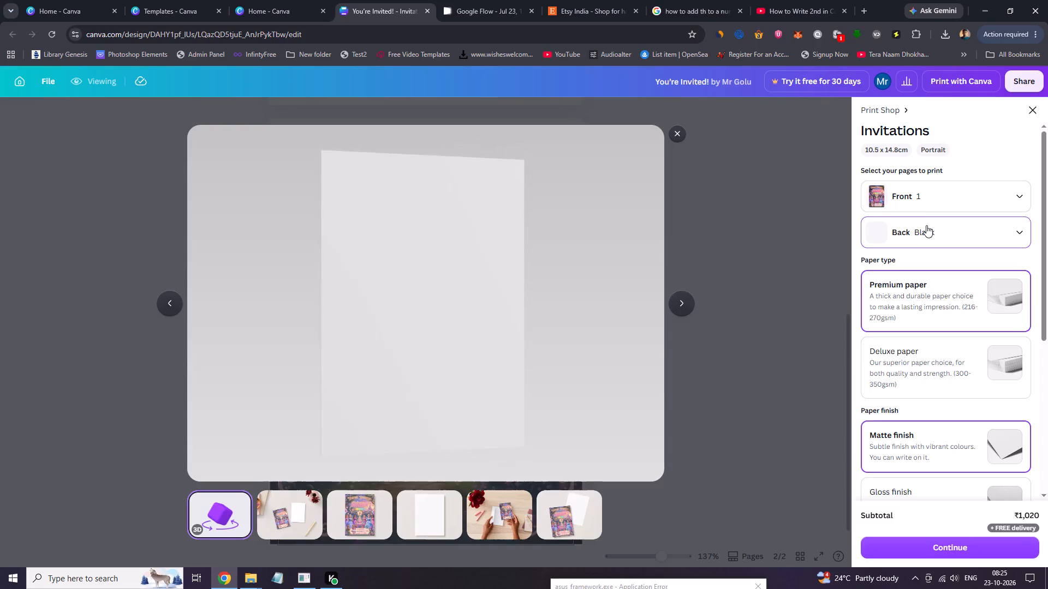
pyautogui.click(906, 334)
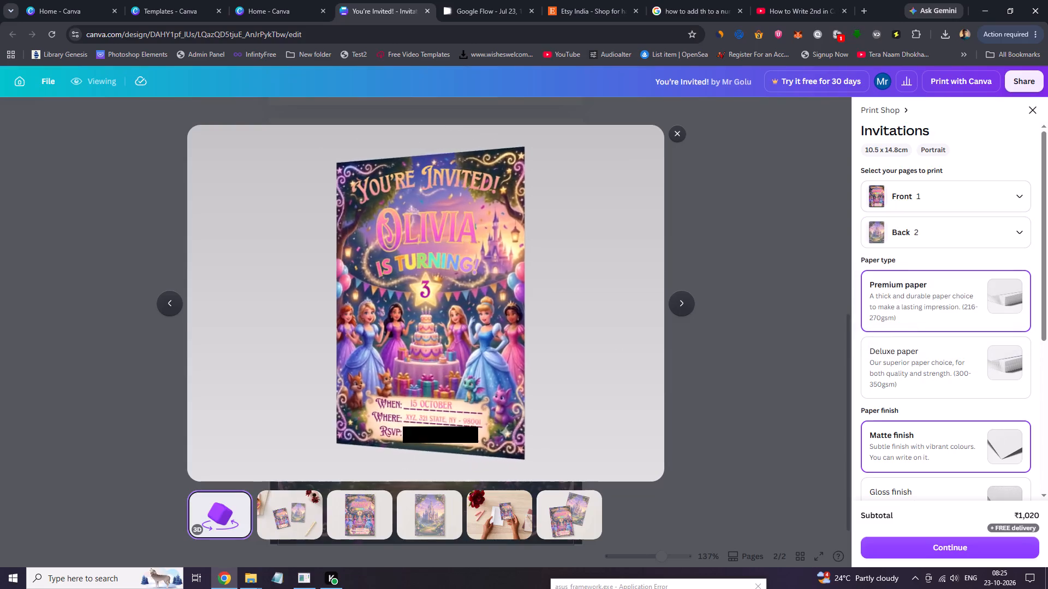
pyautogui.moveTo(433, 350); pyautogui.dragTo(632, 363)
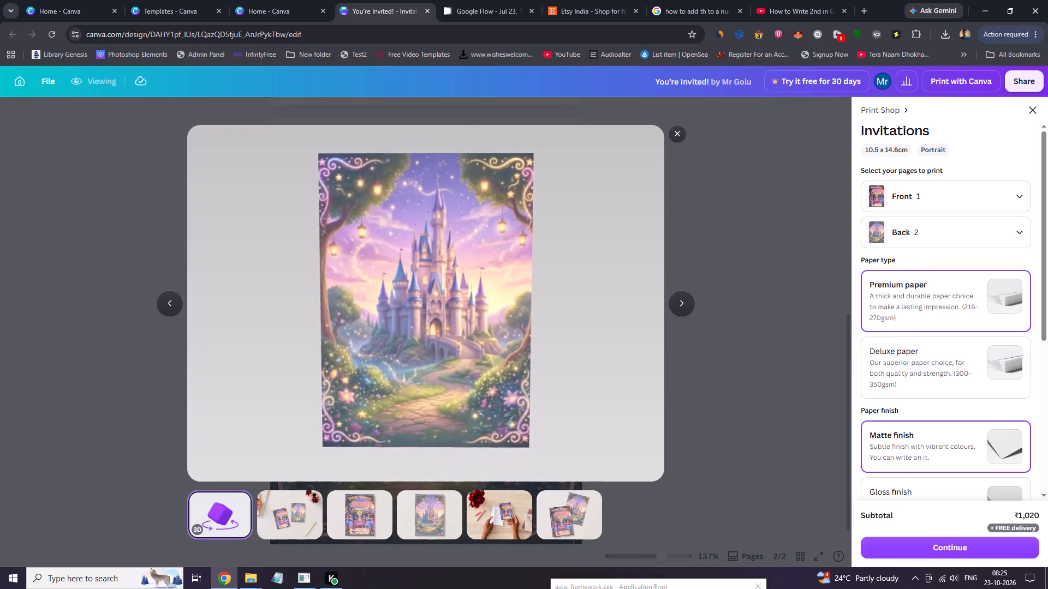
pyautogui.moveTo(632, 363); pyautogui.dragTo(424, 309)
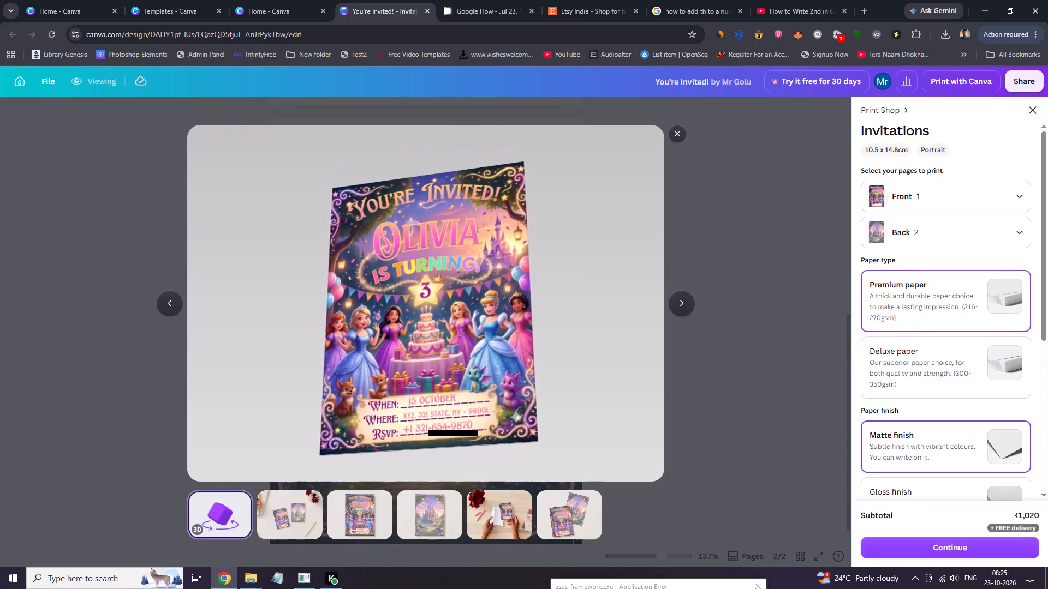
pyautogui.moveTo(424, 309); pyautogui.dragTo(647, 364)
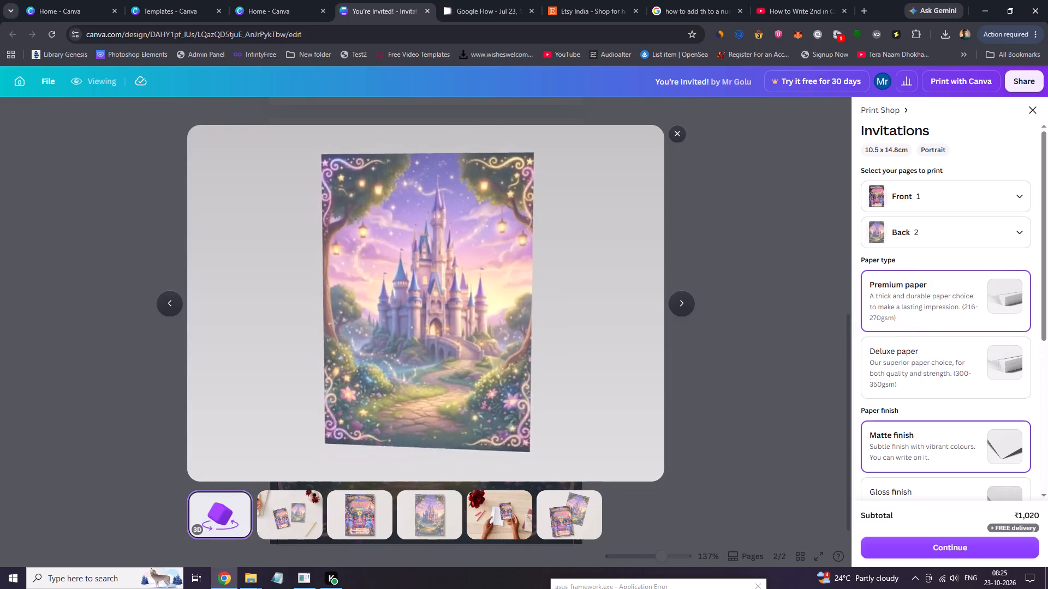
pyautogui.moveTo(647, 364); pyautogui.dragTo(443, 351)
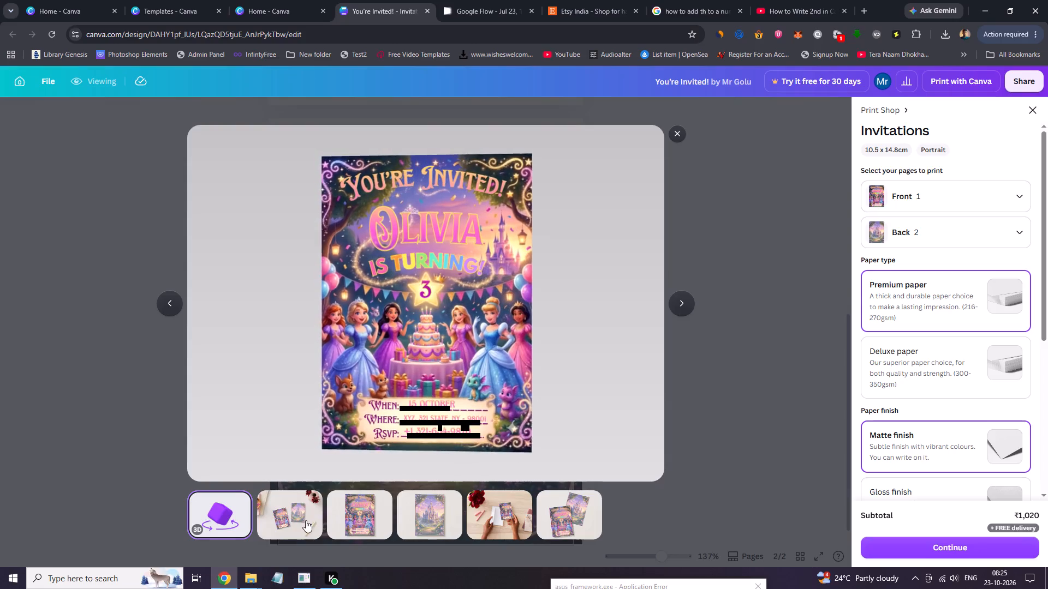
pyautogui.click(306, 520)
pyautogui.click(354, 516)
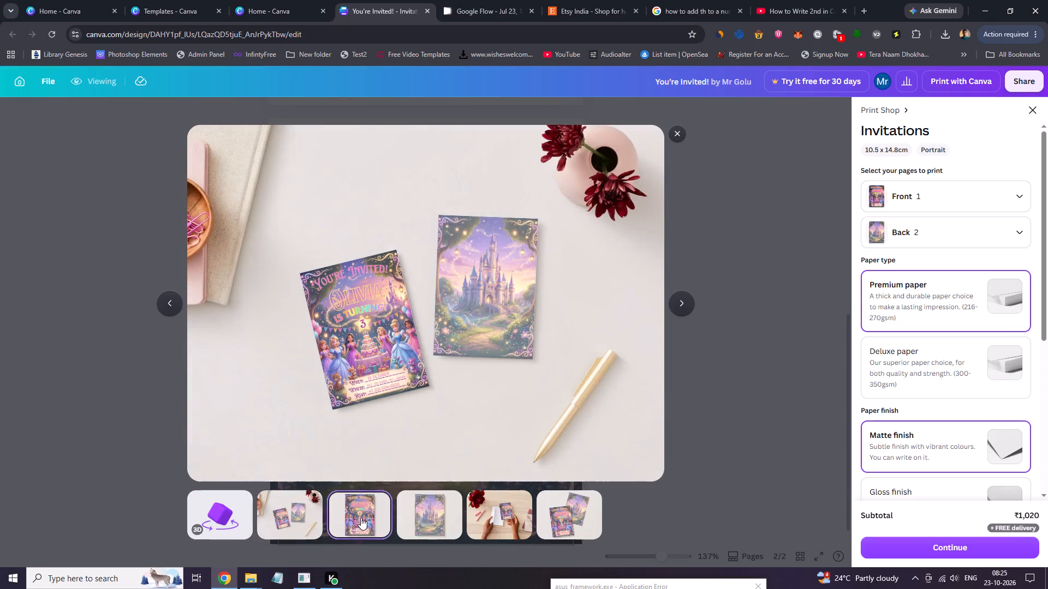
pyautogui.click(503, 518)
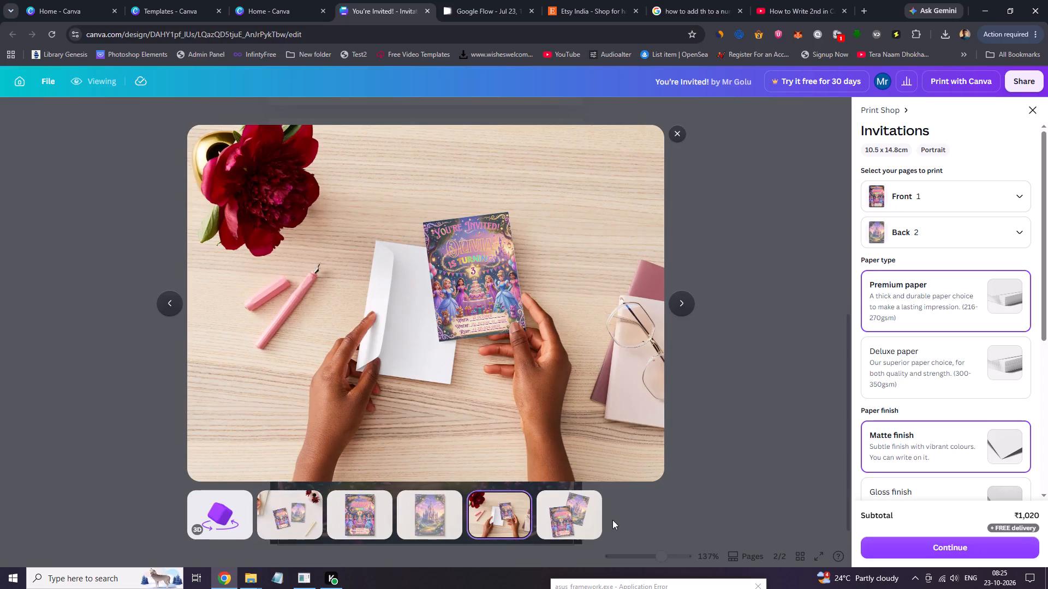
pyautogui.click(586, 526)
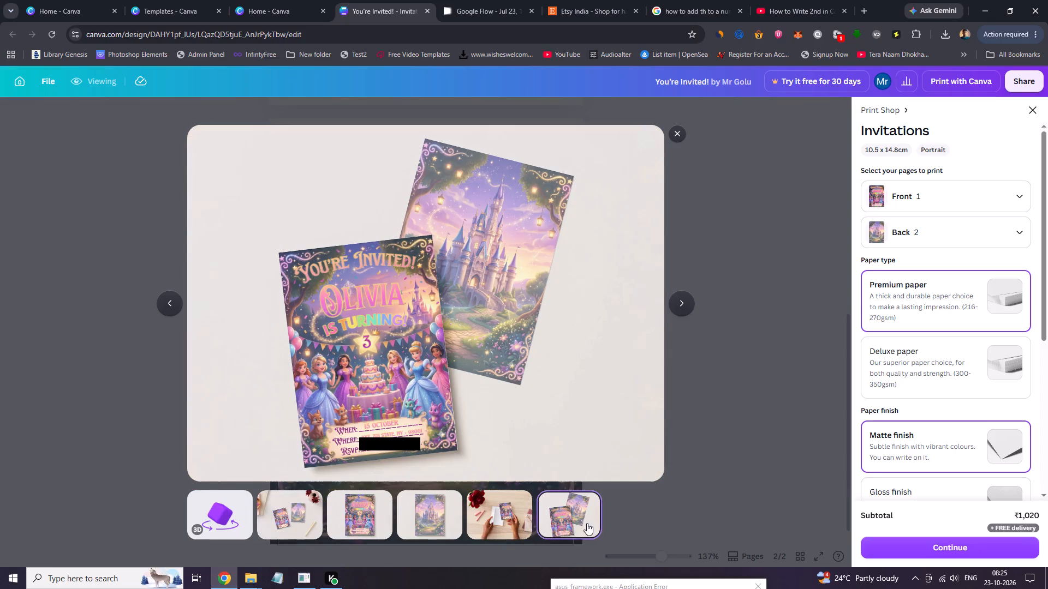